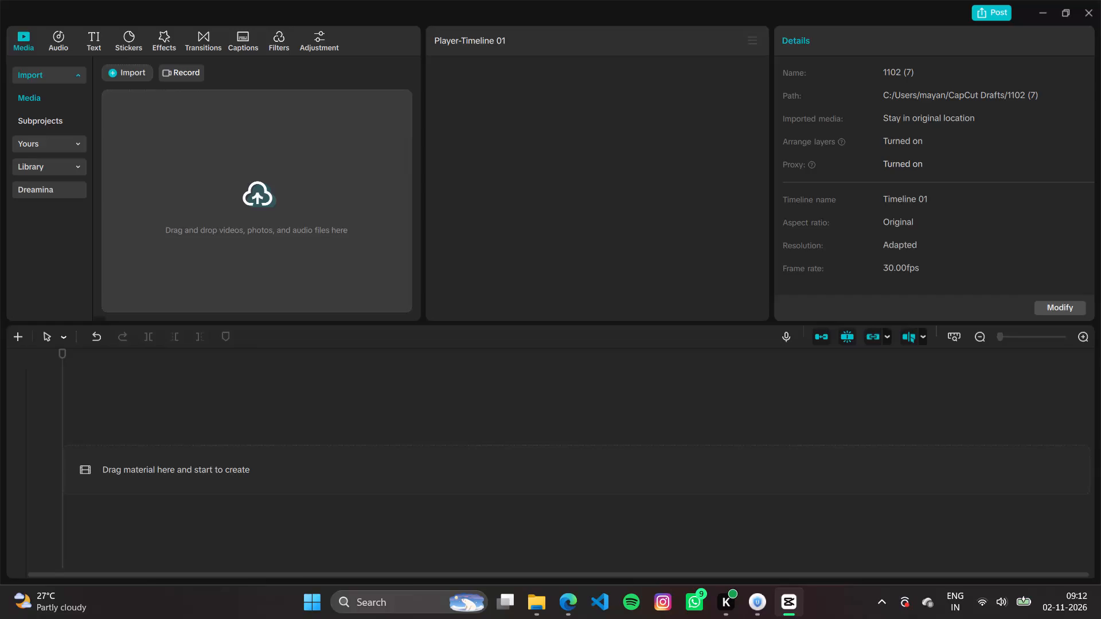
Import the Call of Duty Modern Warfare 4 Season 1 Launch Trailer video from Downloads and add it to the timeline.
click(315, 221)
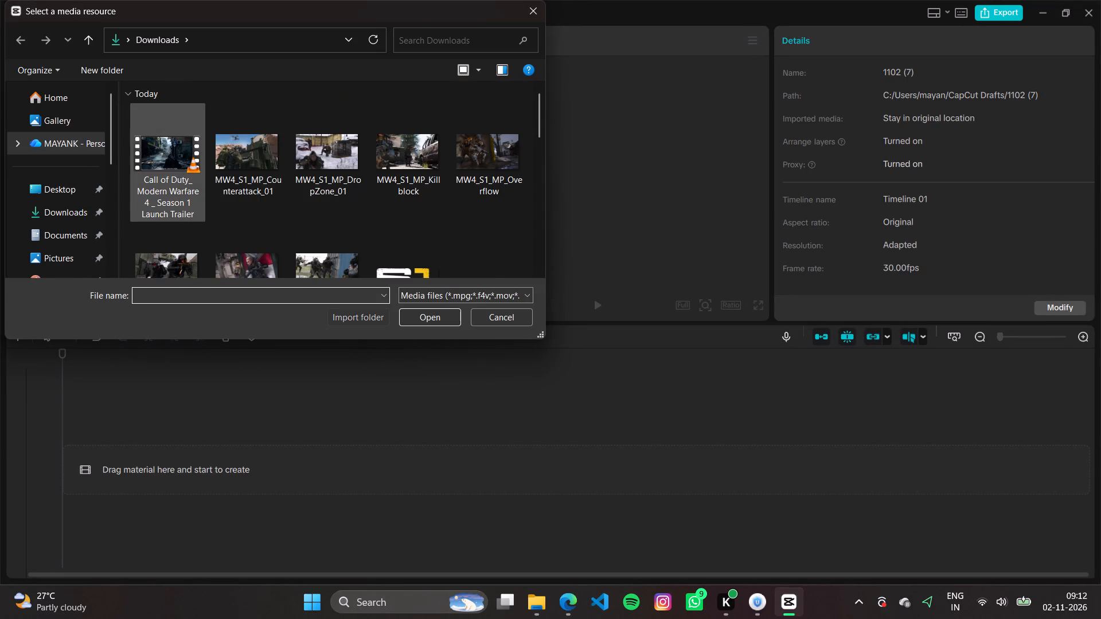
click(183, 160)
click(429, 319)
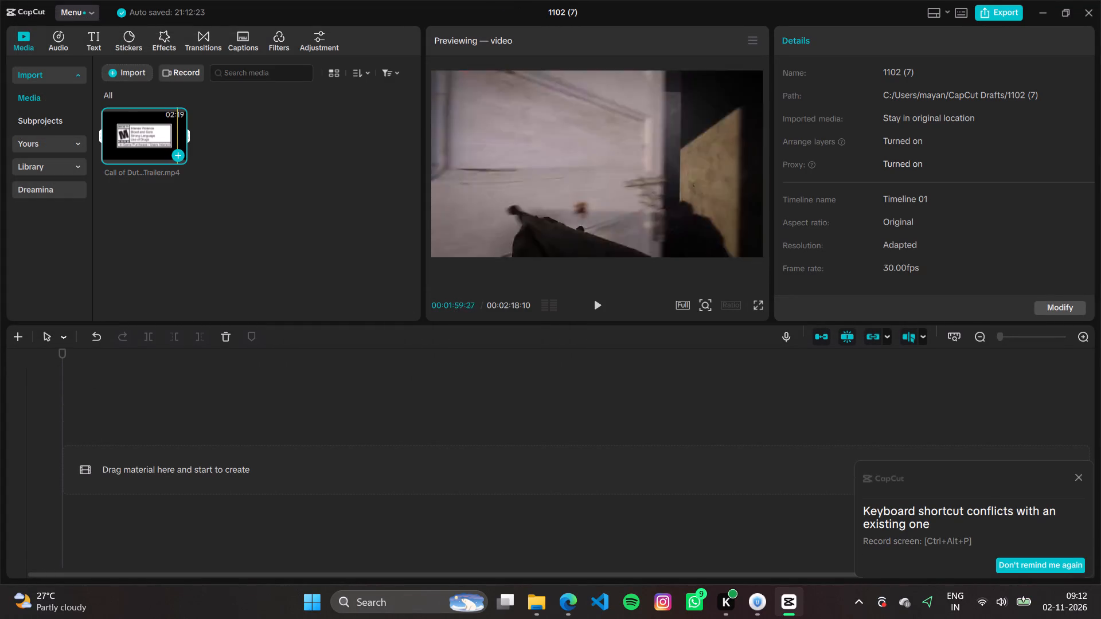
click(178, 154)
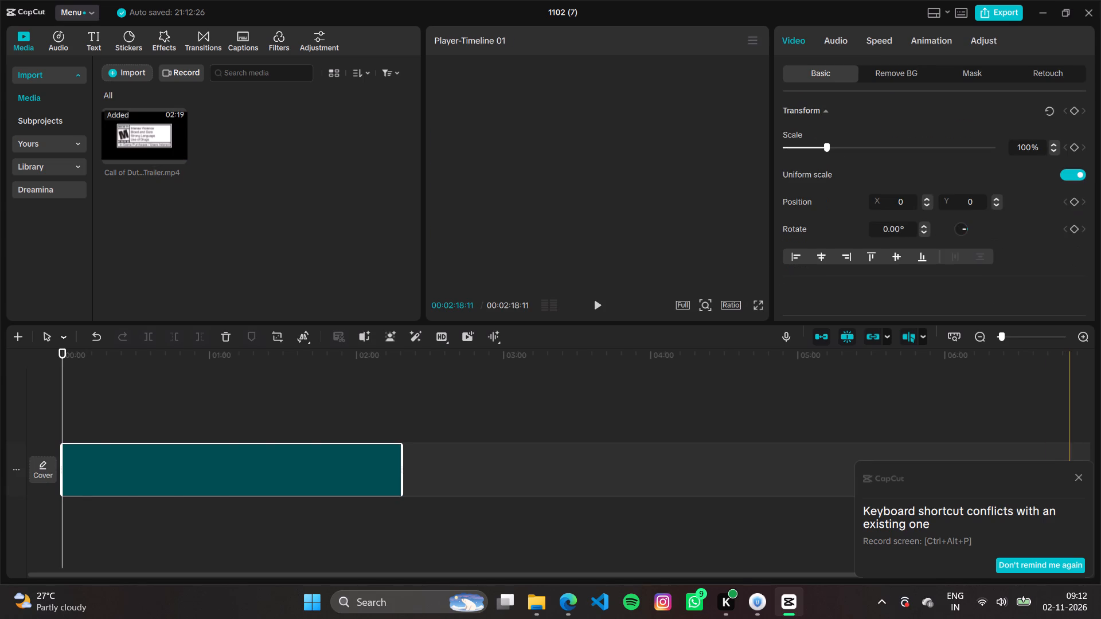
click(1073, 477)
click(1075, 480)
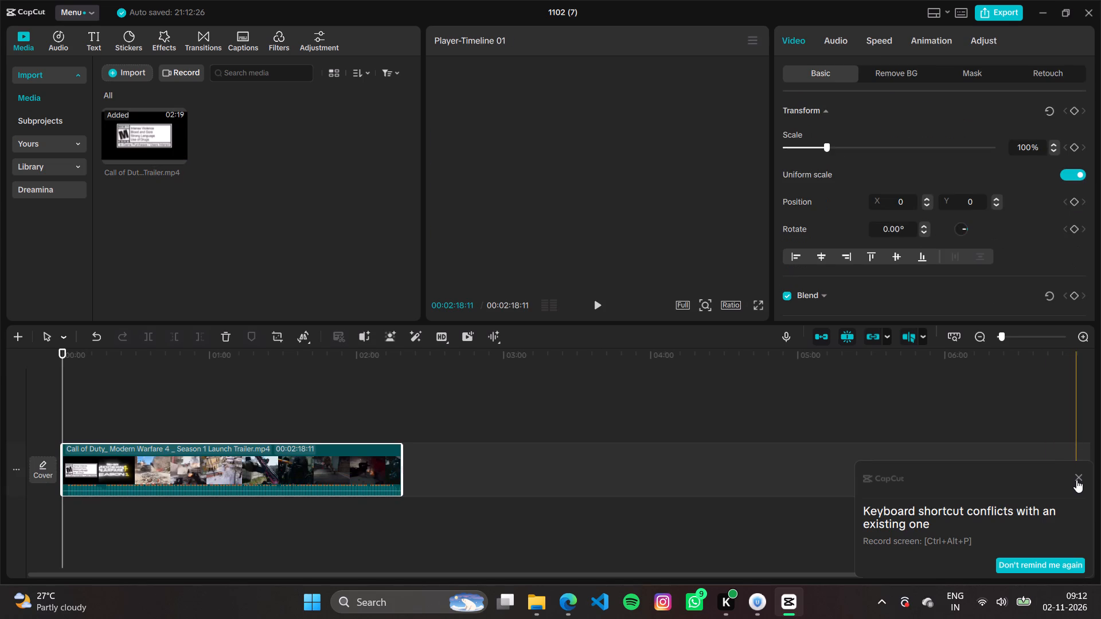
click(1077, 479)
Play the trailer's opening from the start and step back through the frames to examine its shot changes.
ctrl+scroll(647, 450, up, 5)
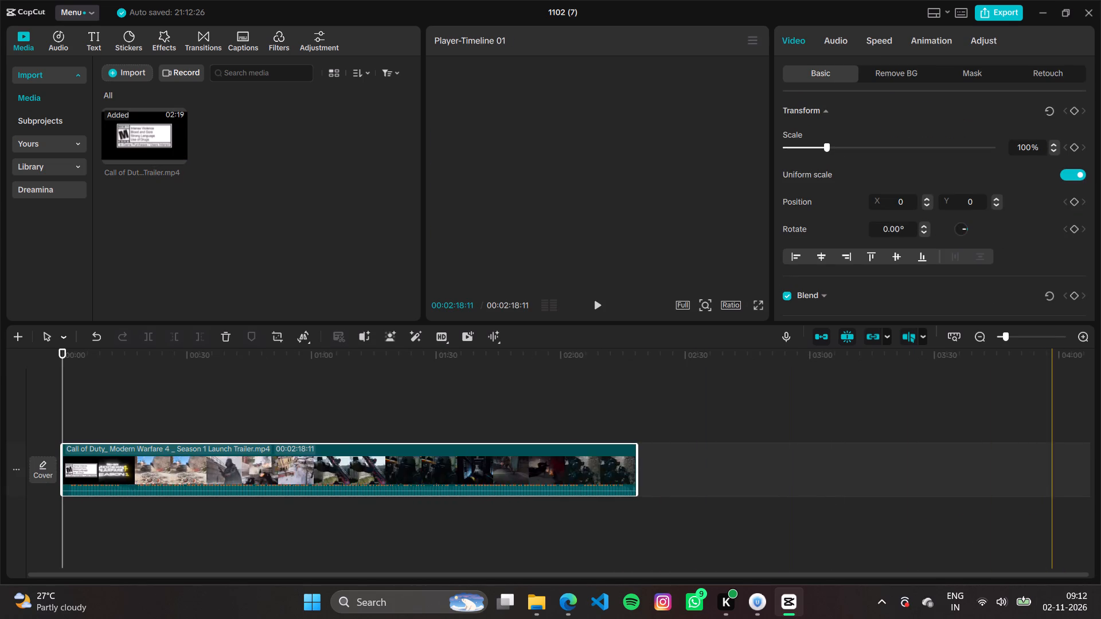
ctrl+scroll(647, 450, up, 9)
ctrl+scroll(580, 446, down, 3)
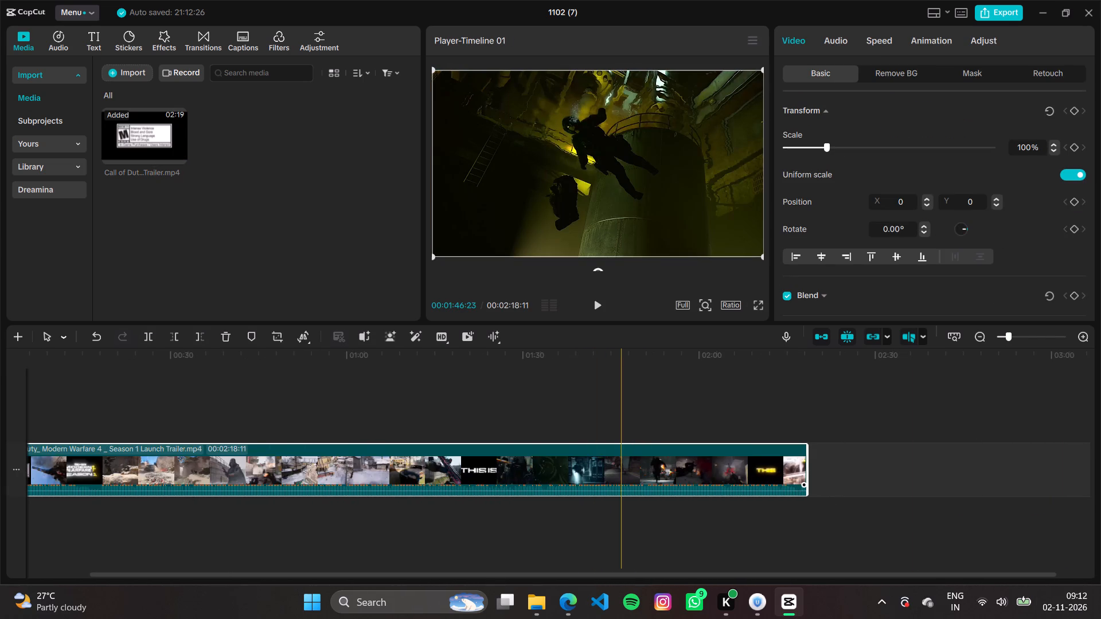
ctrl+scroll(580, 446, down, 1)
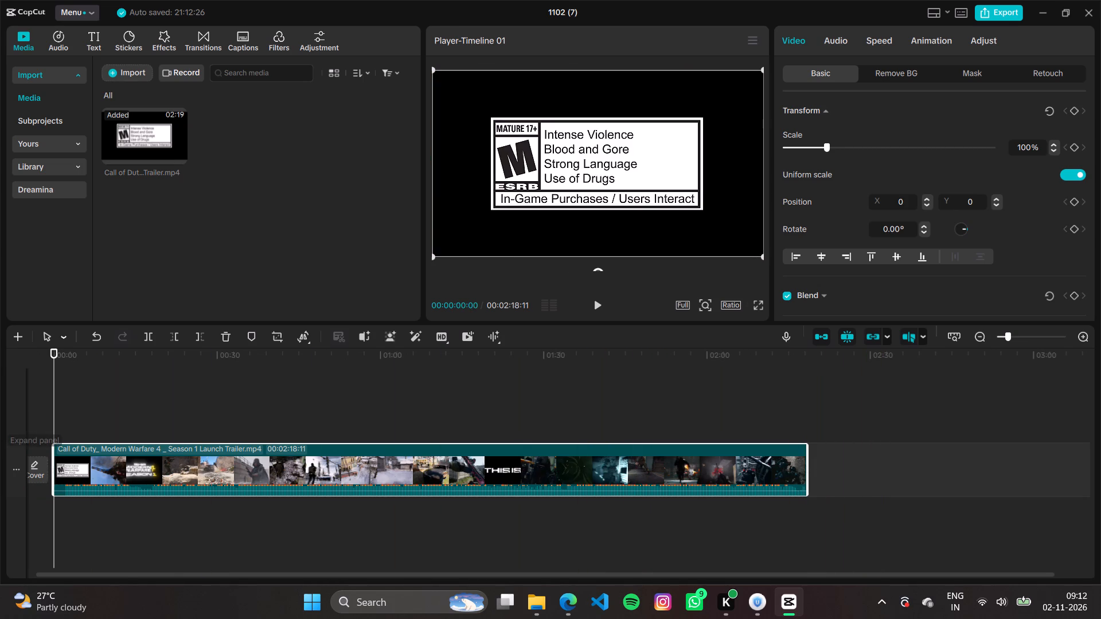
key(space)
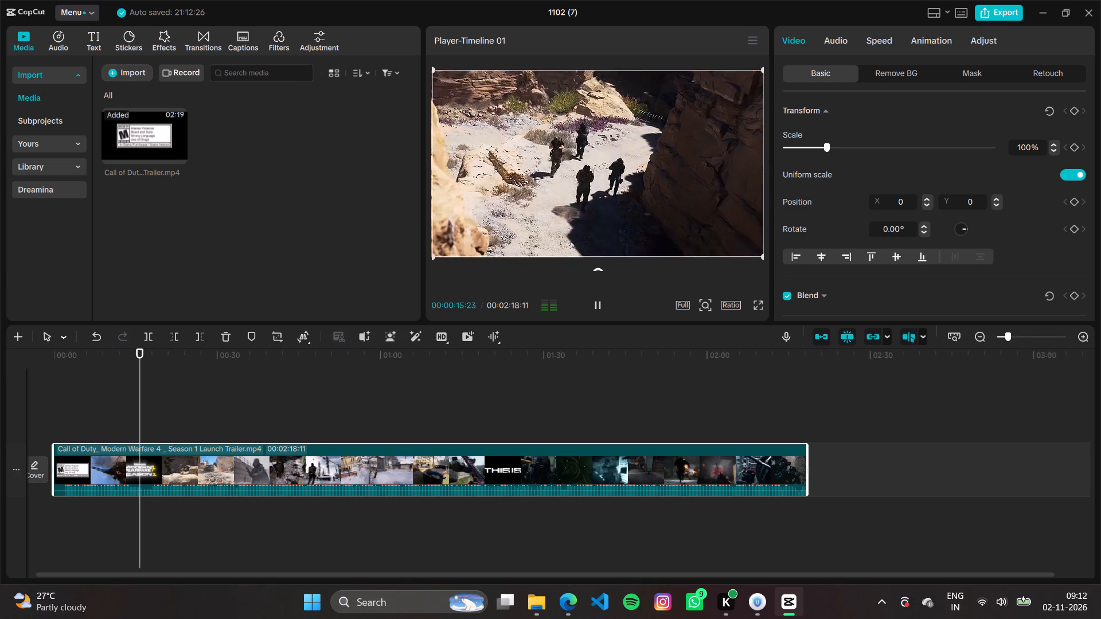
key(space)
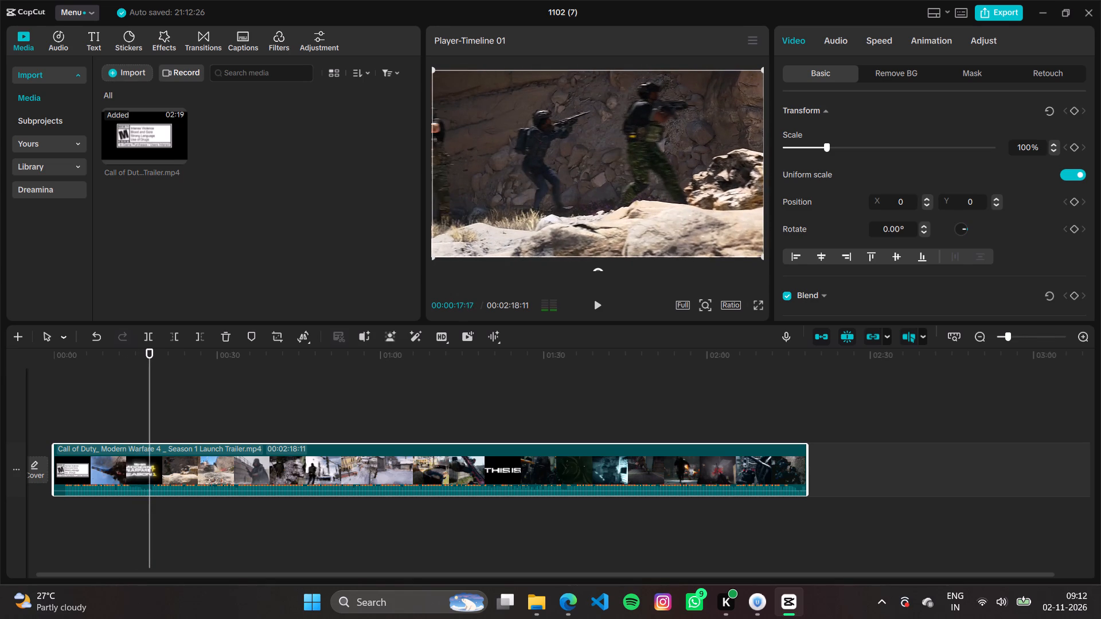
key(Left)
key(Left)
key(Left)
key(Left)
key(Left)
key(Left)
key(Left)
key(Left)
key(Left)
key(Left)
key(Left)
key(Left)
key(Left)
key(Left)
key(Left)
key(Left)
key(Left)
key(Left)
key(Left)
key(Left)
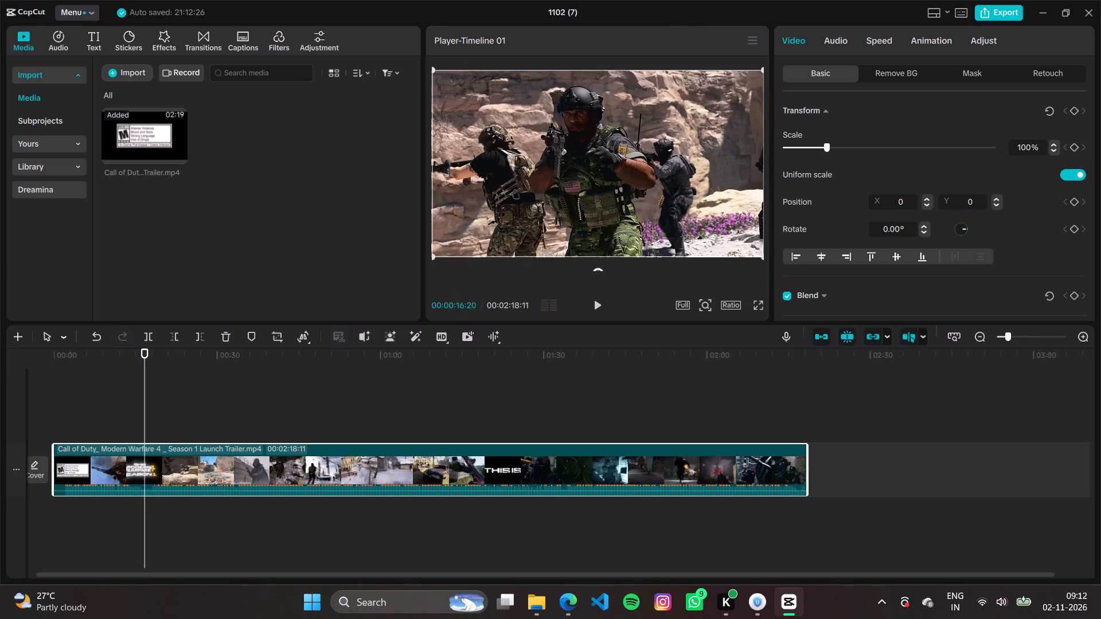
Split the trailer at 00:00:04:18, where the yellow THIS title begins.
click(87, 394)
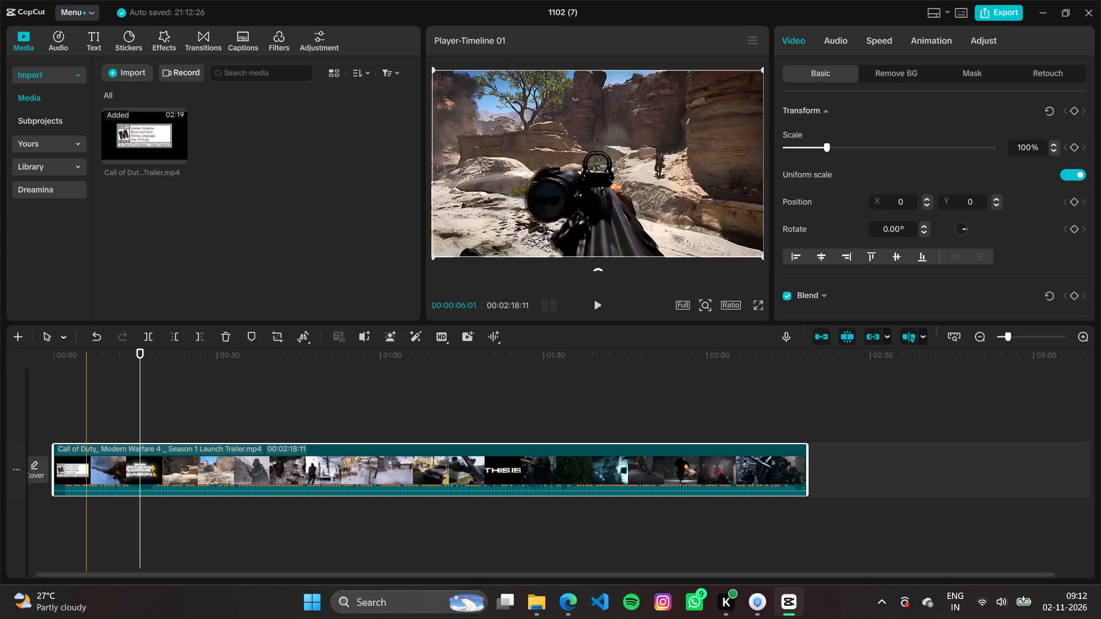
click(89, 395)
click(89, 395)
click(85, 393)
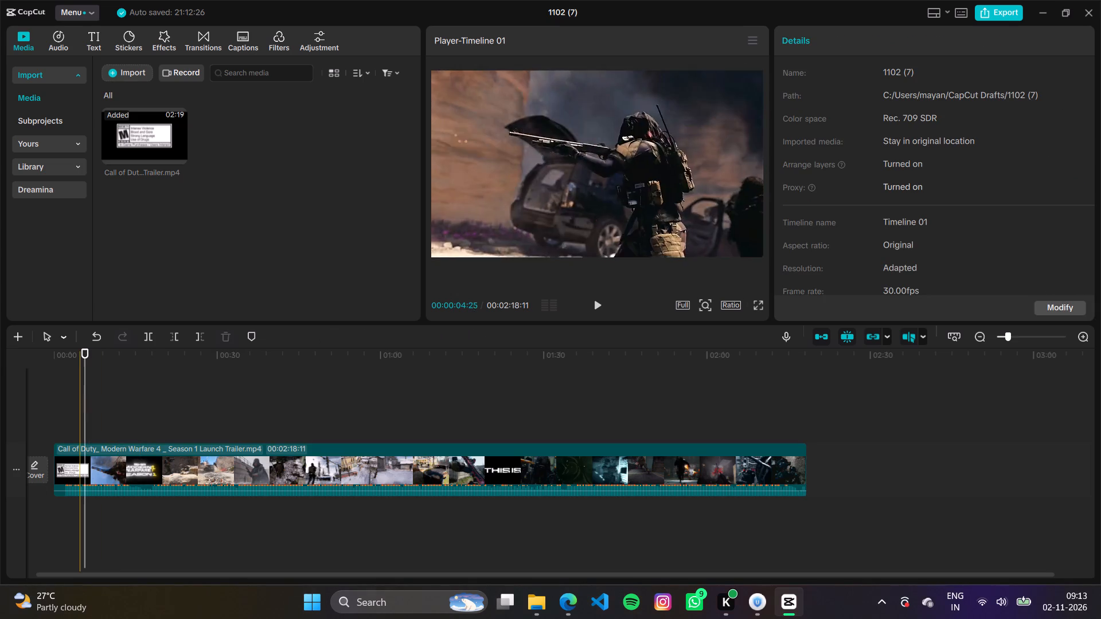
click(79, 392)
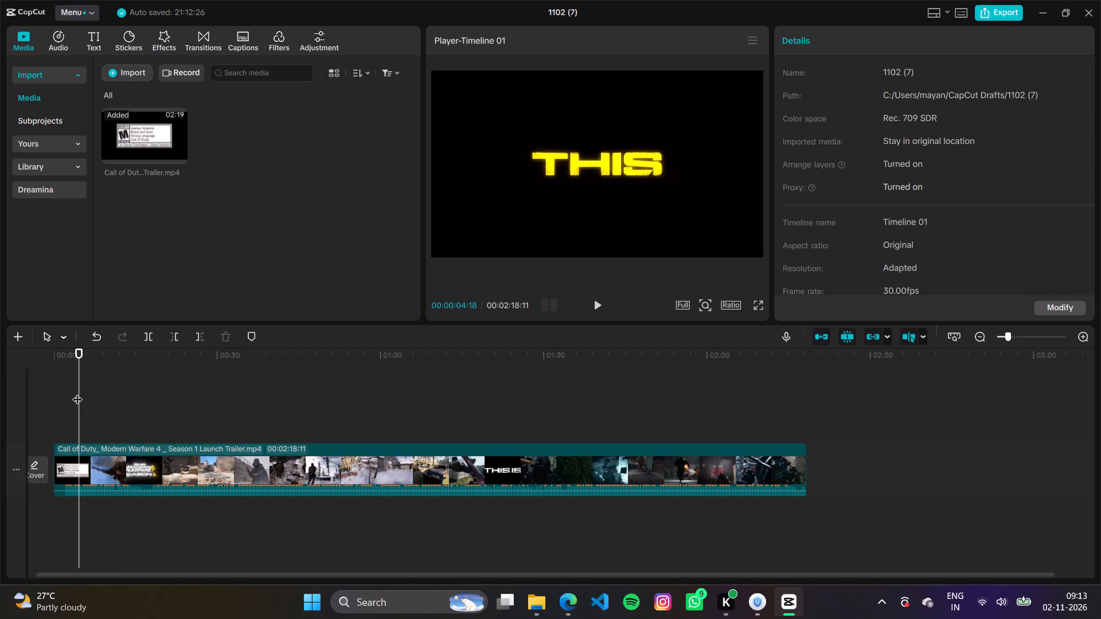
click(77, 392)
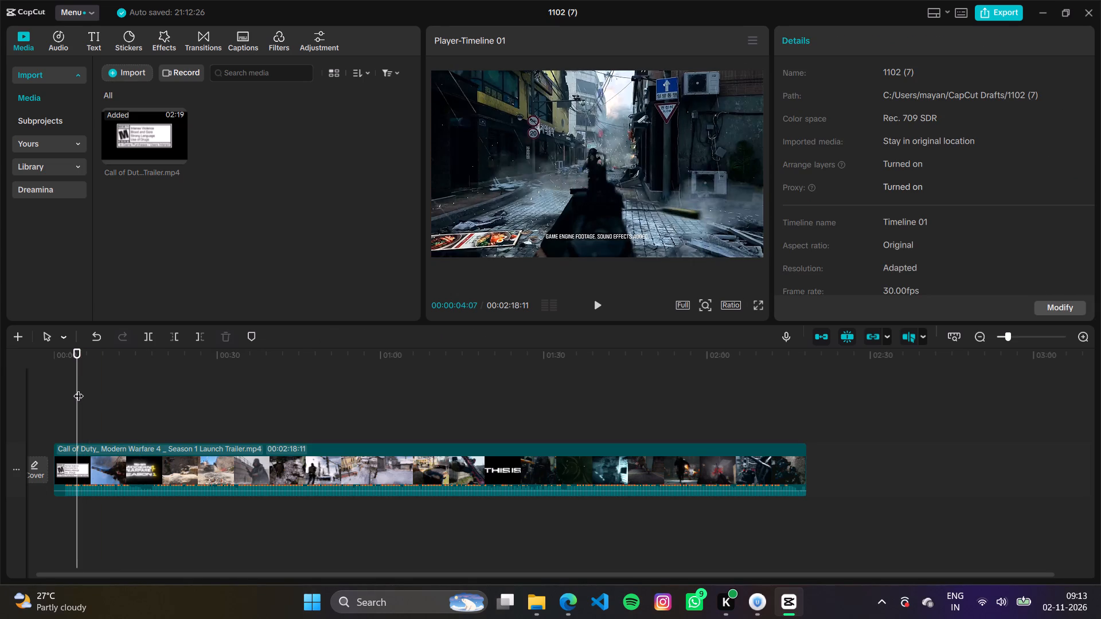
key(space)
key(space)
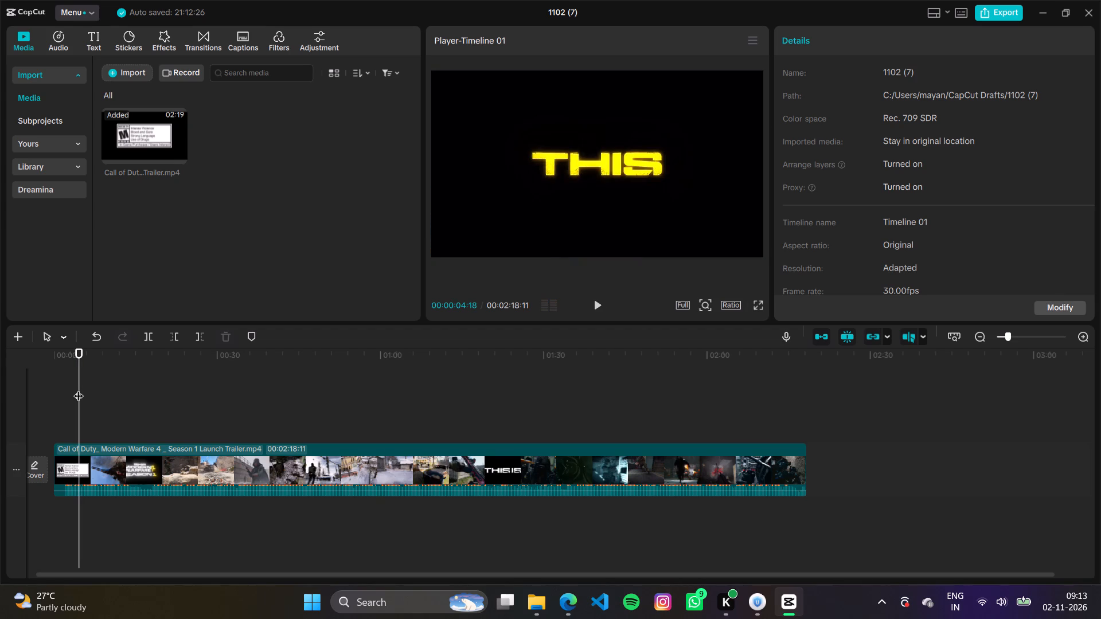
key(ctrl+b)
Split the trailer at 00:00:06:01, at the end of the soldier-by-the-car shot.
ctrl+scroll(79, 389, up, 3)
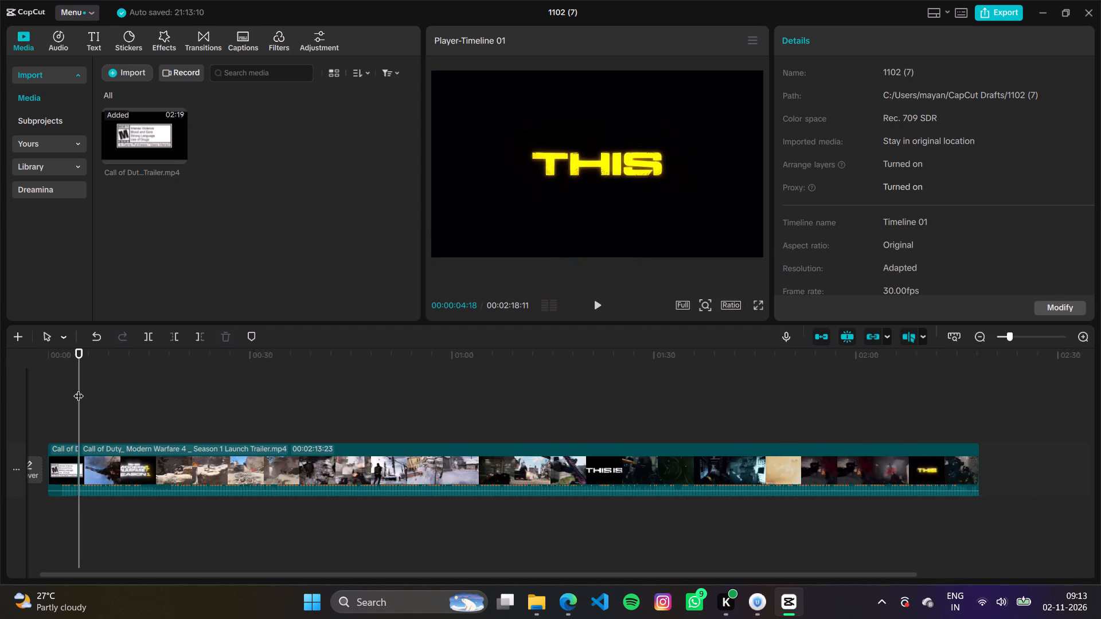
ctrl+scroll(79, 389, up, 1)
key(space)
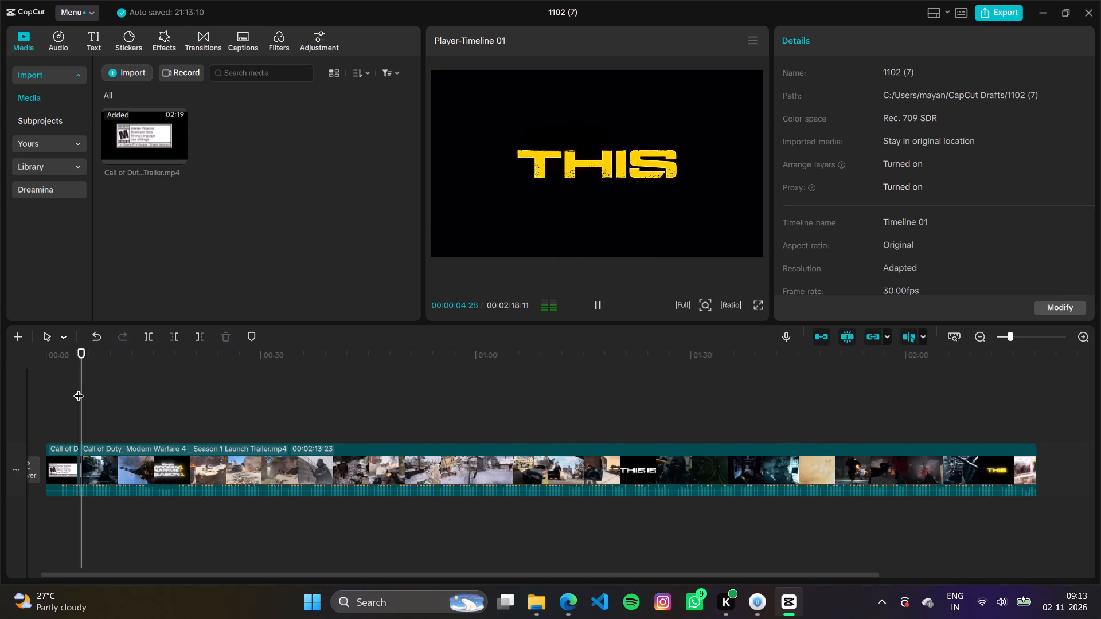
key(space)
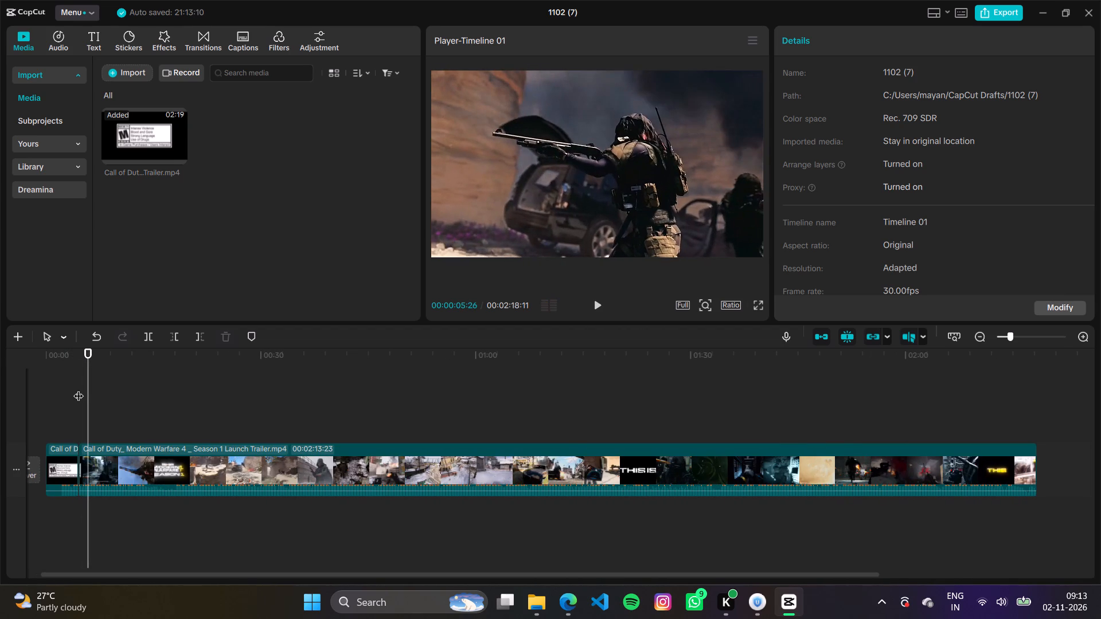
key(space)
key(space)
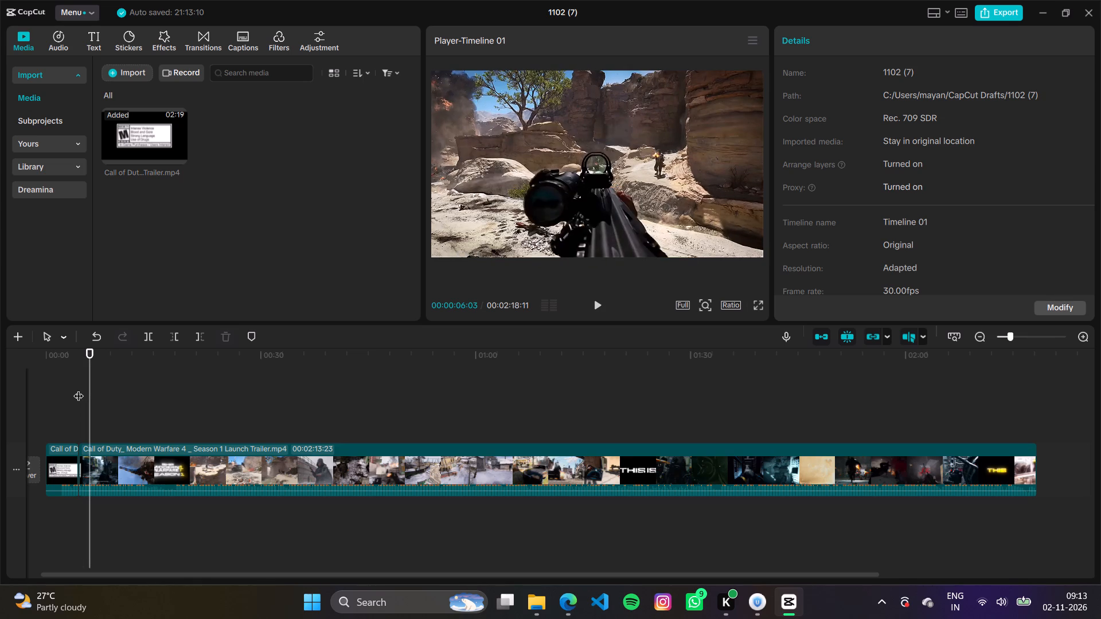
key(Left)
key(Left)
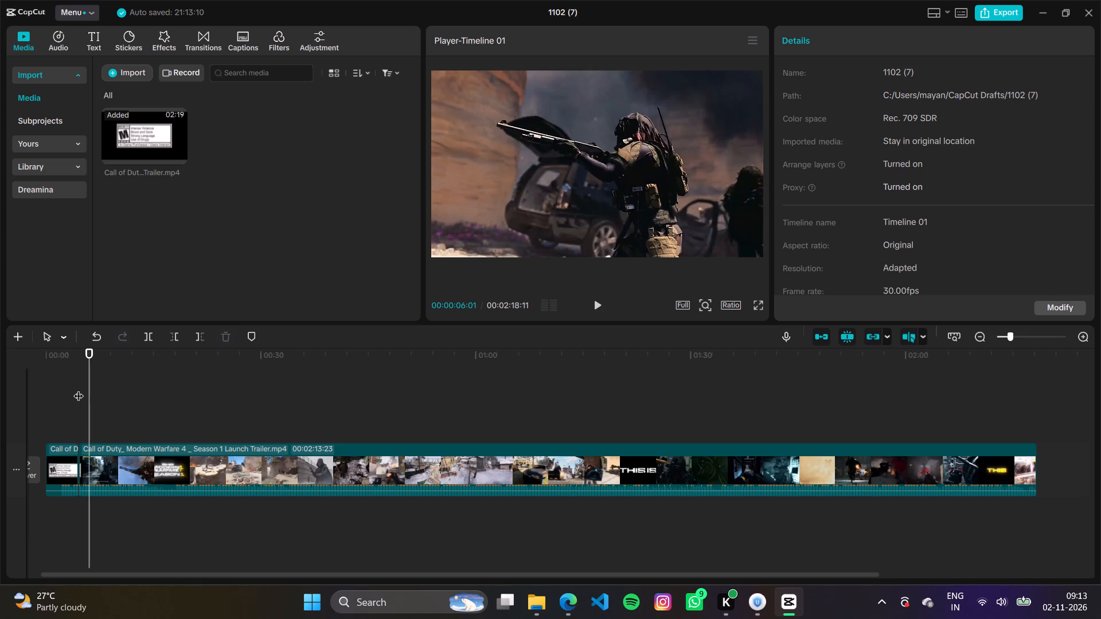
key(ctrl+b)
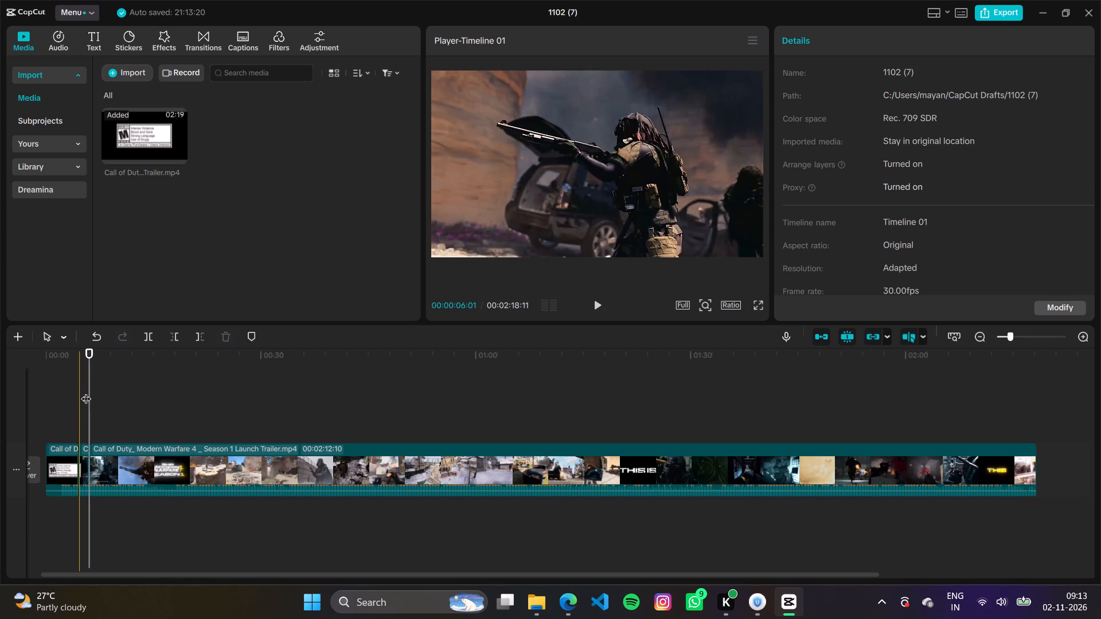
Split the trailer at 00:00:09:03, at the end of the skull-masked soldier shot.
key(space)
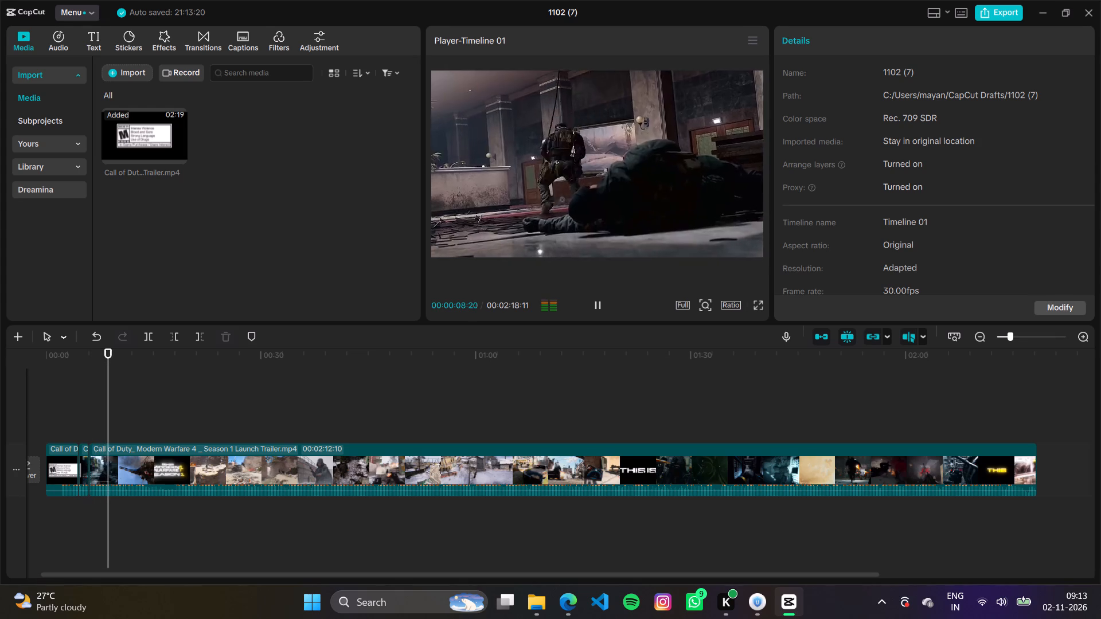
key(space)
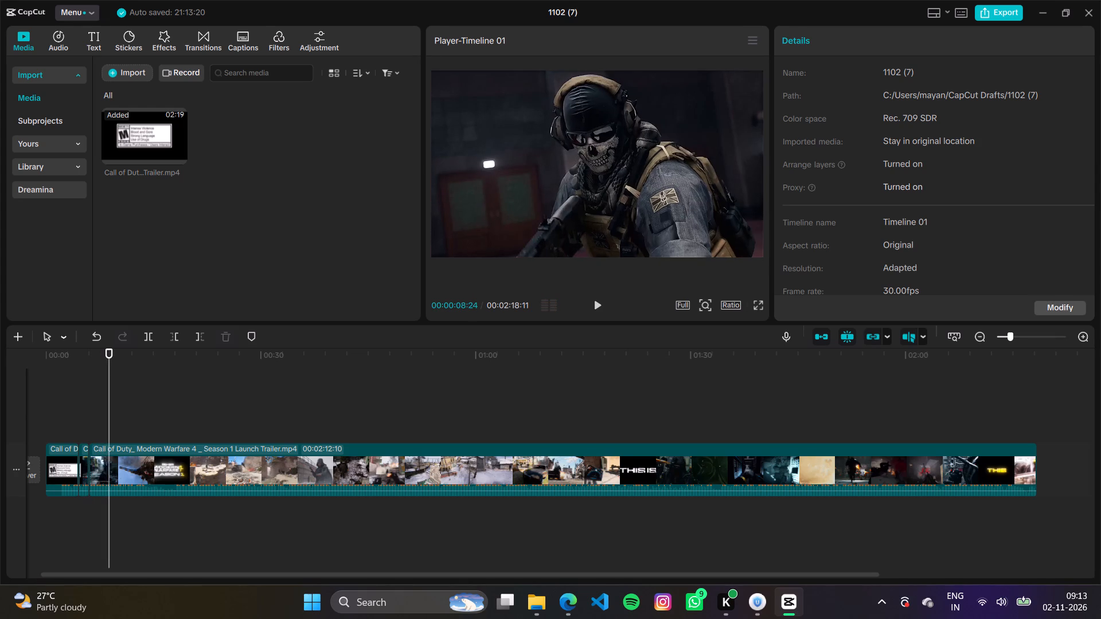
key(space)
key(space)
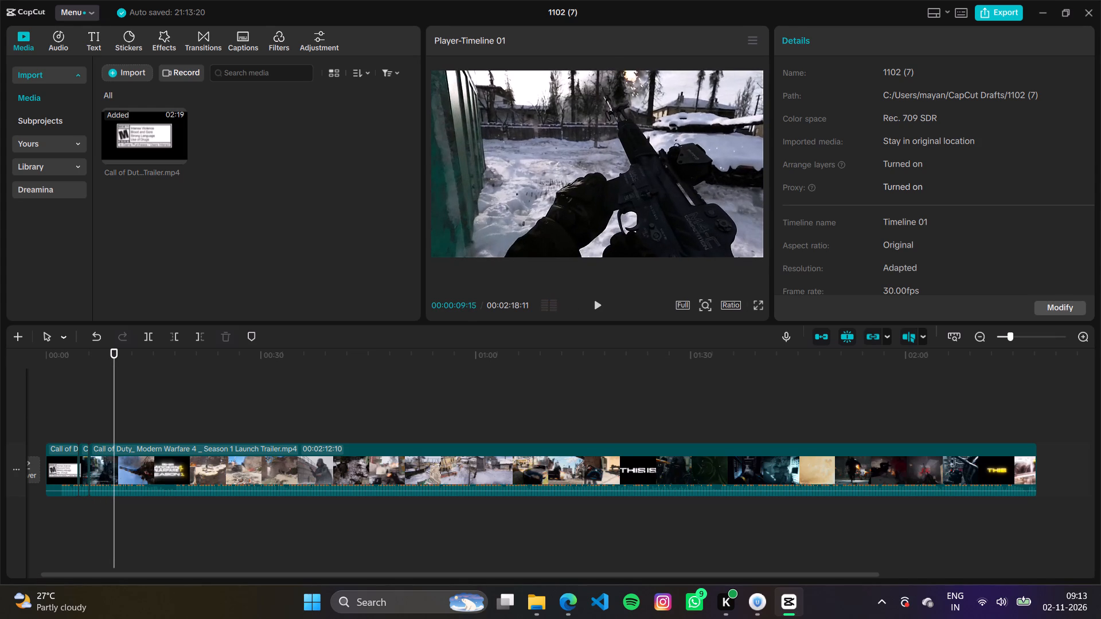
key(Left)
key(Left)
key(Left)
key(Left)
key(Left)
key(Left)
key(Left)
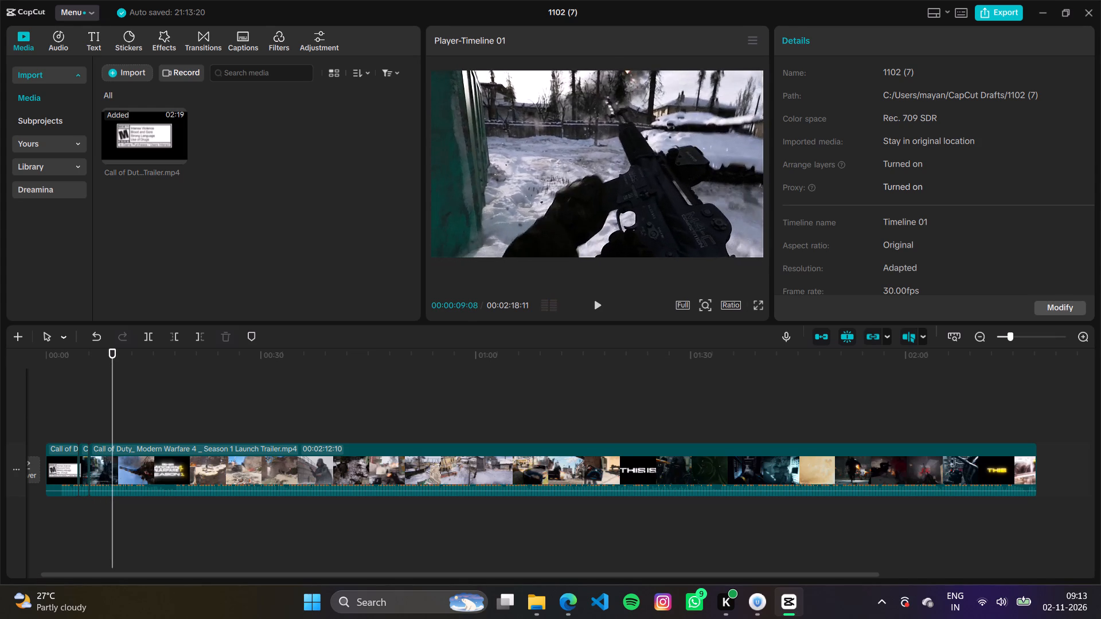
key(Left)
key(Left)
key(Left)
key(Left)
key(Left)
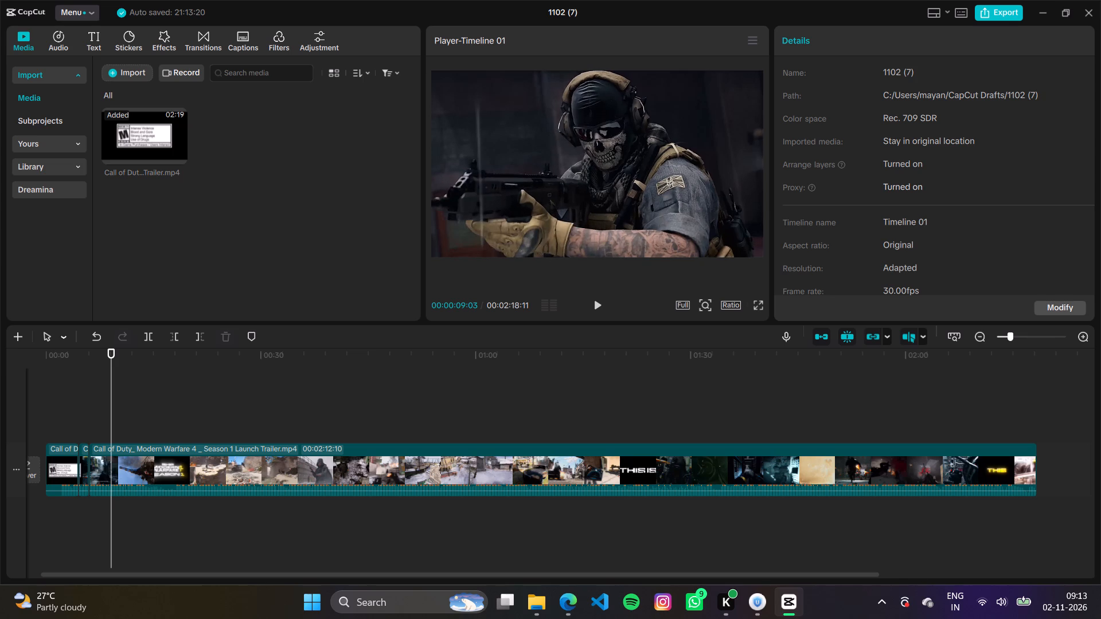
key(ctrl+b)
Split the trailer at 00:00:10:16, between the snowy gunfight and the desert hand-to-hand fight.
key(space)
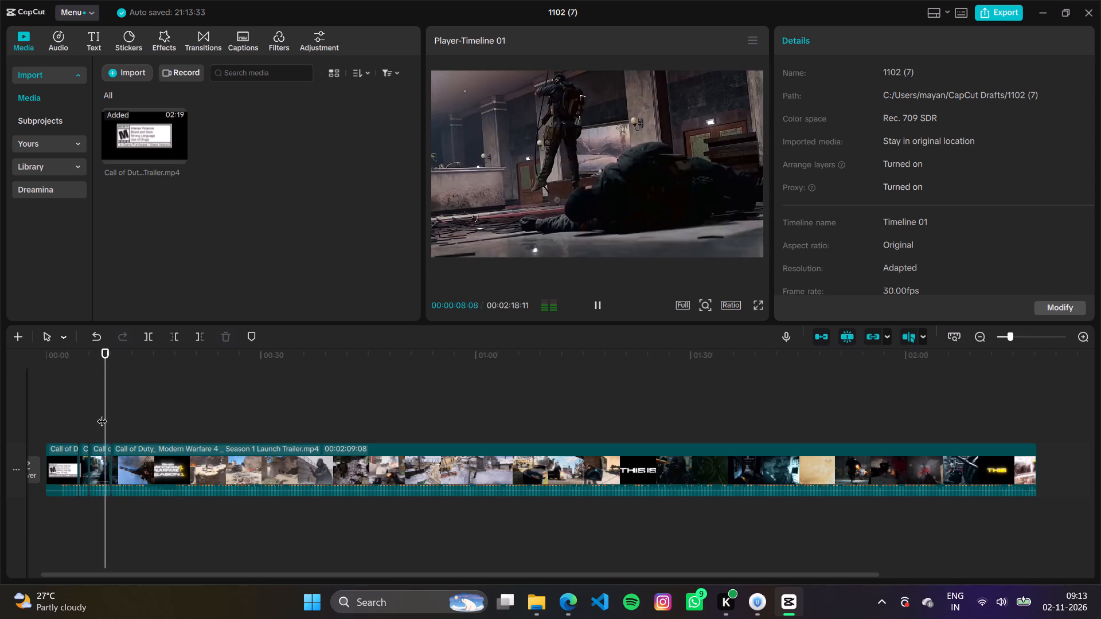
key(space)
key(space)
key(space)
key(space)
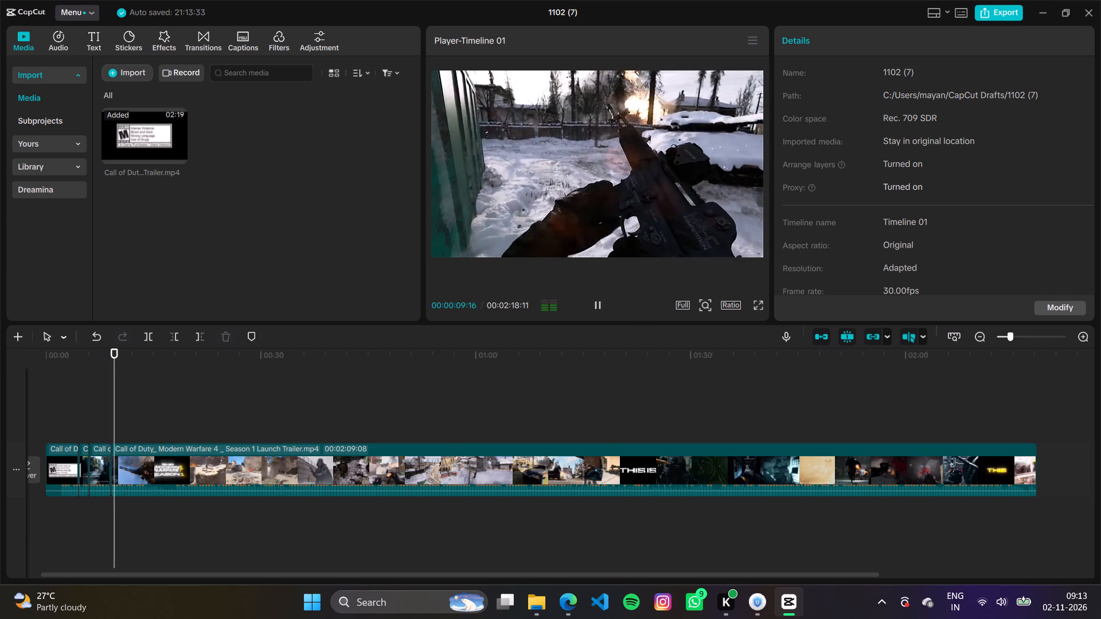
key(space)
key(space)
key(space)
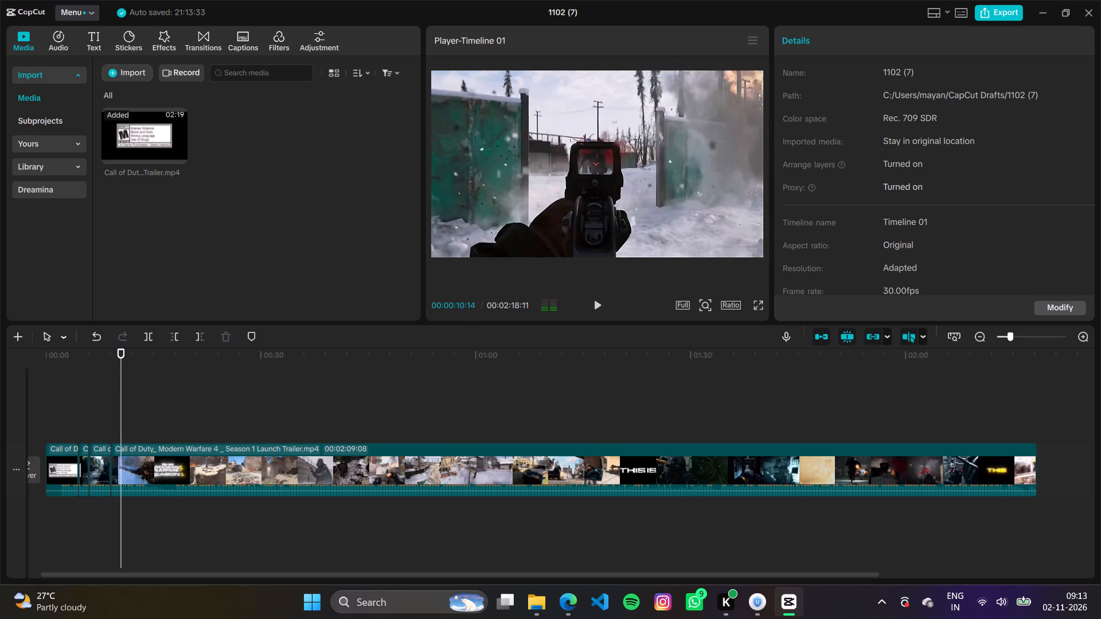
key(space)
key(space)
key(Left)
key(Left)
key(Left)
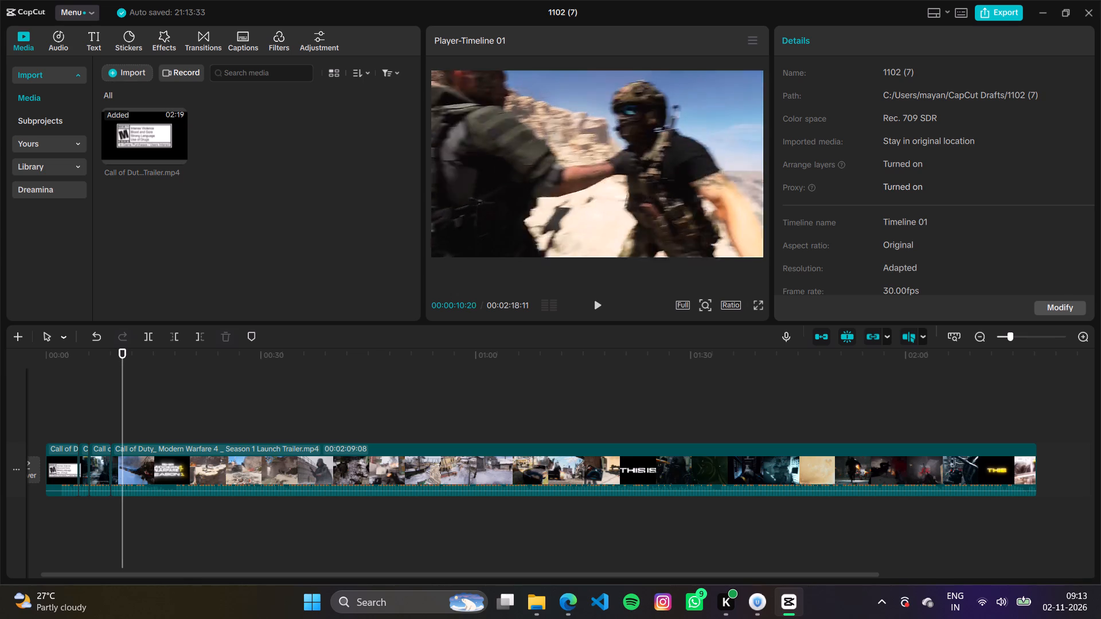
key(Left)
key(Left)
key(Left)
key(Left)
key(Left)
key(Left)
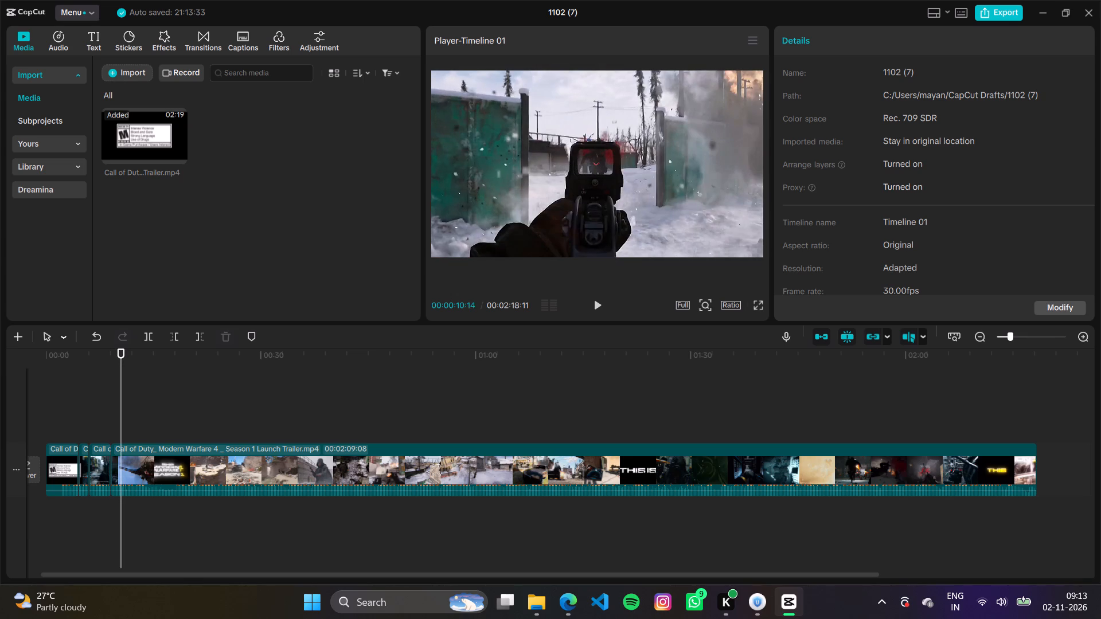
key(Right)
key(Right)
key(ctrl+b)
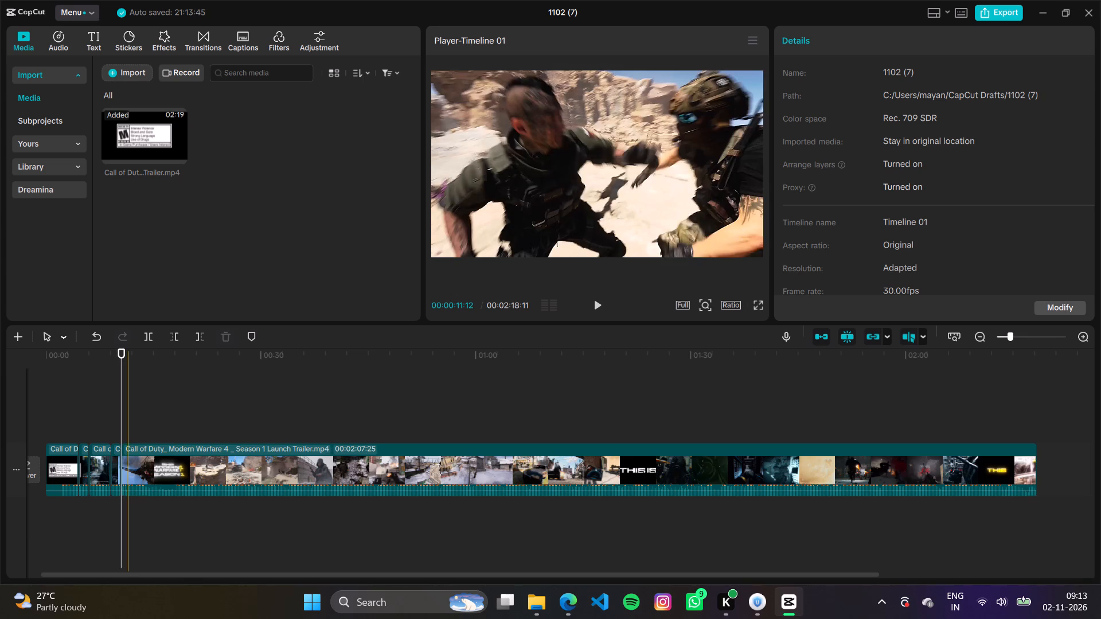
Split the trailer at 00:00:12:22, where the Modern Warfare 4 Season 1 title begins.
key(space)
key(space)
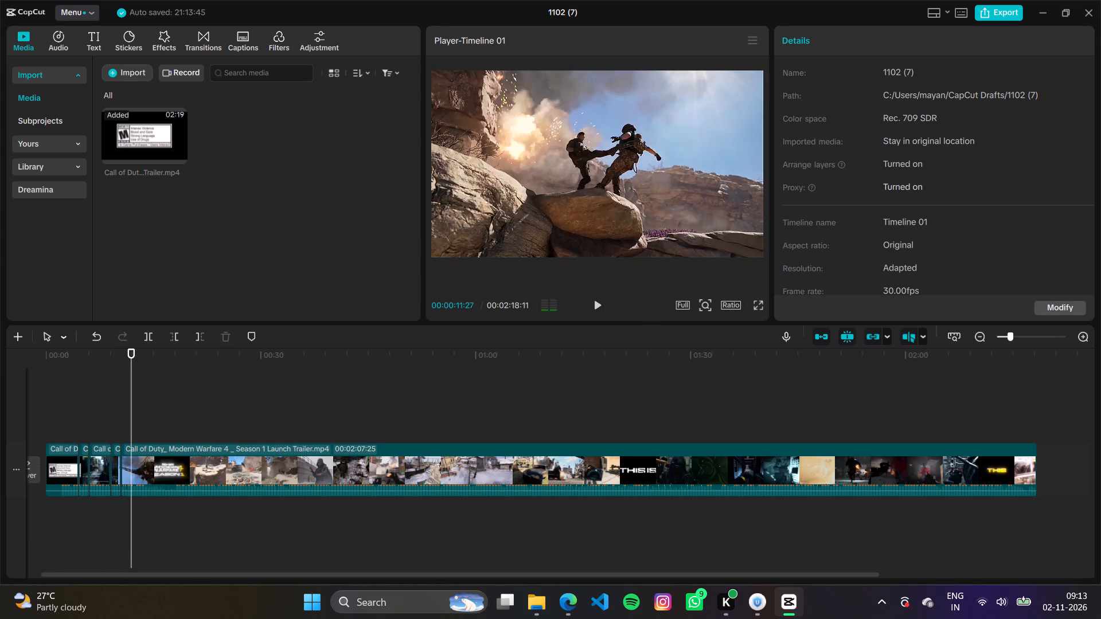
key(space)
key(space)
key(space)
key(space)
key(space)
key(space)
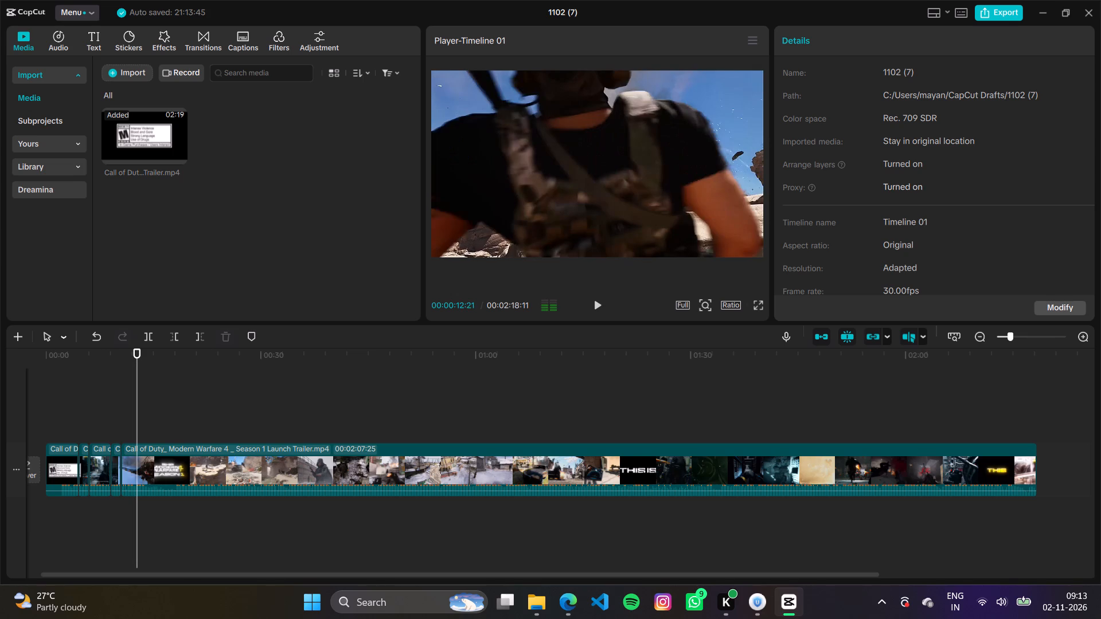
key(space)
key(space)
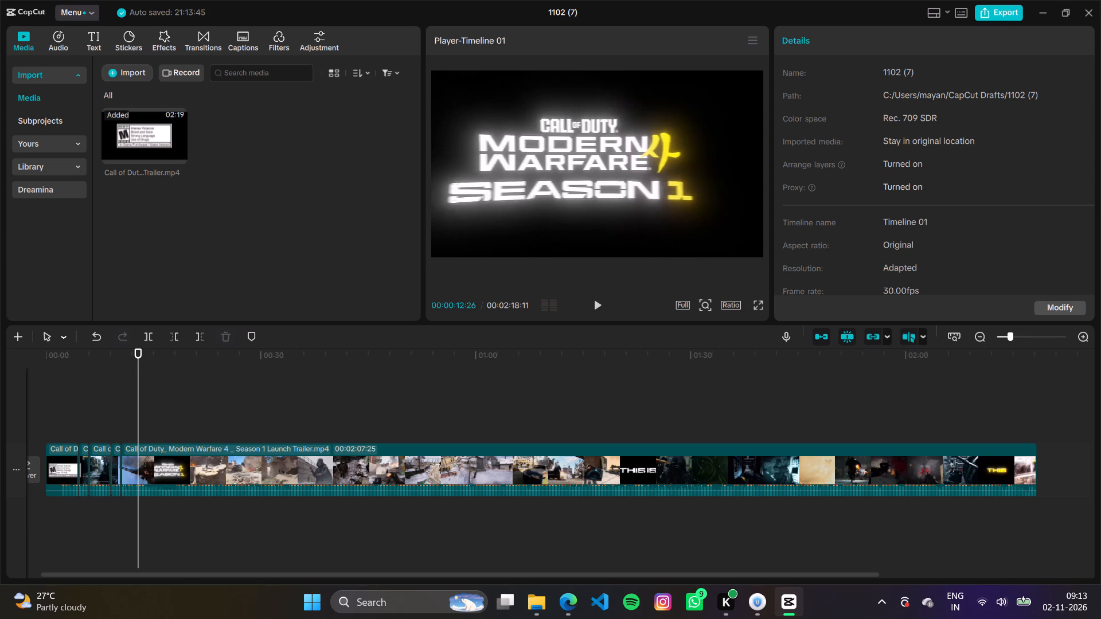
key(Left)
key(Left)
key(Left)
key(Left)
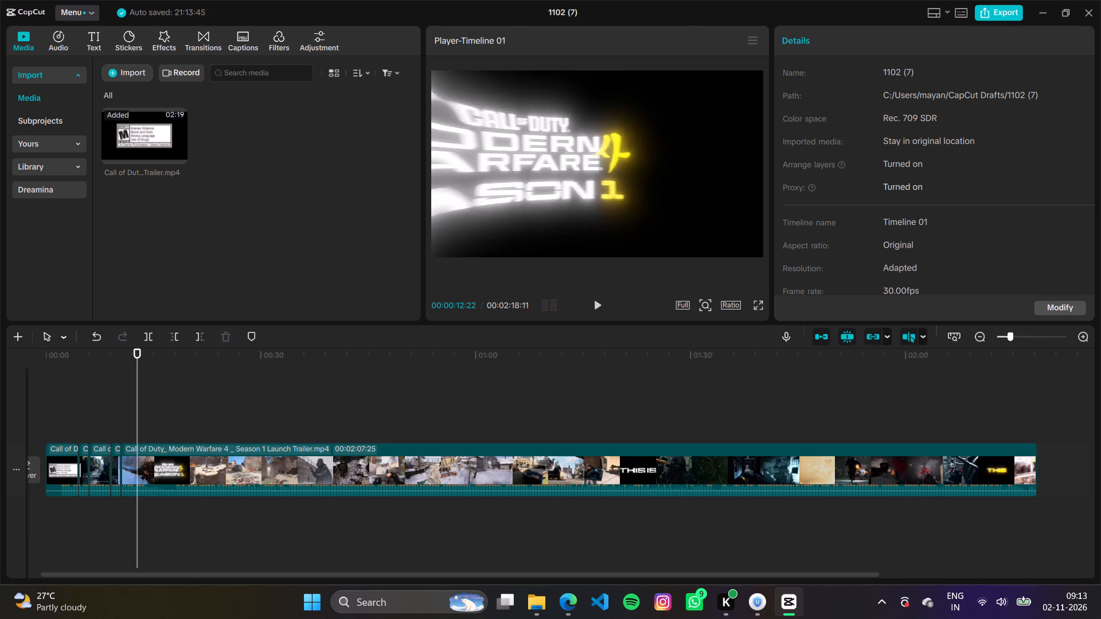
key(ctrl+b)
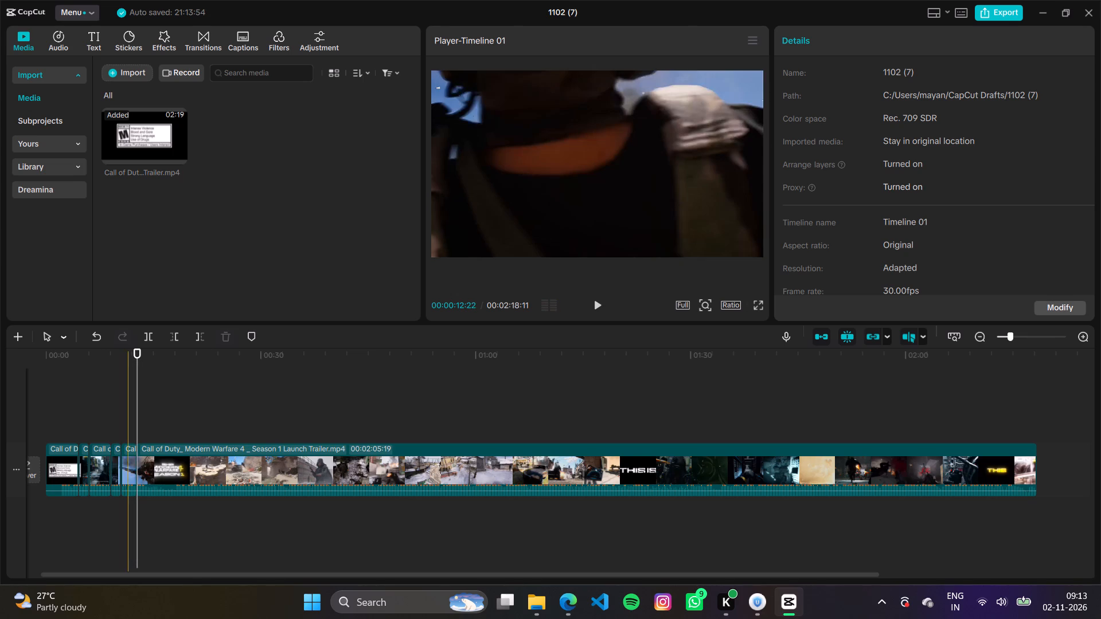
Split the trailer at 00:00:14:22, between the Season 1 title and the shot of soldiers walking through the canyon.
key(space)
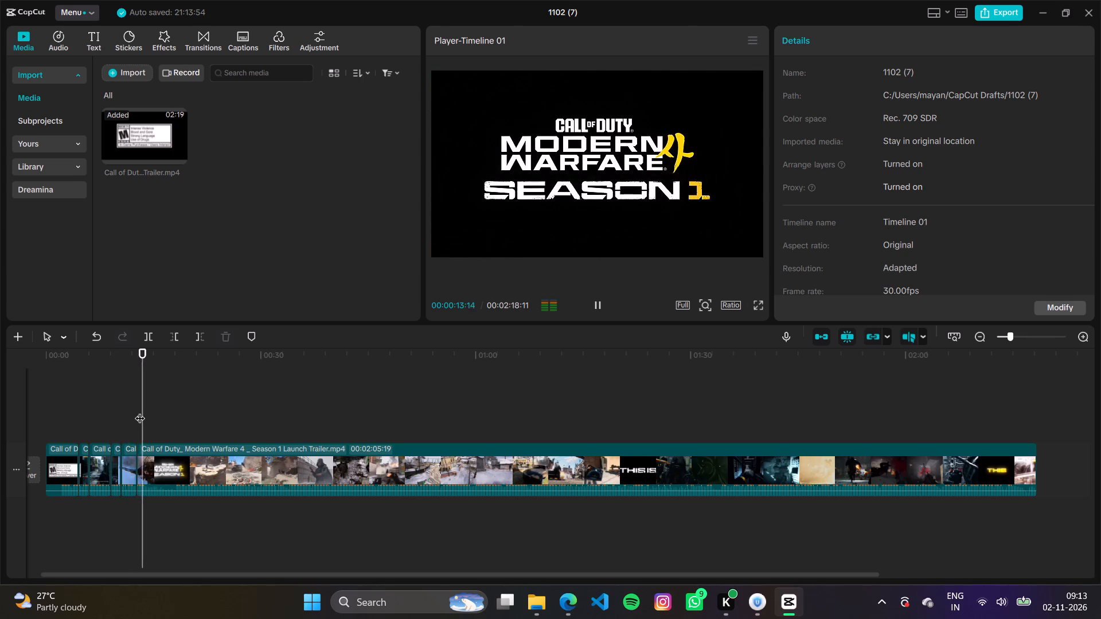
key(space)
key(space)
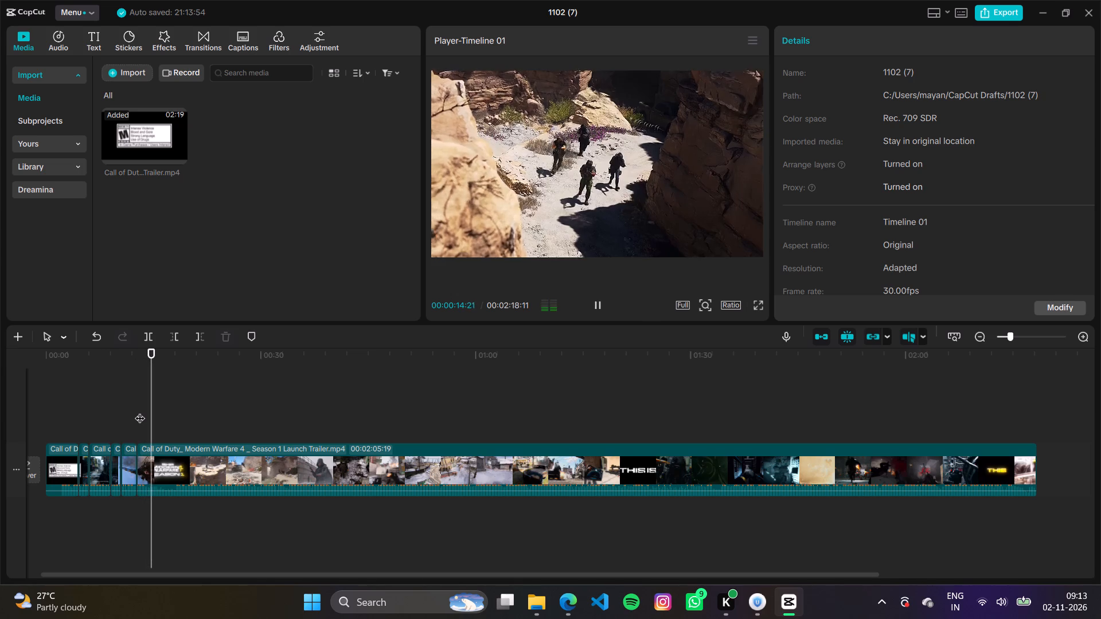
key(space)
key(Left)
key(Left)
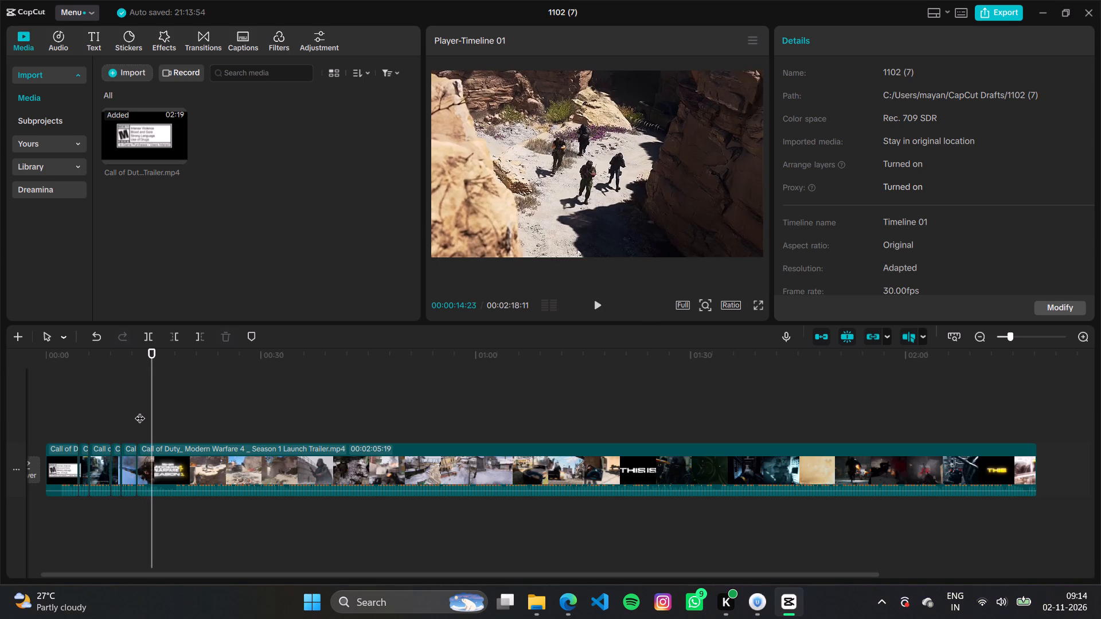
key(Left)
key(Left)
key(Right)
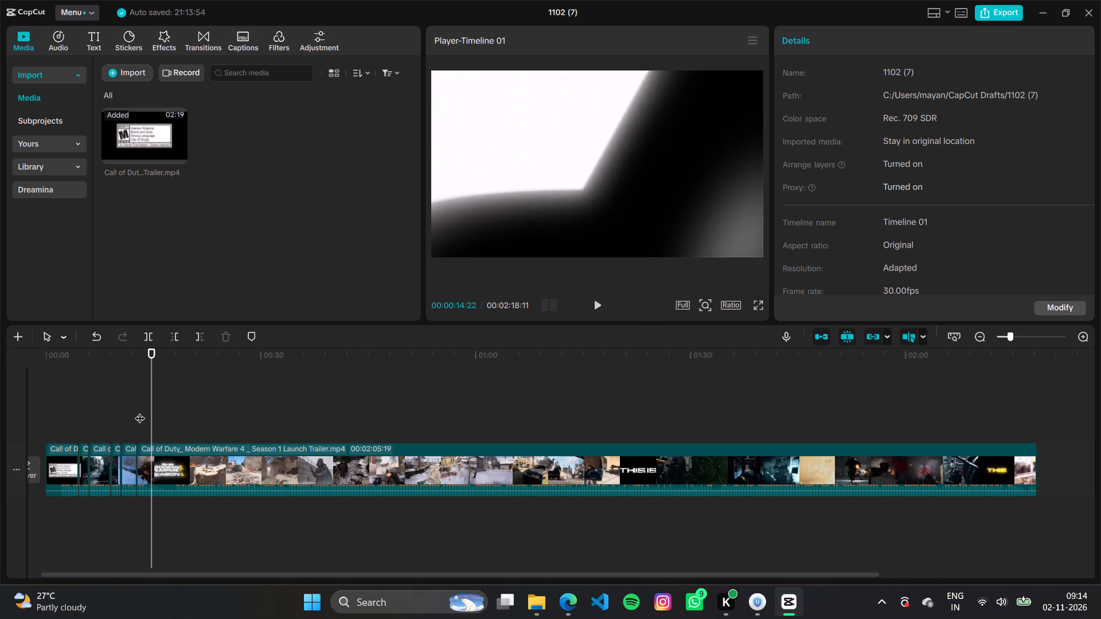
key(ctrl+b)
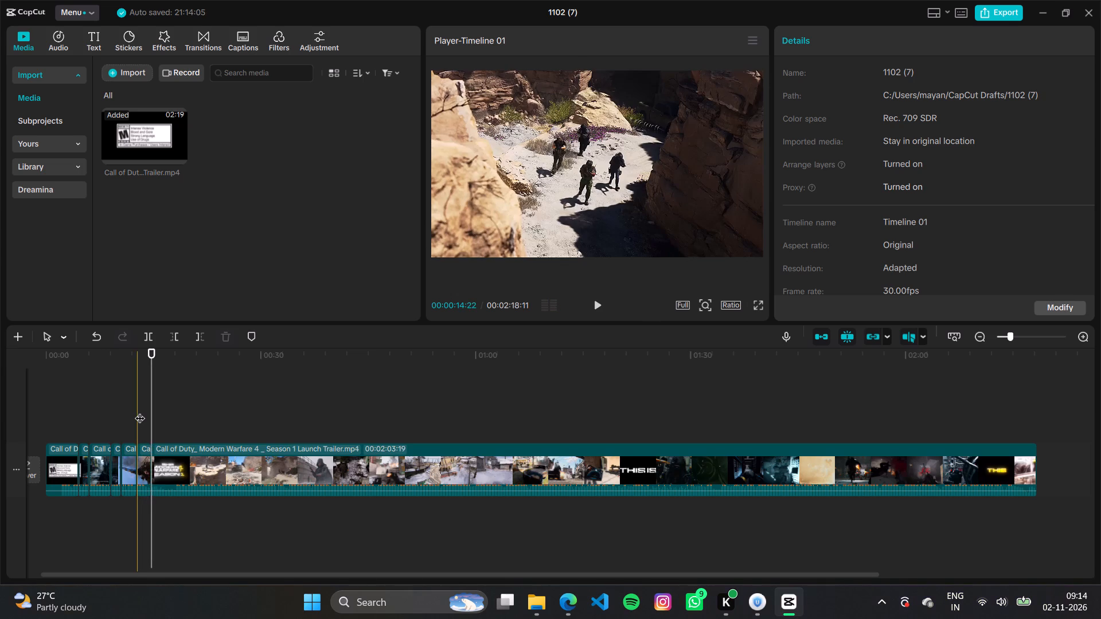
Split the trailer at 00:00:18:06, between the soldiers aiming by the rock wall and the THIS IS title.
key(space)
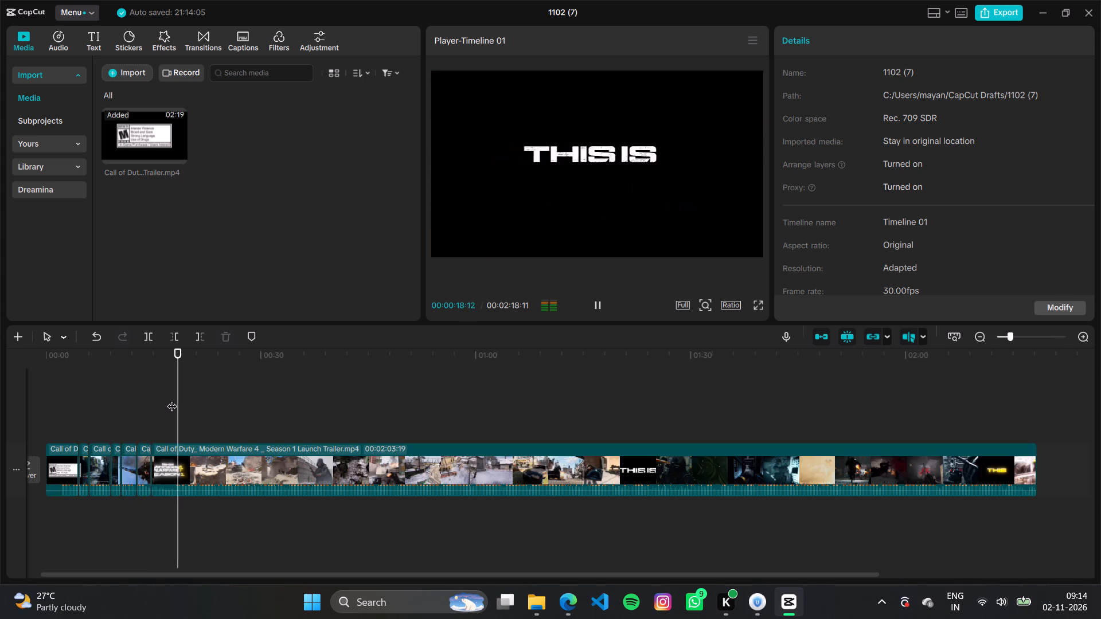
key(space)
key(Left)
key(Left)
key(Left)
key(Left)
key(Left)
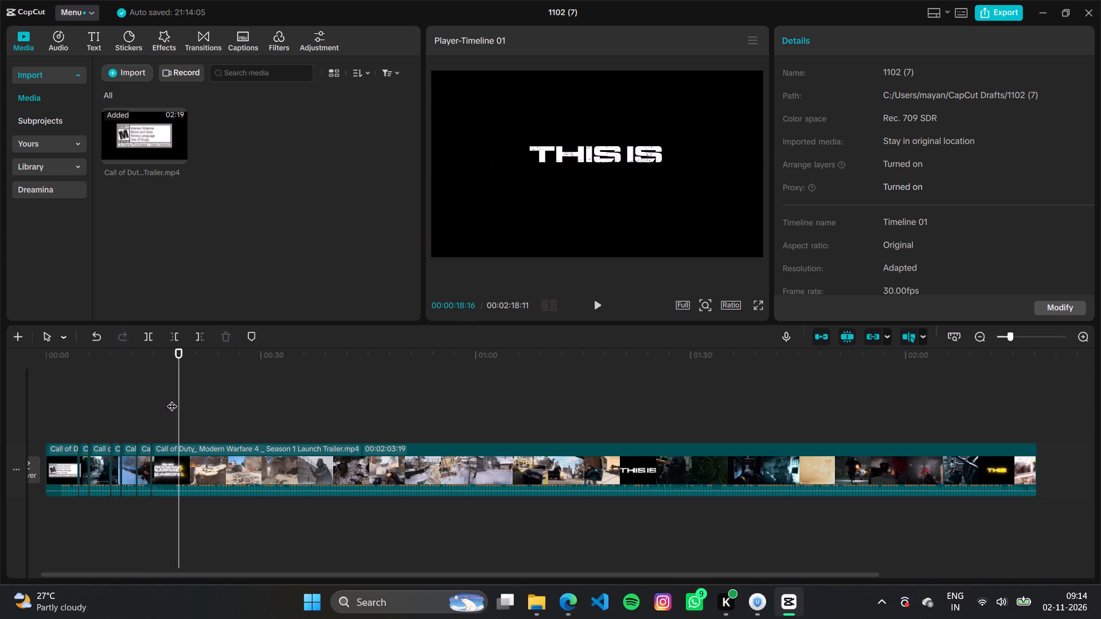
key(Left)
key(Left)
key(Left)
key(Left)
key(Left)
key(Left)
key(Left)
key(Left)
key(Left)
key(Left)
key(Left)
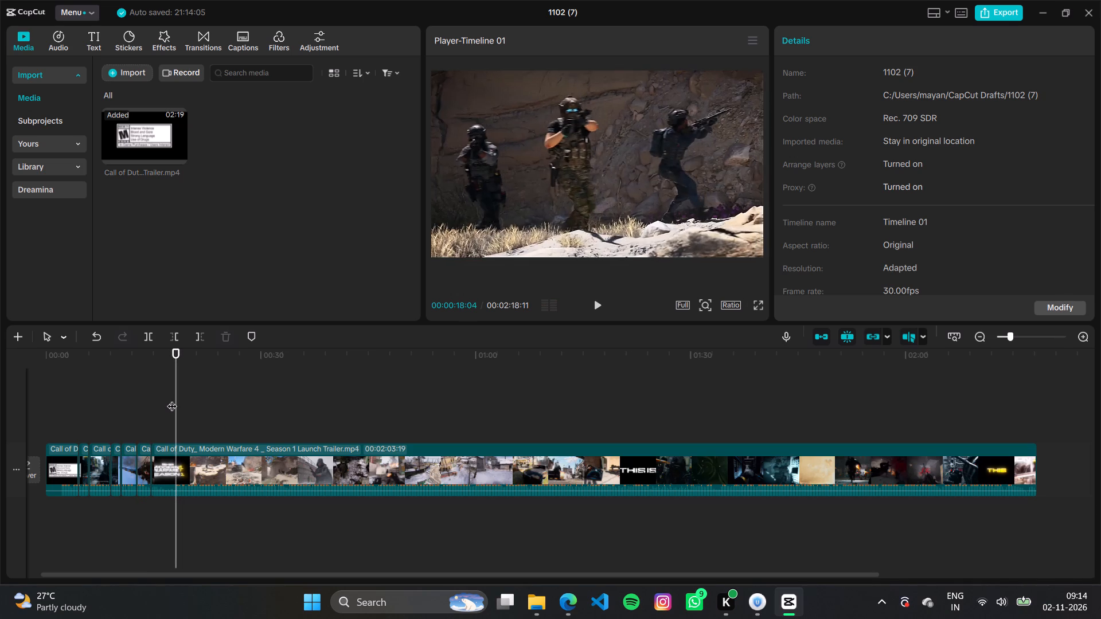
key(Right)
key(Right)
key(Right)
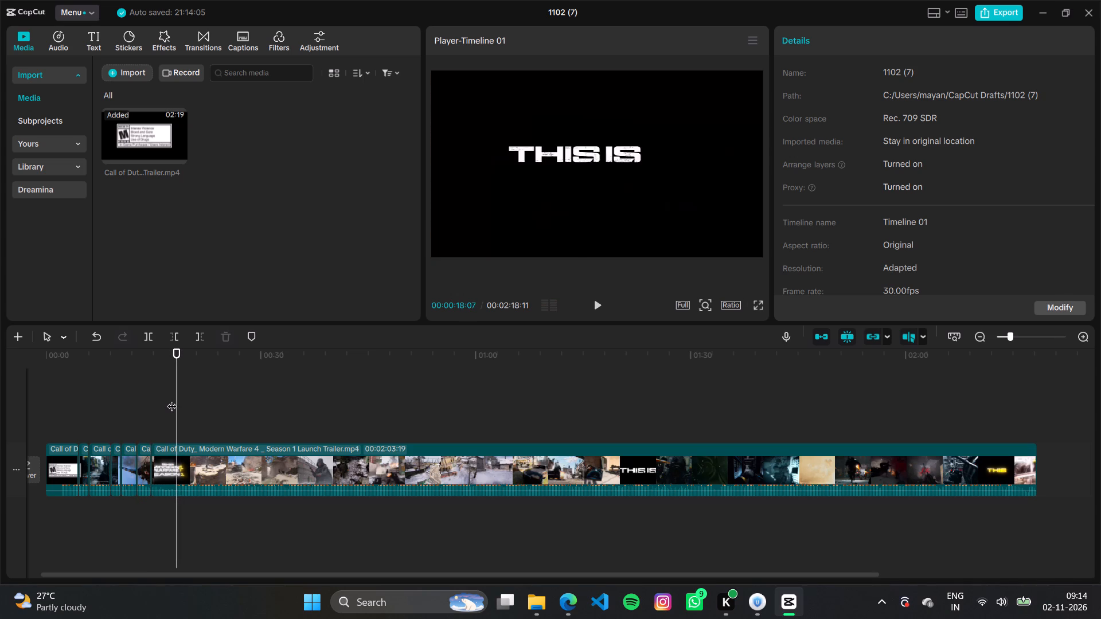
key(Left)
key(ctrl+b)
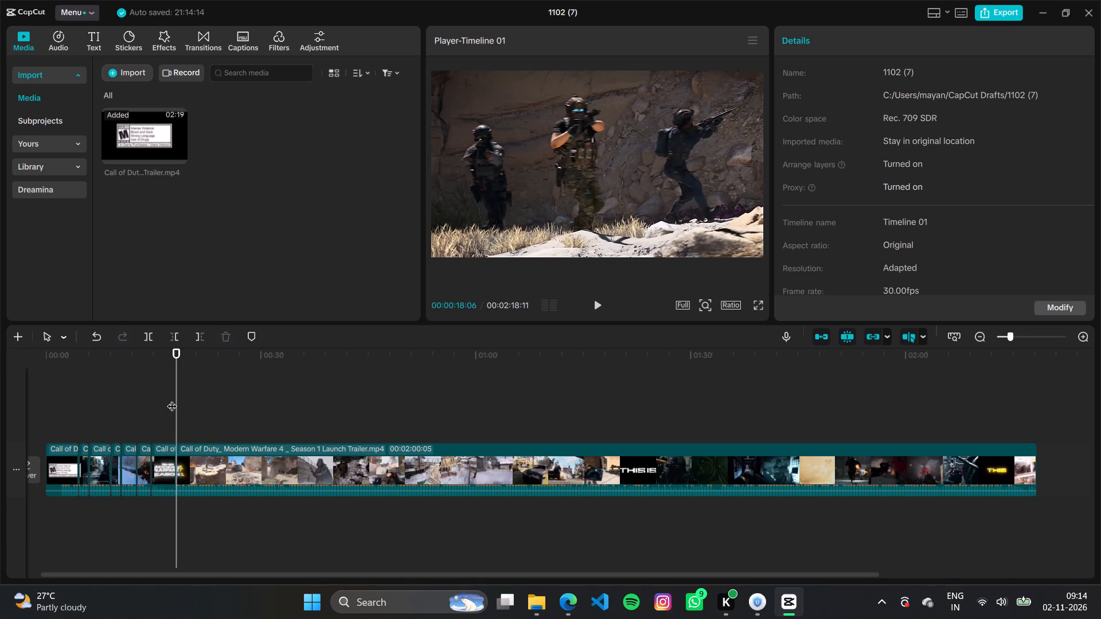
Split the trailer at 00:00:19:18, near the end of the THIS IS MULTIPLAYER title.
key(space)
key(space)
key(space)
key(space)
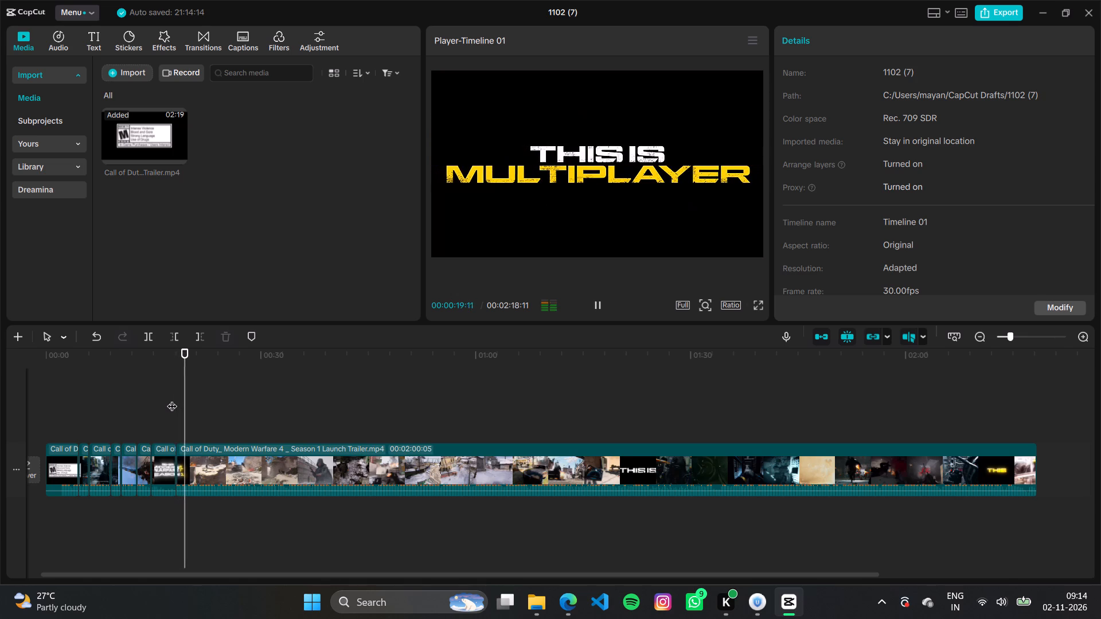
key(space)
key(space)
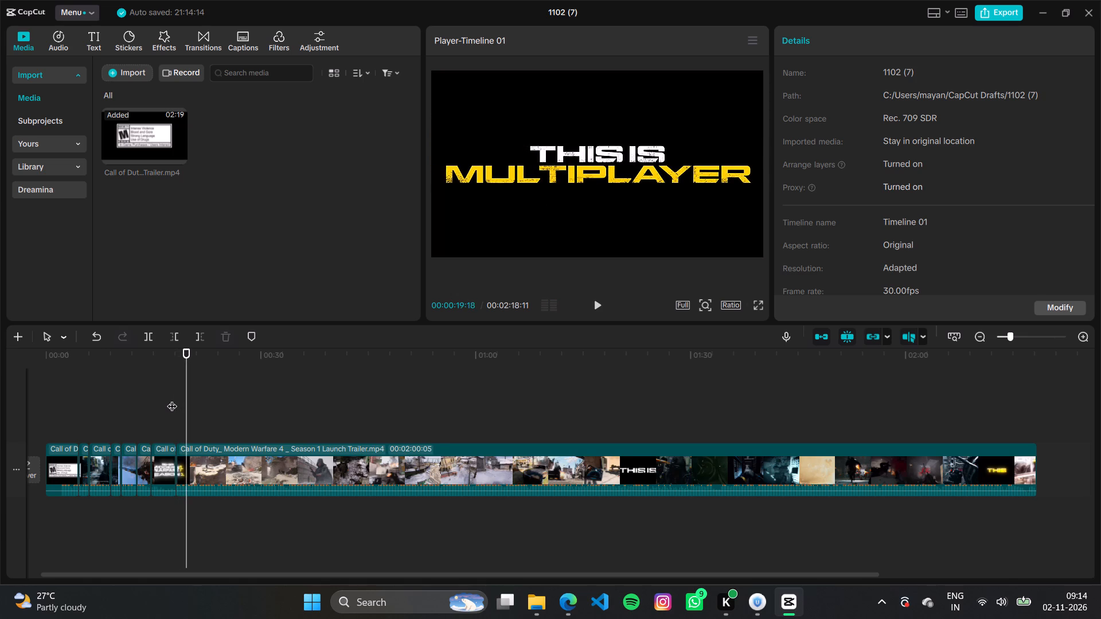
key(ctrl+b)
Split the trailer at 00:00:19:23, between the THIS IS MULTIPLAYER title and the first CANYON shot.
key(space)
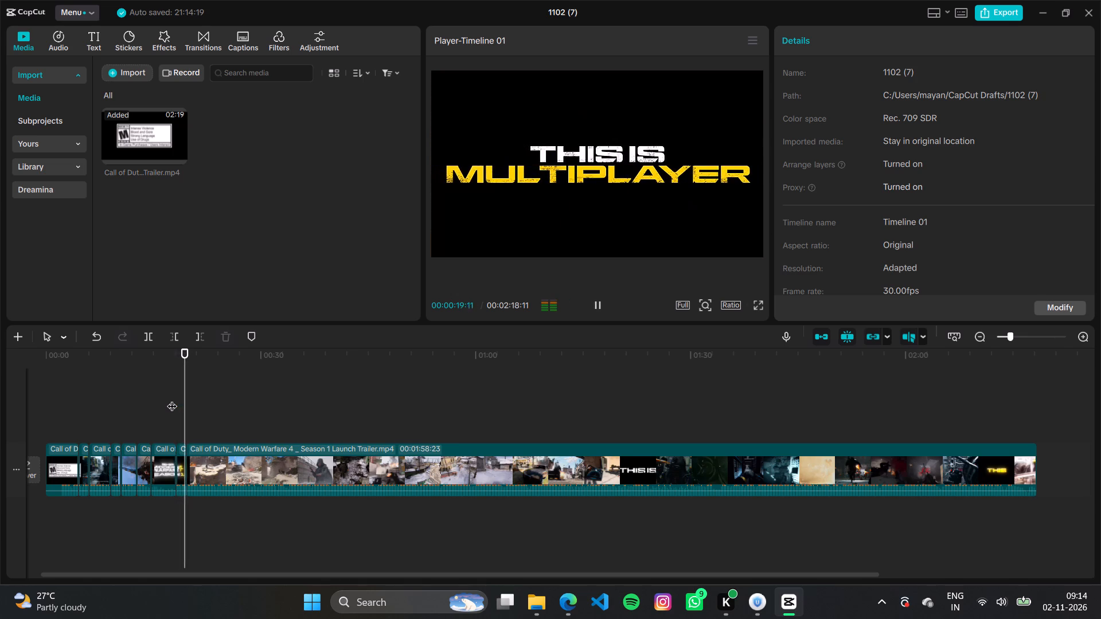
key(space)
key(Left)
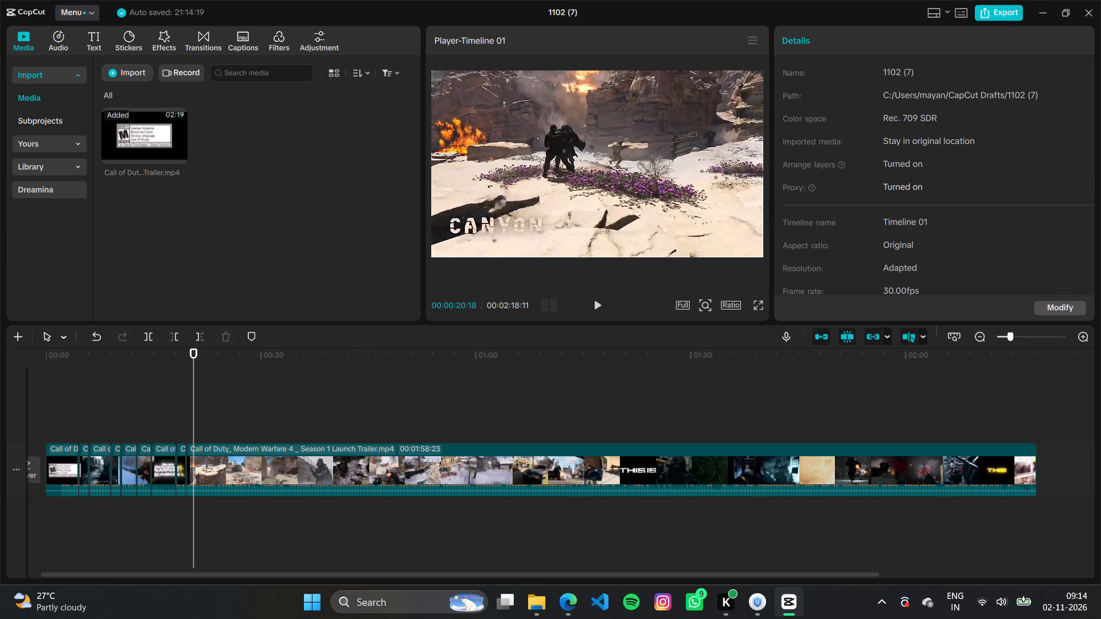
key(Left)
key(Left)
key(Left)
key(Left)
key(Left)
key(Left)
key(Left)
key(Left)
key(Left)
key(Left)
key(Left)
key(Left)
key(Left)
key(Left)
key(Left)
key(Left)
key(Left)
key(Left)
key(Left)
key(Left)
key(Left)
key(Left)
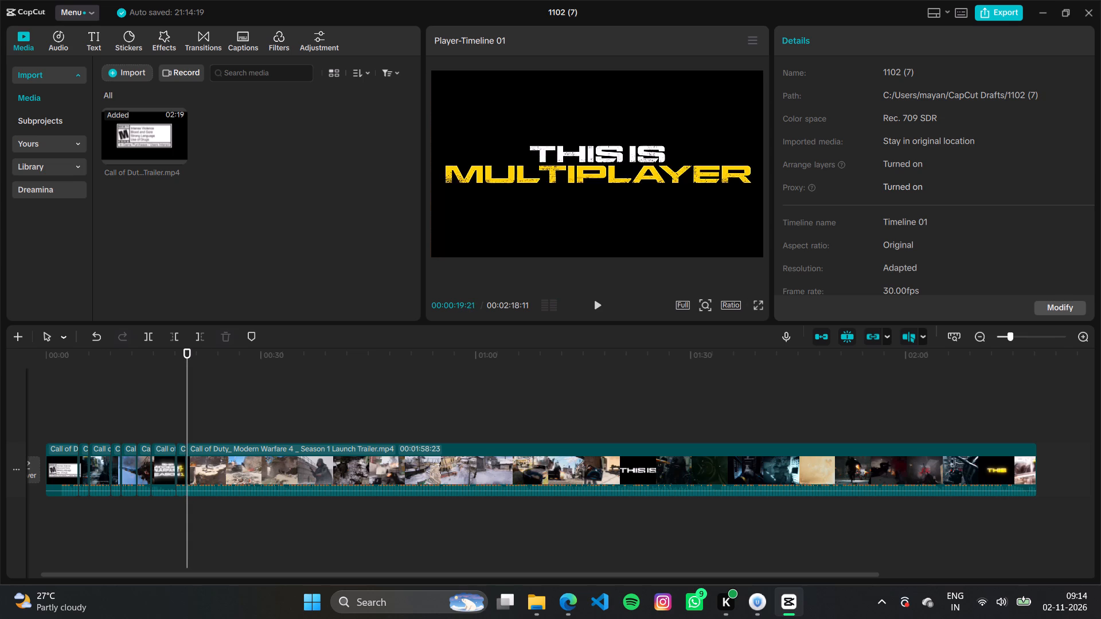
key(Right)
key(Right)
key(Right)
key(Left)
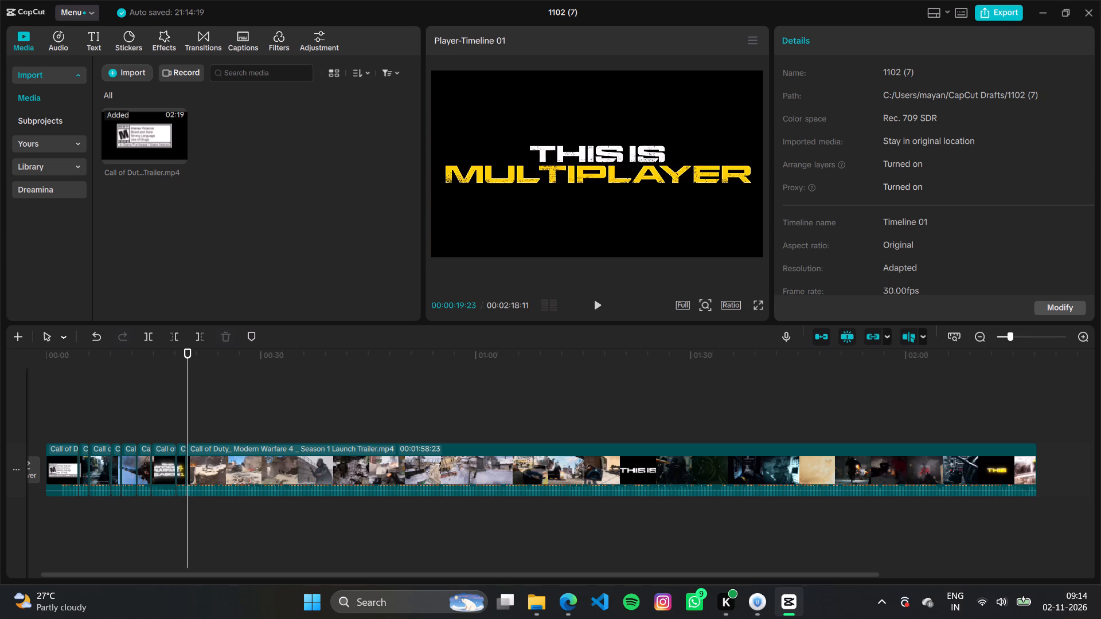
key(ctrl+b)
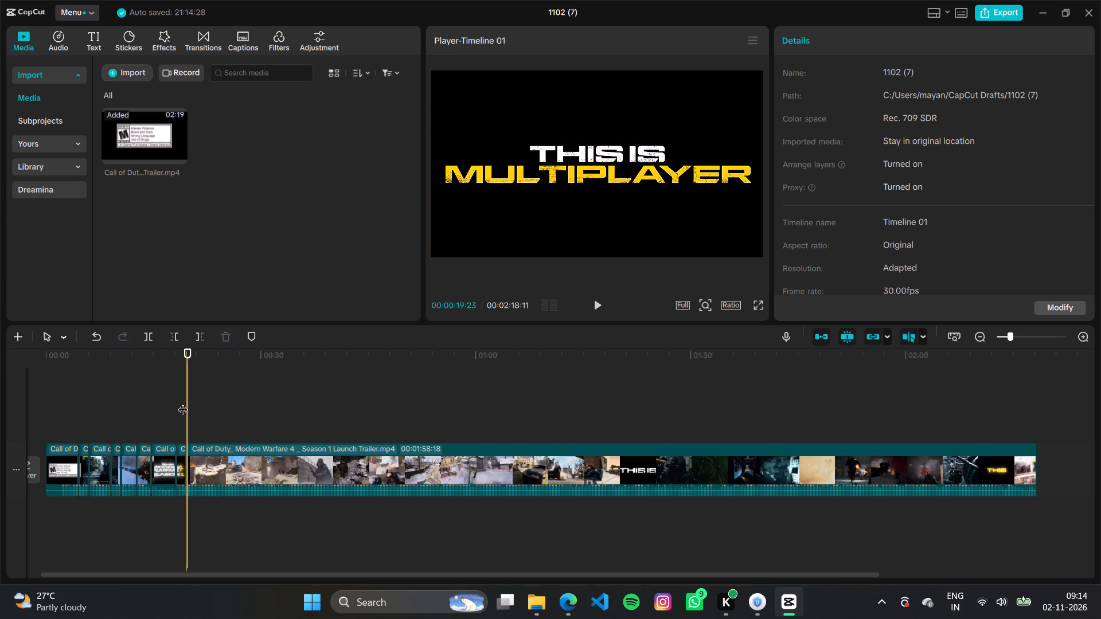
Split the trailer at about 00:00:21:26, where the CANYON shot of the lone soldier in the rock passage begins.
key(space)
key(space)
key(space)
key(space)
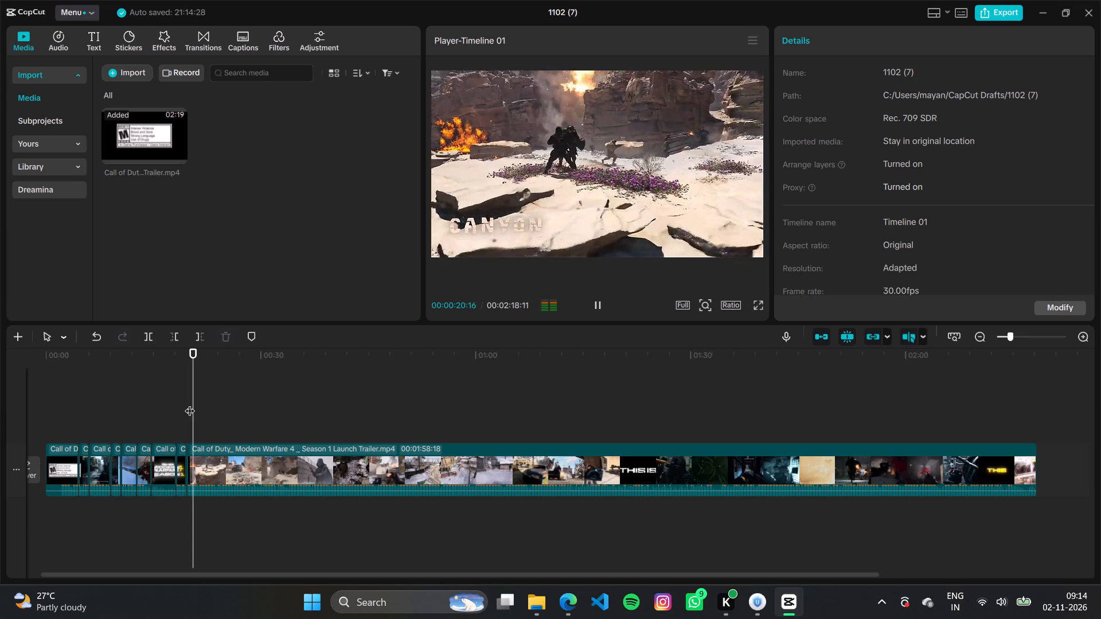
key(space)
key(space)
key(space)
key(space)
key(space)
key(space)
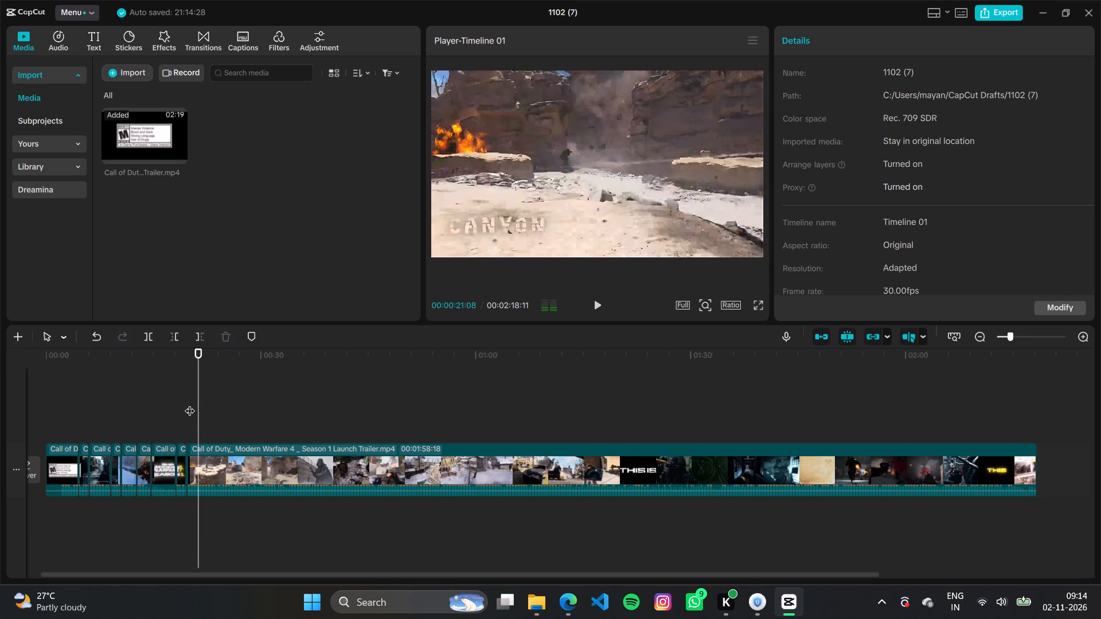
key(space)
key(space)
key(space)
key(space)
key(space)
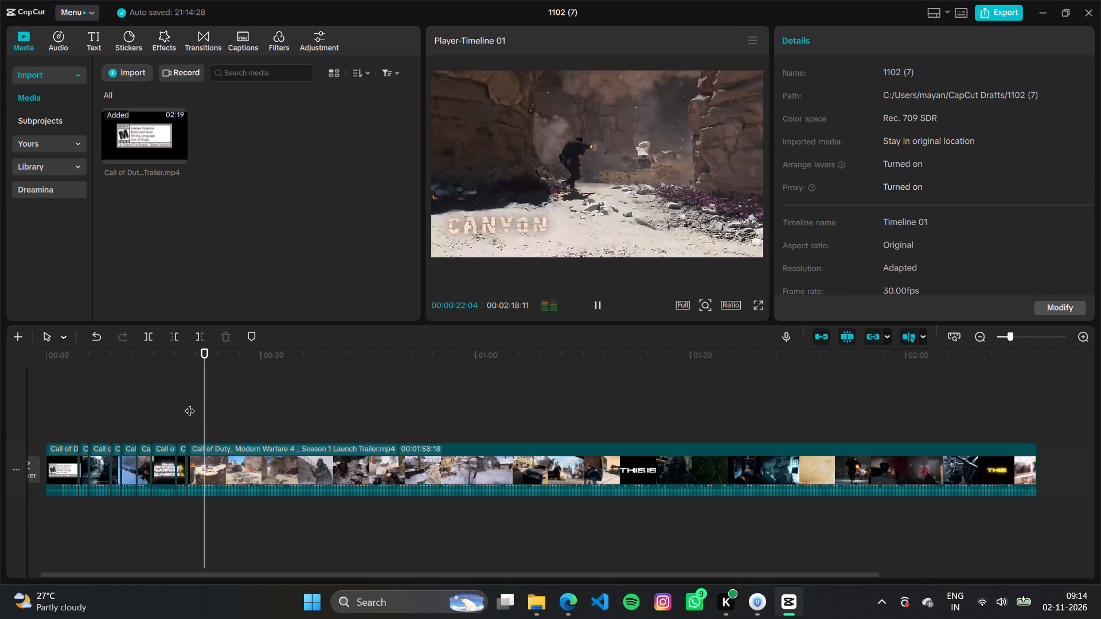
key(space)
key(space)
key(space)
key(space)
key(space)
key(space)
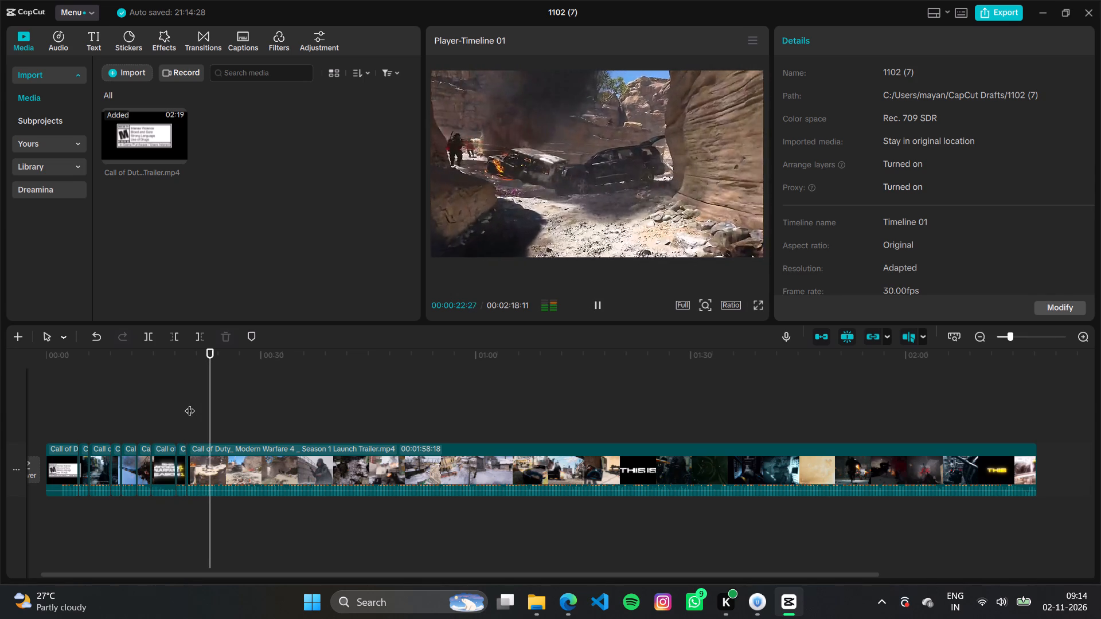
key(space)
key(space)
key(space)
key(space)
key(space)
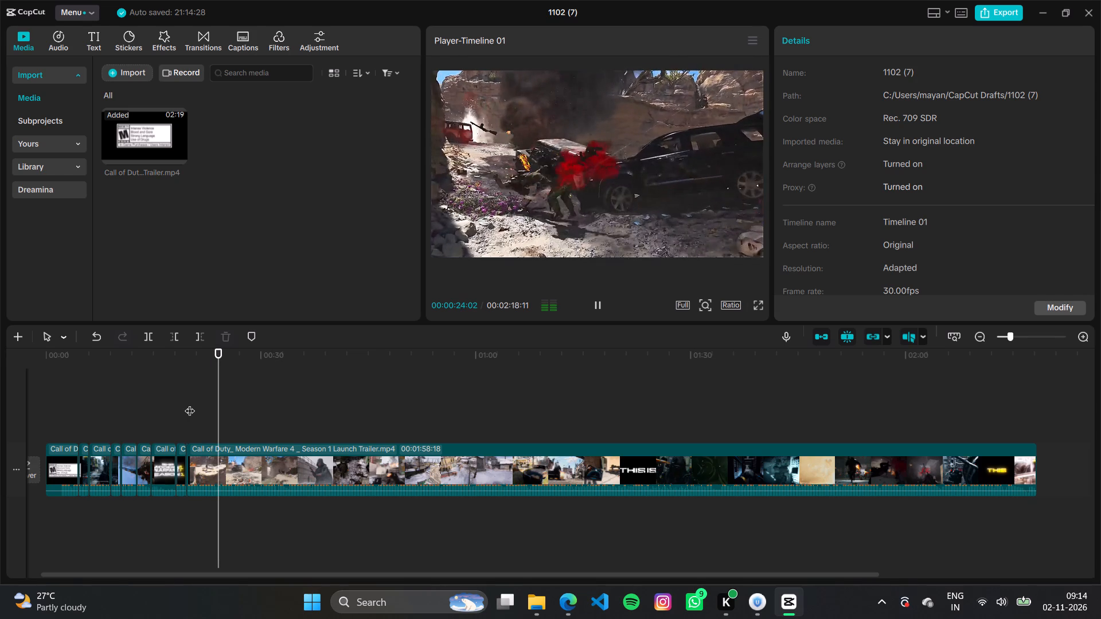
key(space)
key(space)
key(space)
key(space)
key(space)
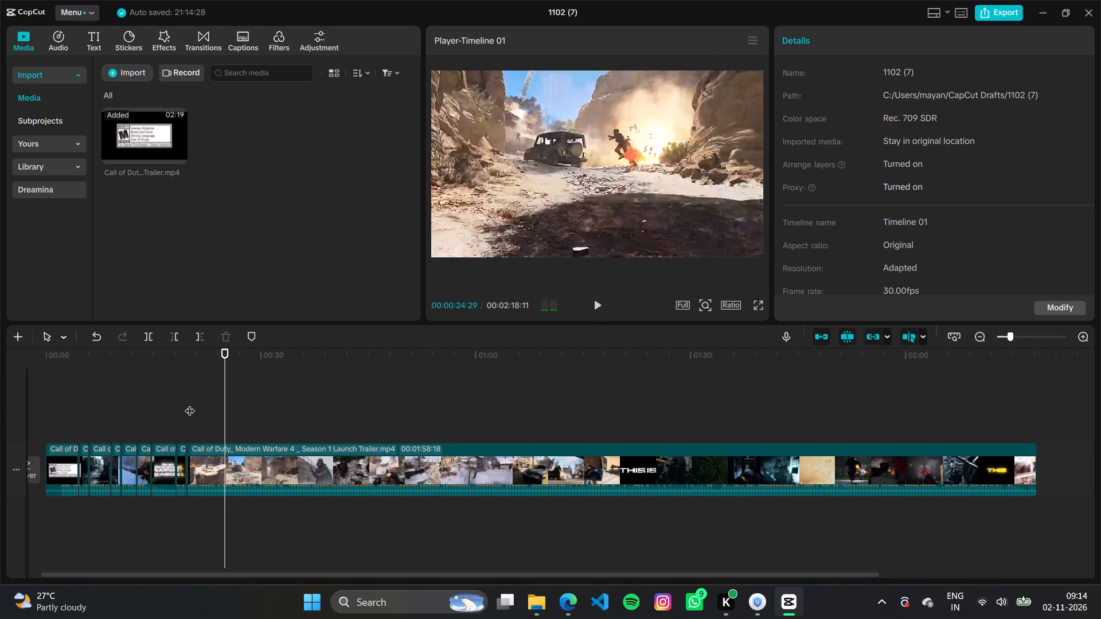
key(space)
key(space)
key(space)
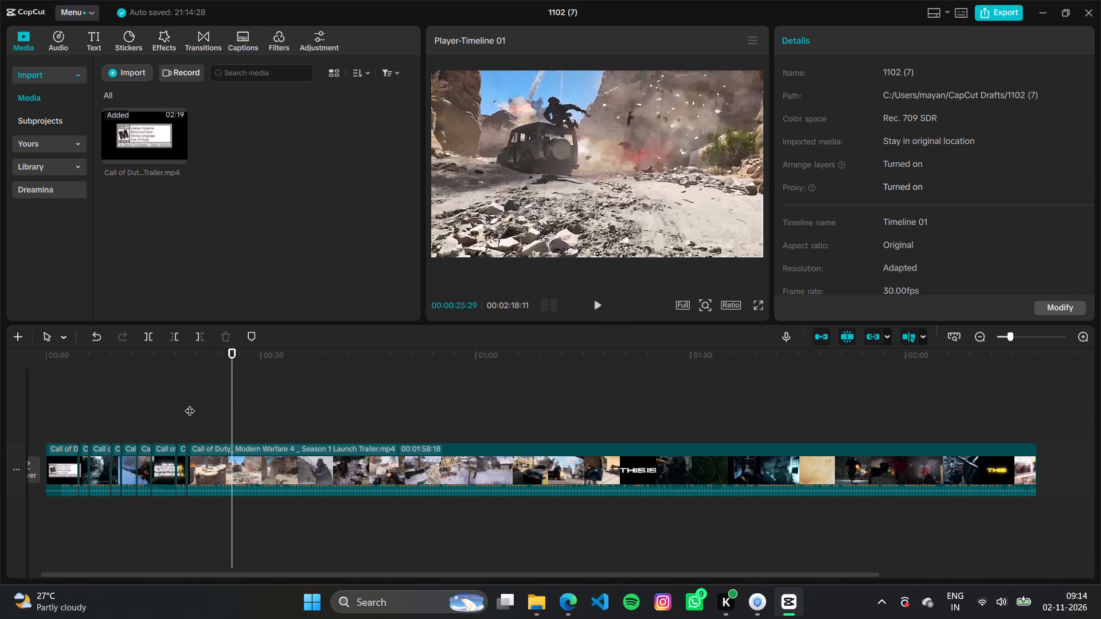
key(Left)
key(Left)
key(Left)
key(Left)
key(Left)
key(Left)
key(Left)
key(Left)
key(Left)
key(Left)
key(Left)
key(Left)
key(Left)
key(Left)
key(Left)
key(Left)
key(Left)
key(Left)
key(Left)
key(Left)
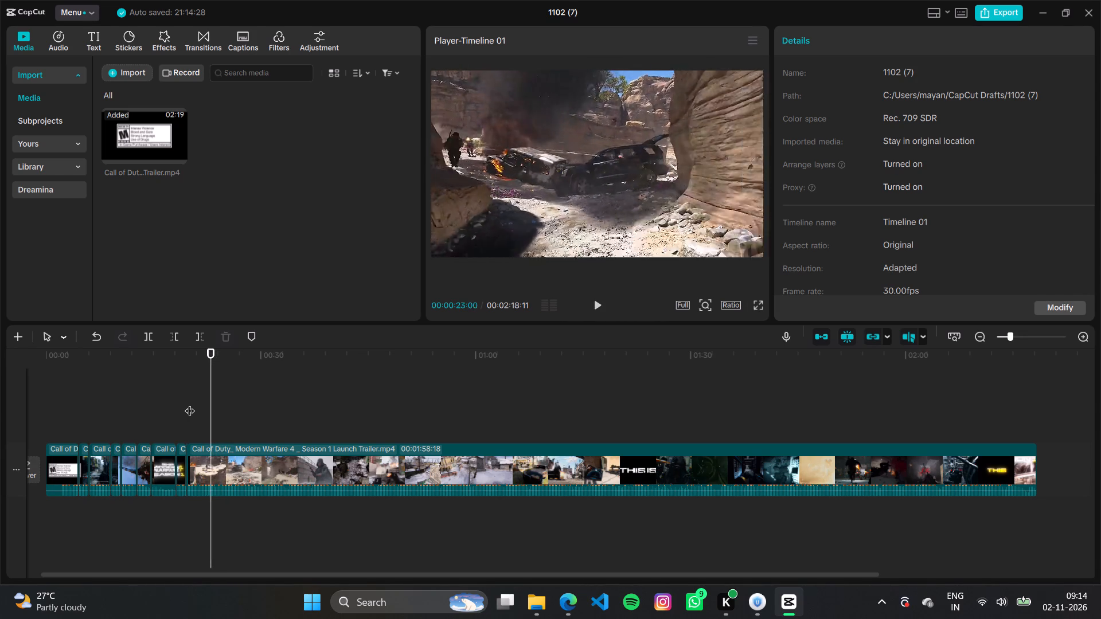
key(ctrl+b)
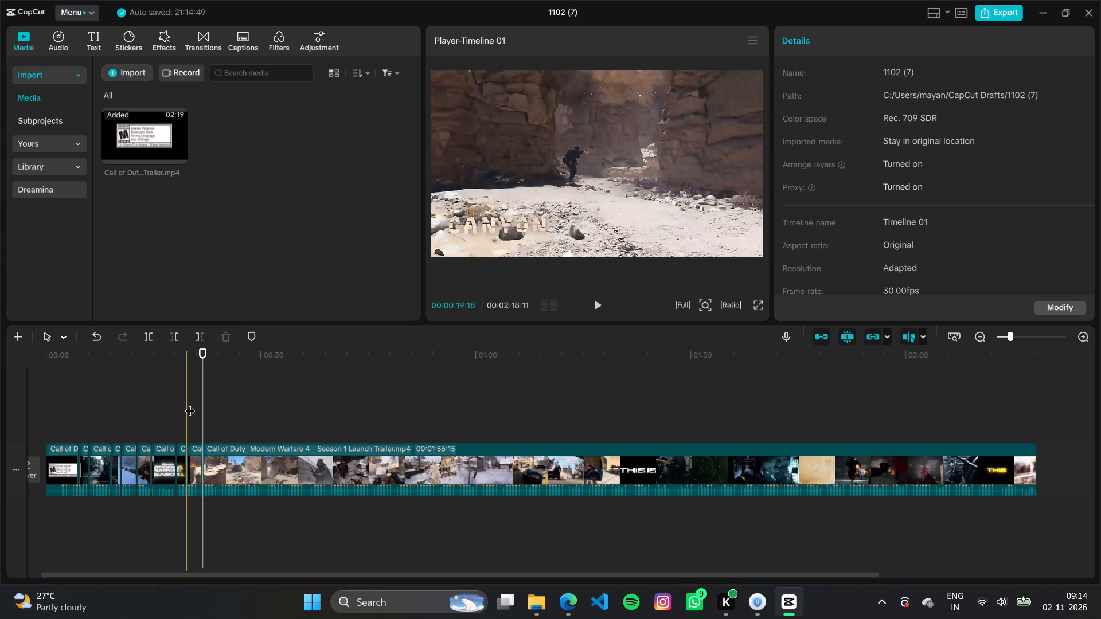
Split the trailer at about 00:00:23:23, in the shot of the burning vehicles in the canyon.
key(Right)
key(Right)
key(Right)
key(Right)
key(Right)
key(Right)
key(Right)
key(Right)
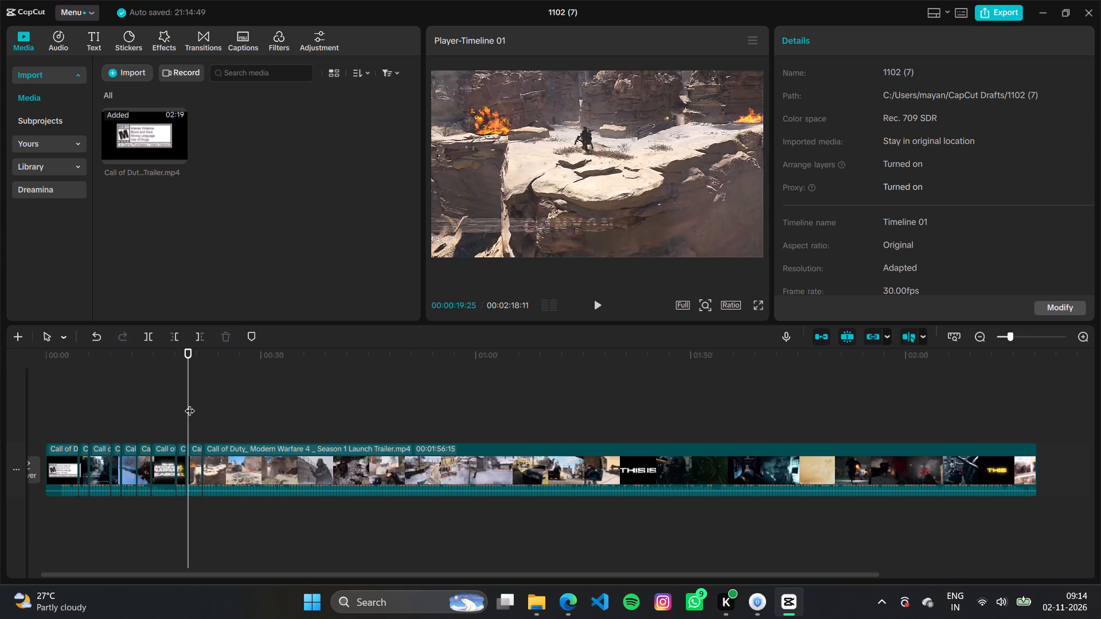
click(209, 418)
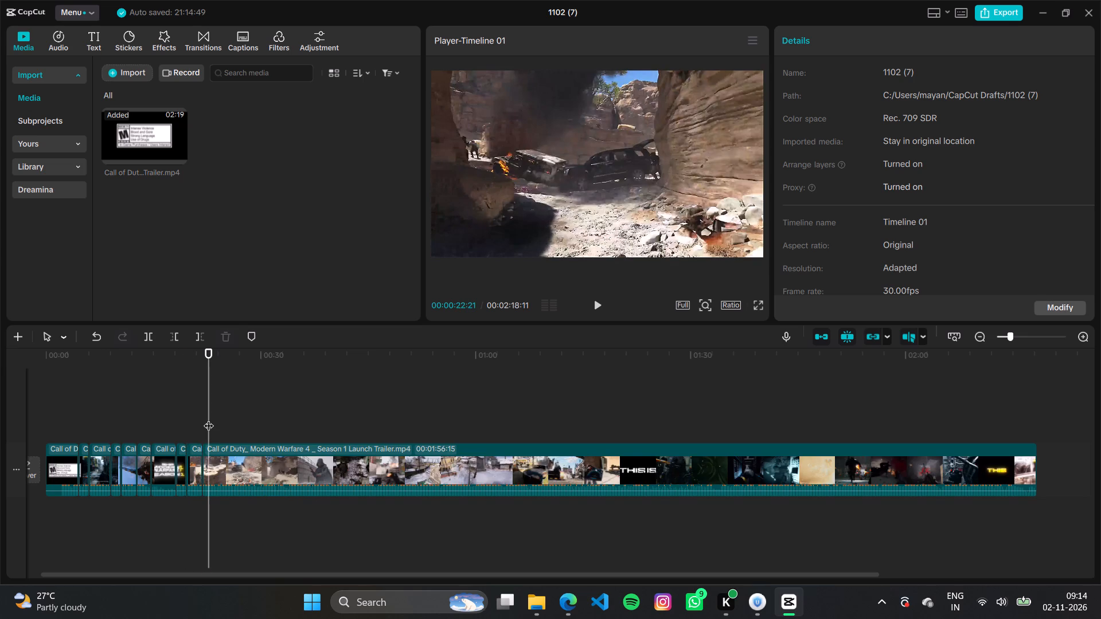
drag(209, 418, 216, 418)
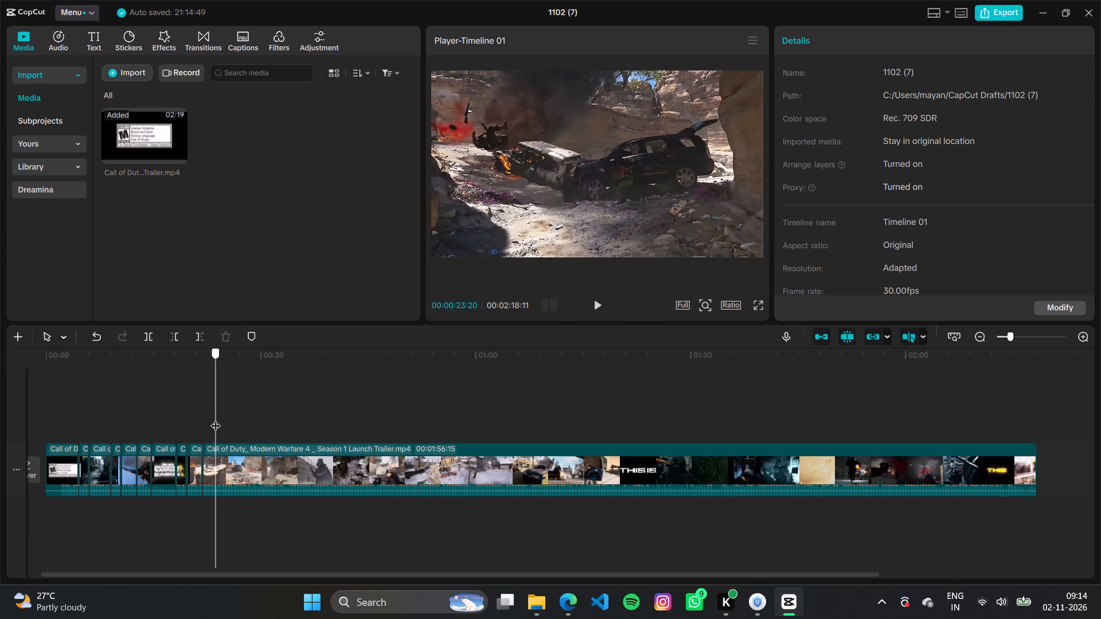
drag(216, 418, 232, 421)
key(ctrl+b)
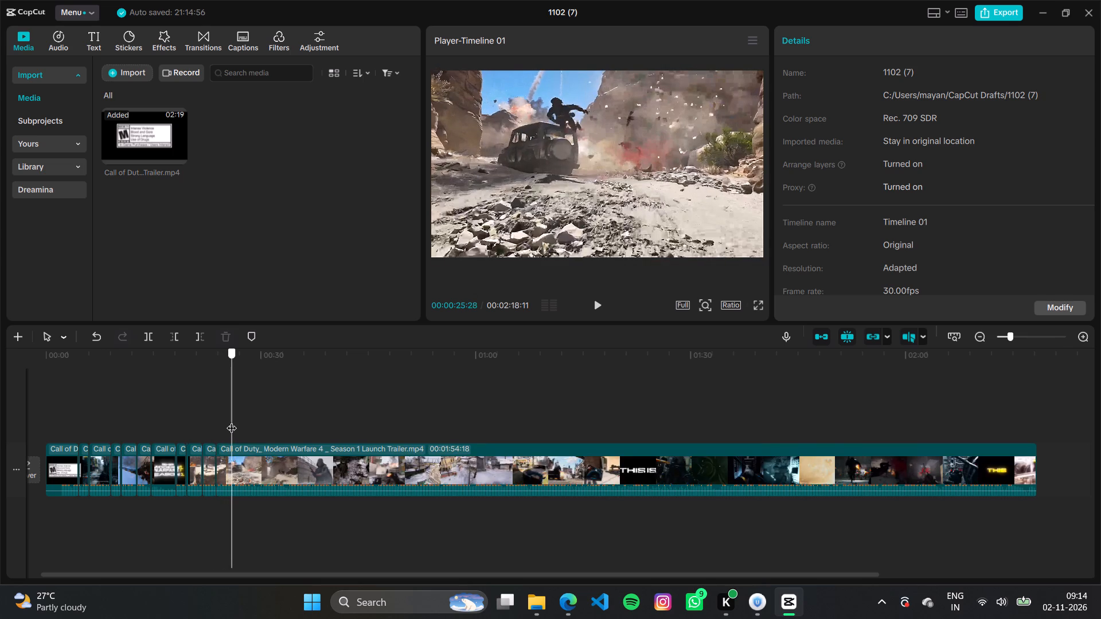
Split the trailer in the canyon footage at 00:00:25:28, 00:00:27:23 and about 00:00:29:11.
key(ctrl+b)
drag(232, 421, 245, 424)
key(ctrl+b)
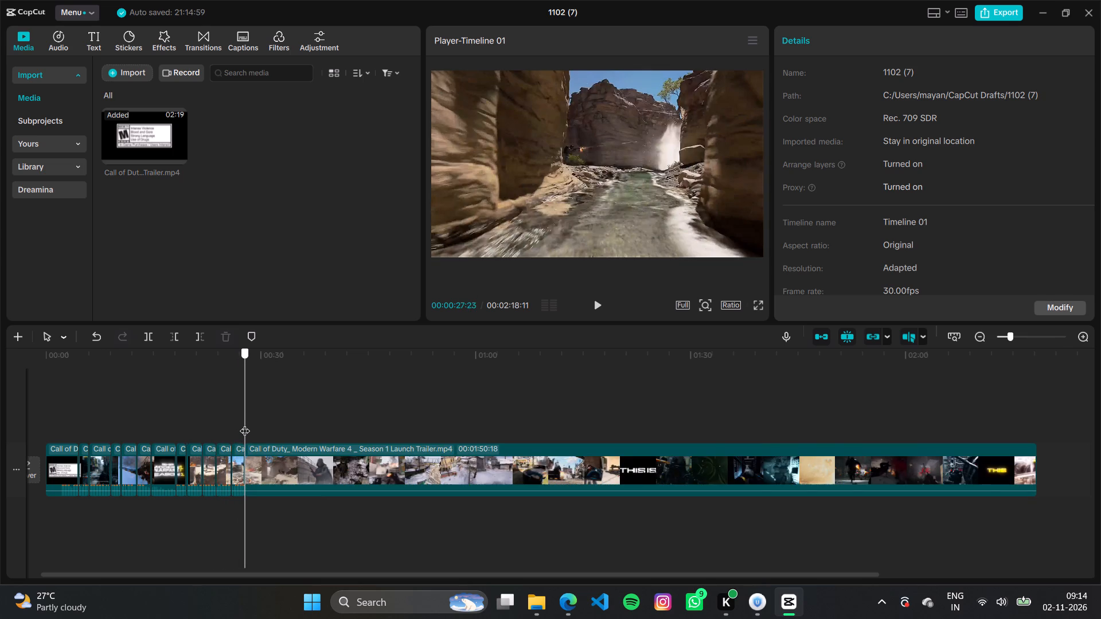
drag(245, 424, 257, 425)
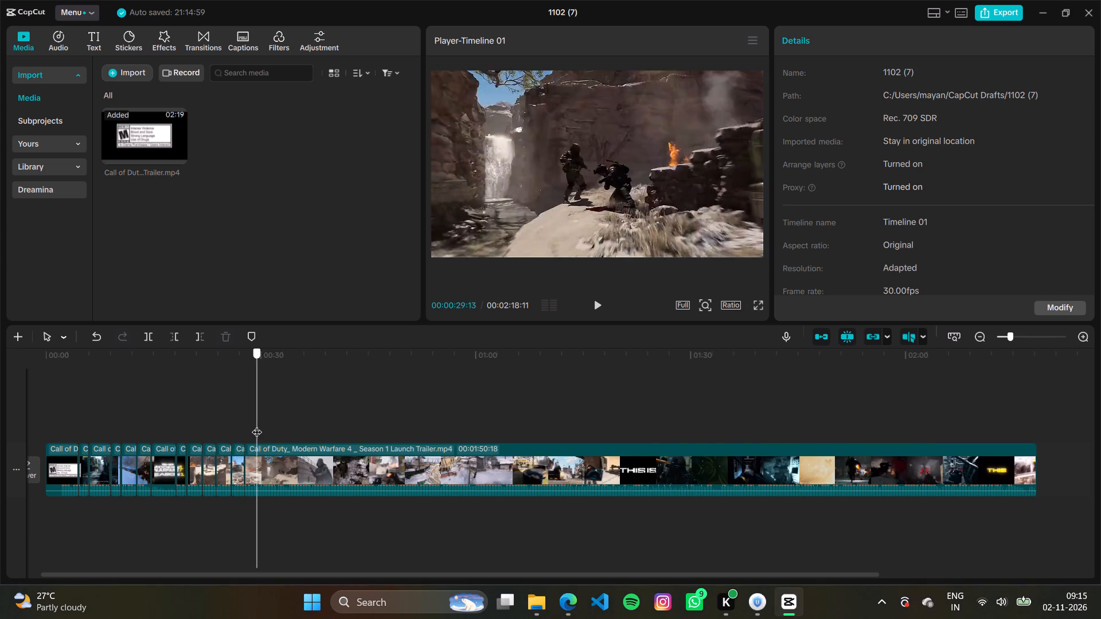
drag(257, 425, 268, 426)
key(ctrl+b)
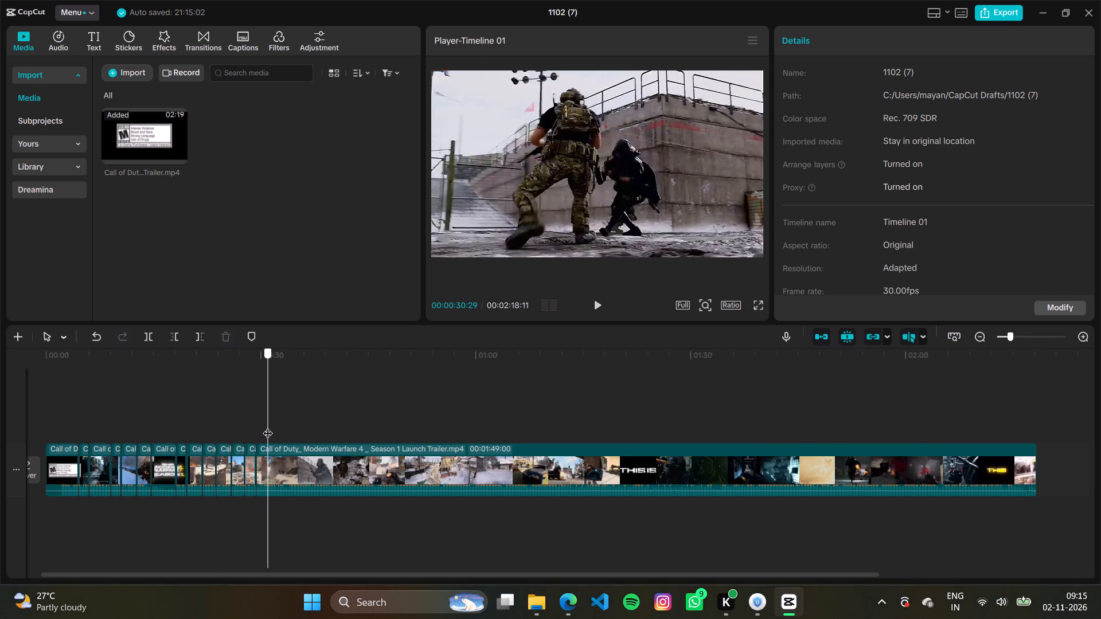
Split the trailer at 00:00:30:22, where the running soldier fills the frame, and at 00:00:33:28, on the hooded soldier holding a gun.
drag(268, 426, 264, 425)
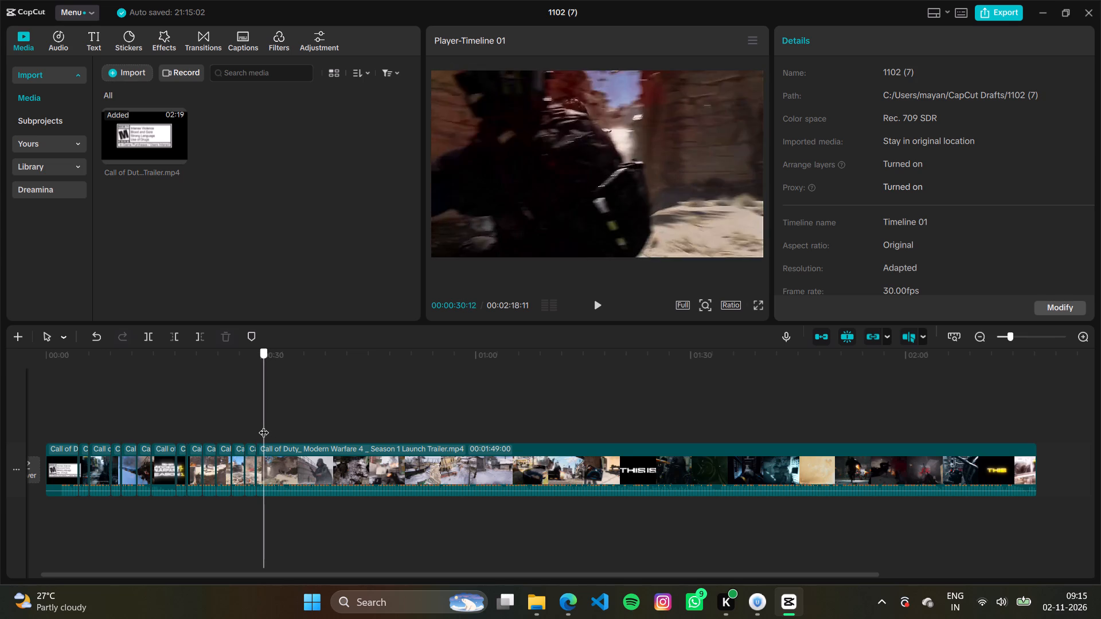
drag(264, 425, 266, 425)
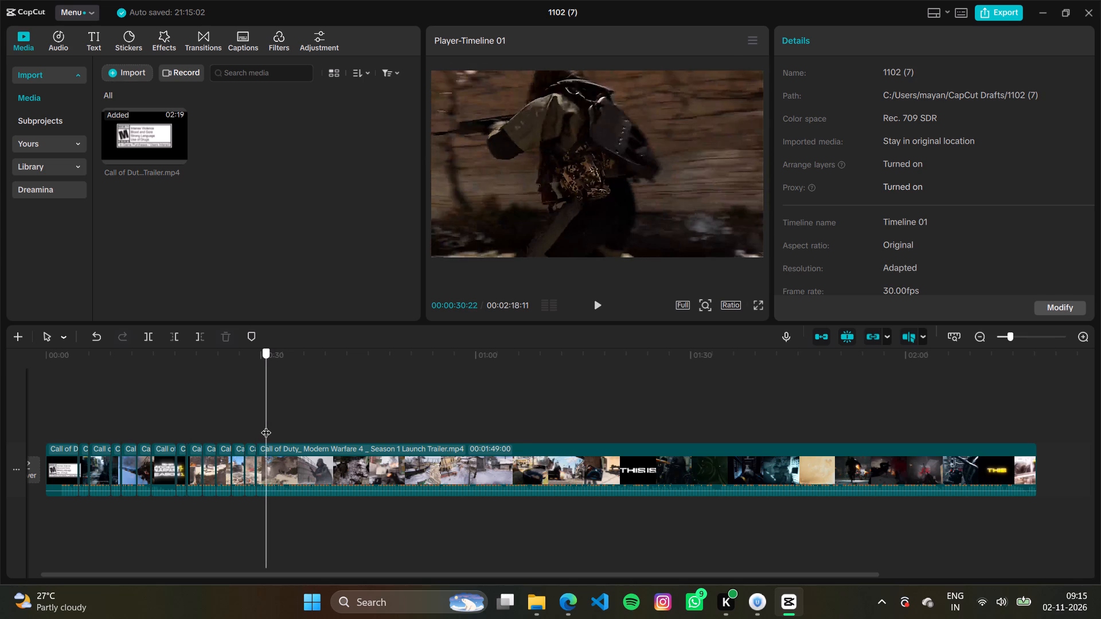
key(ctrl+b)
drag(266, 425, 288, 427)
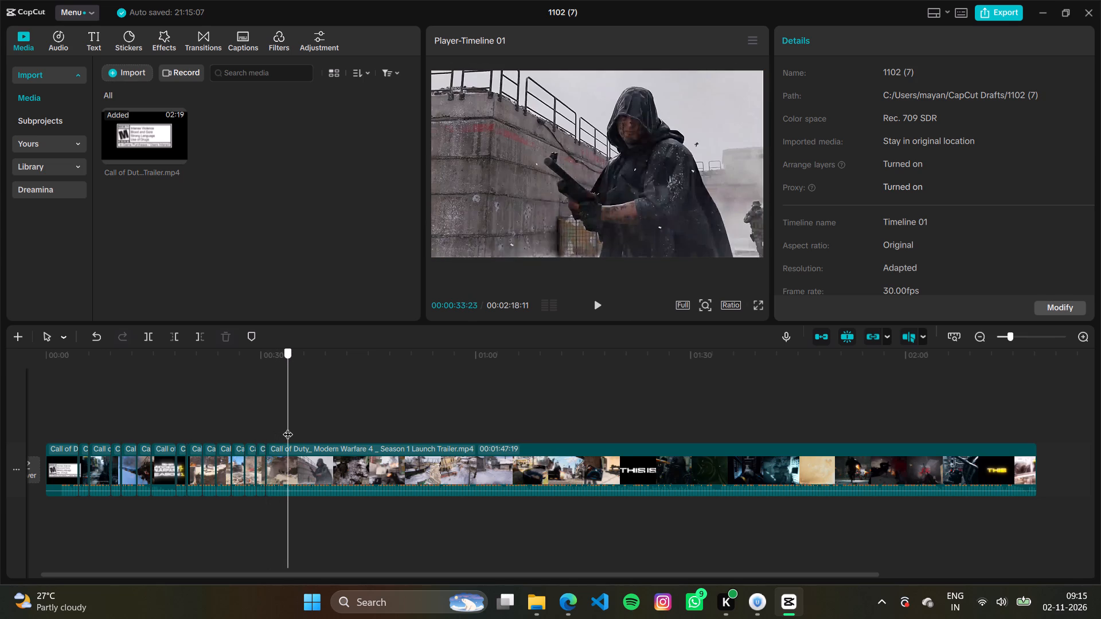
drag(288, 427, 291, 430)
key(ctrl+b)
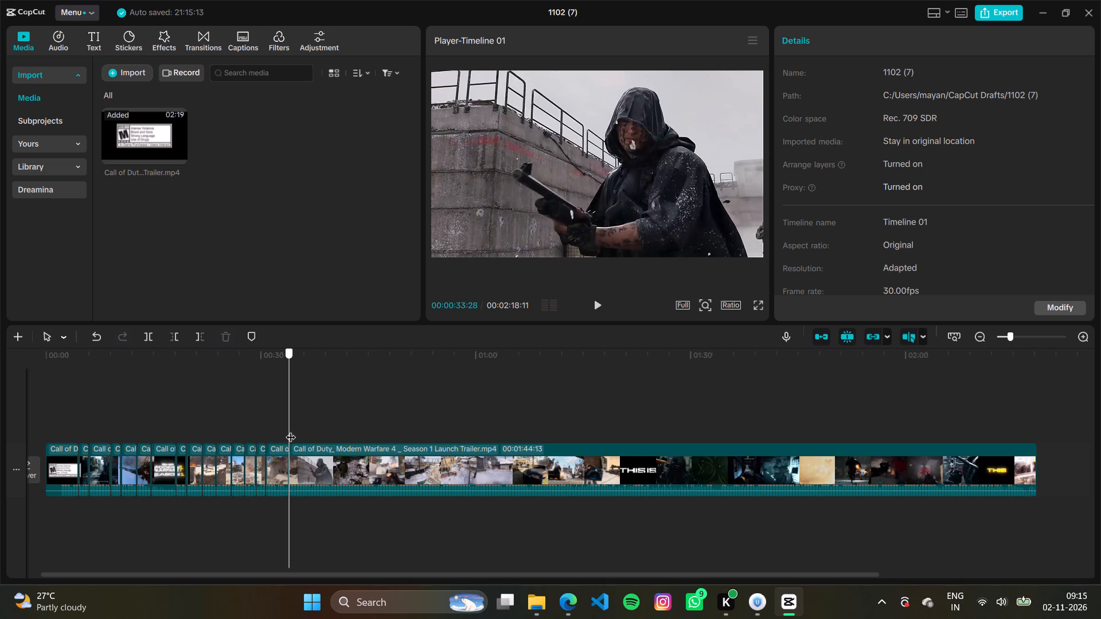
Split the trailer through the concrete compound gunfight at 00:00:37:23, 00:00:40:12, 00:00:43:22 and 00:00:45:01.
drag(291, 430, 317, 438)
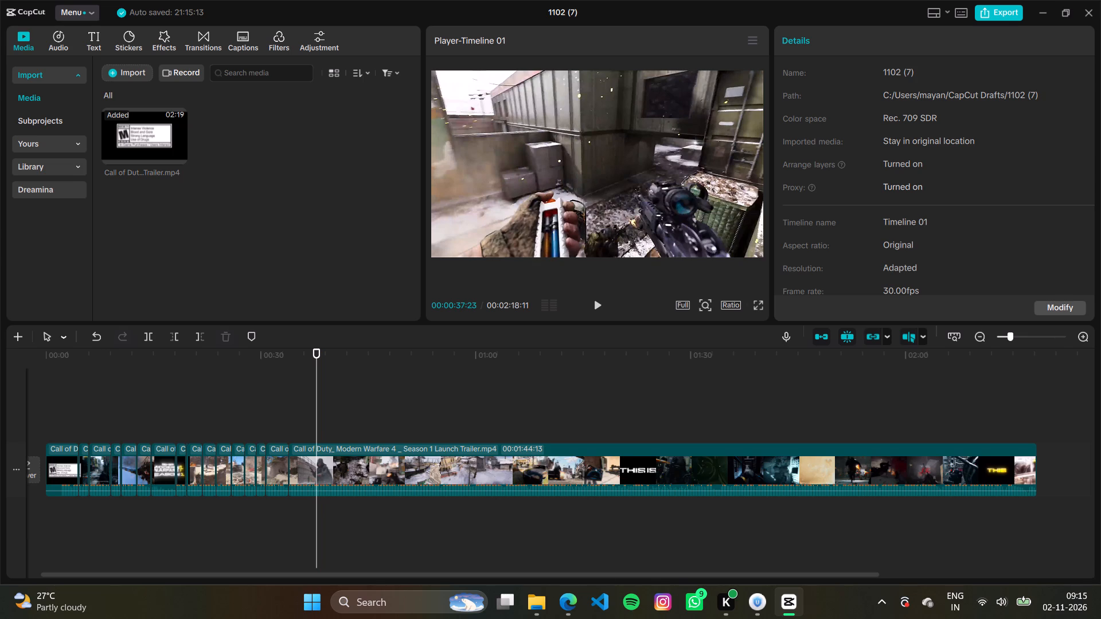
key(ctrl+b)
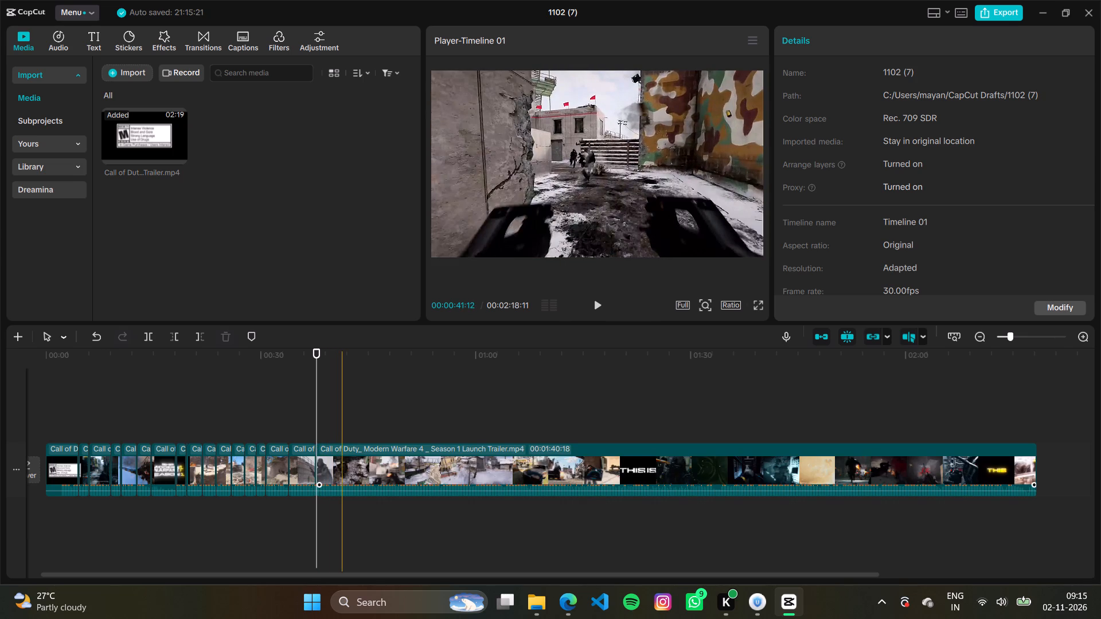
key(ctrl+b)
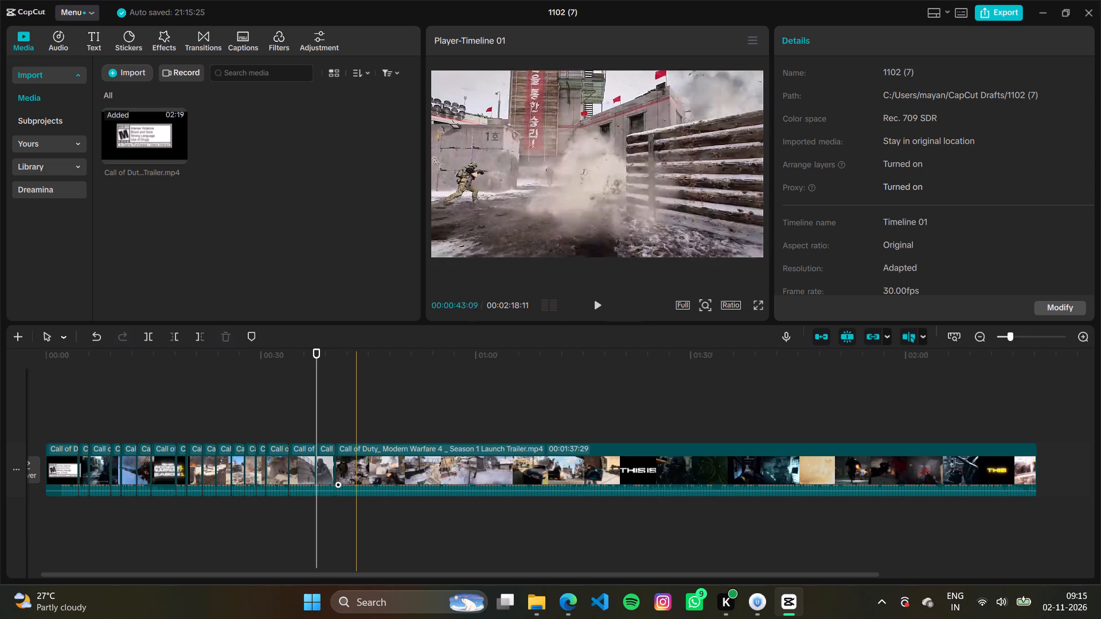
key(ctrl+b)
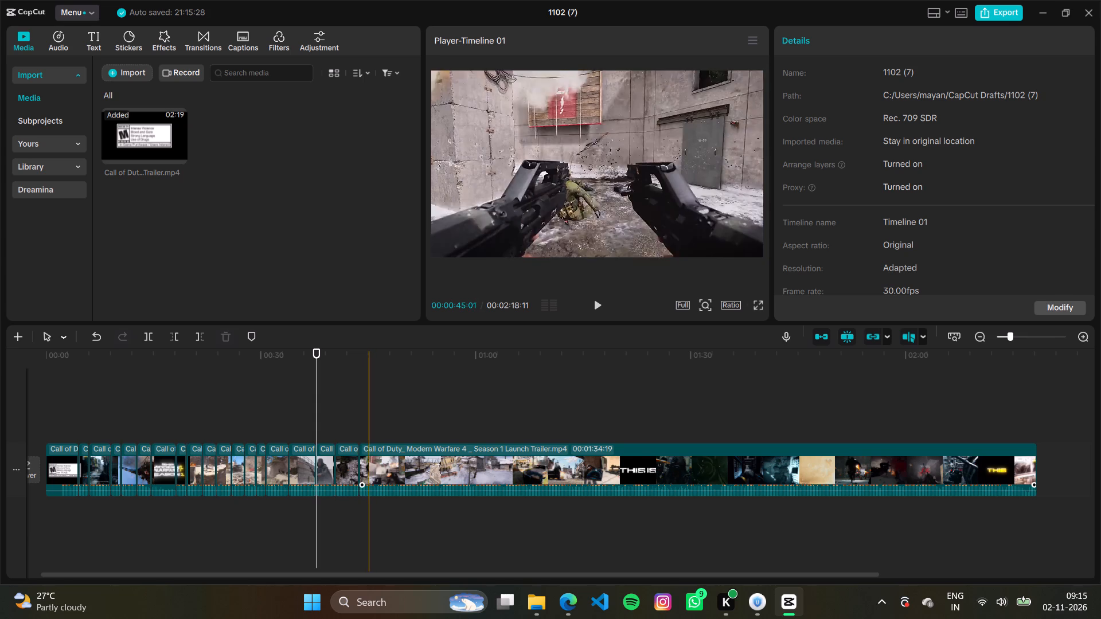
key(ctrl+b)
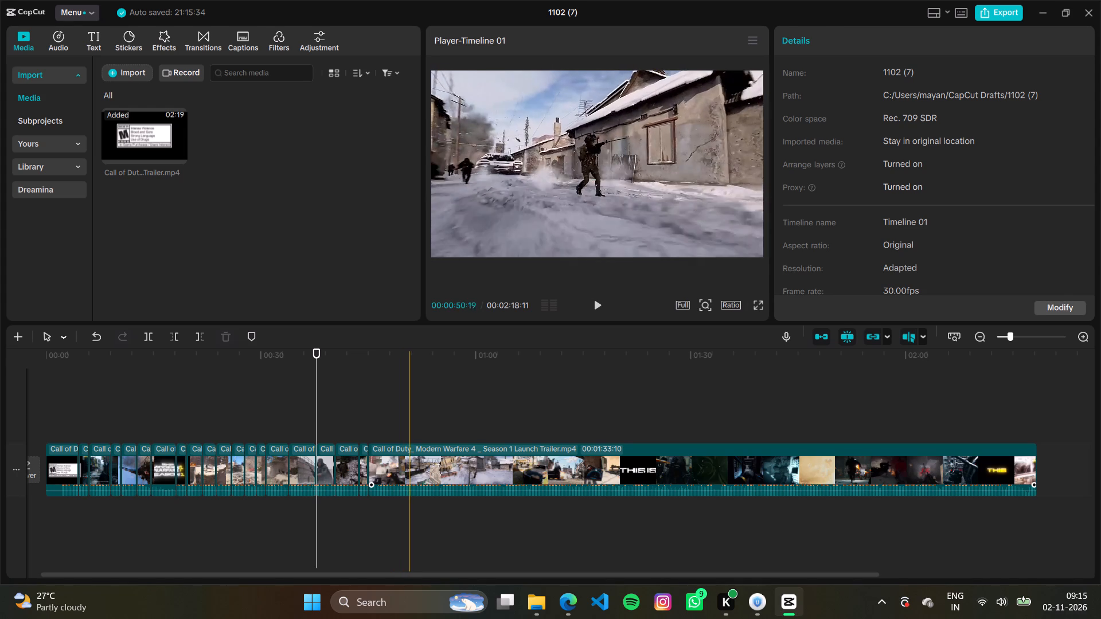
Split the trailer through the snowy village shots at 00:00:50:01, about 00:00:47, 00:00:52:07, about 00:00:55 and 00:00:57:22.
key(ctrl+b)
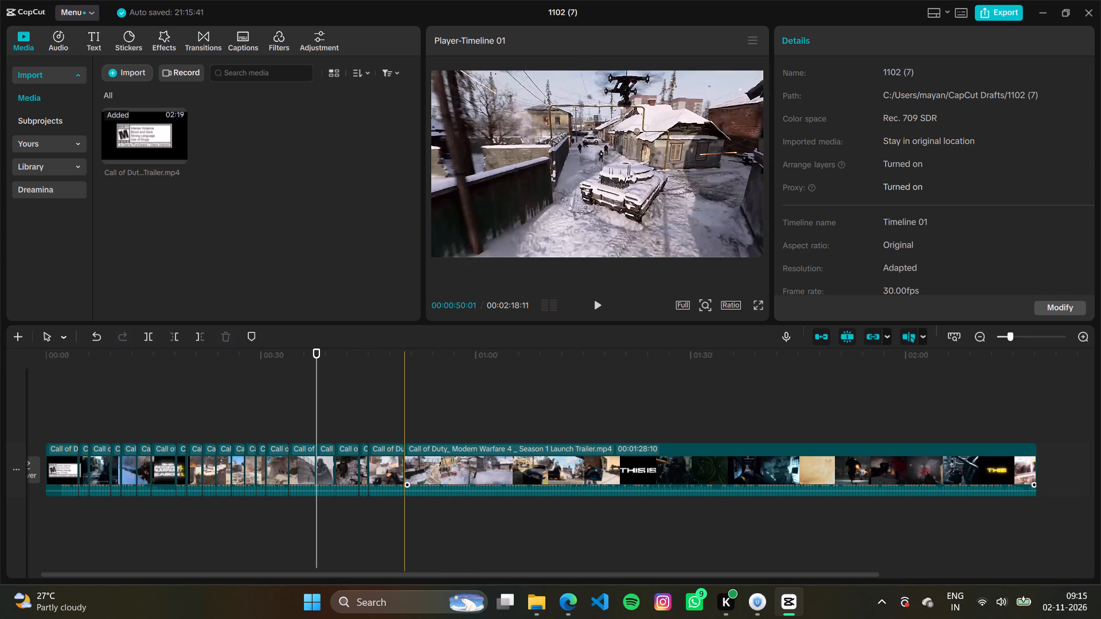
key(ctrl+b)
key(ctrl+b)
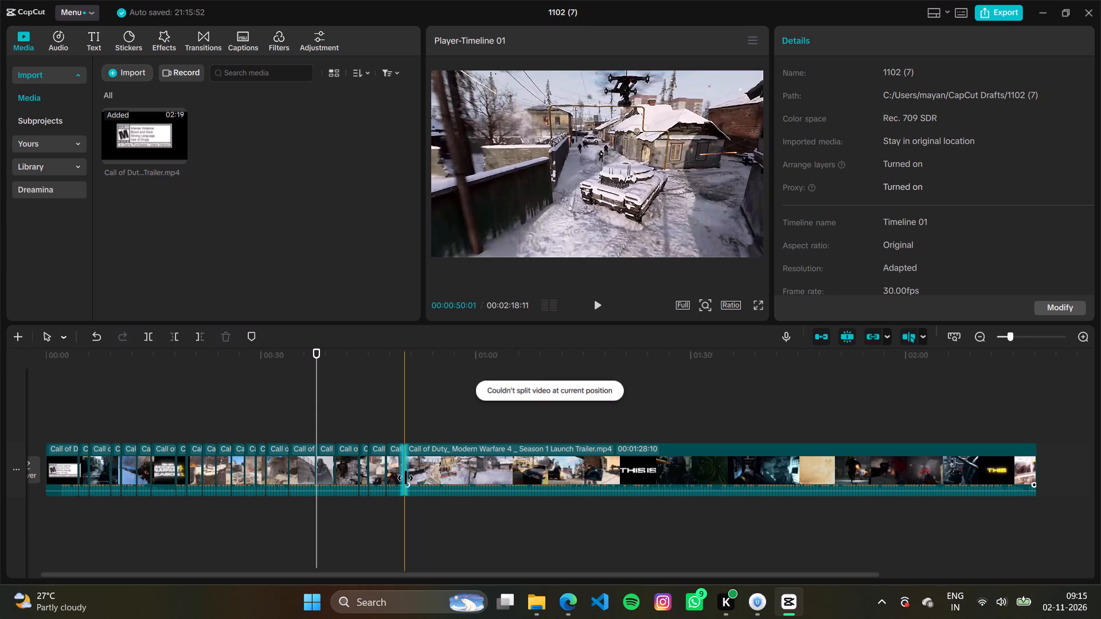
key(ctrl+b)
key(ctrl+b)
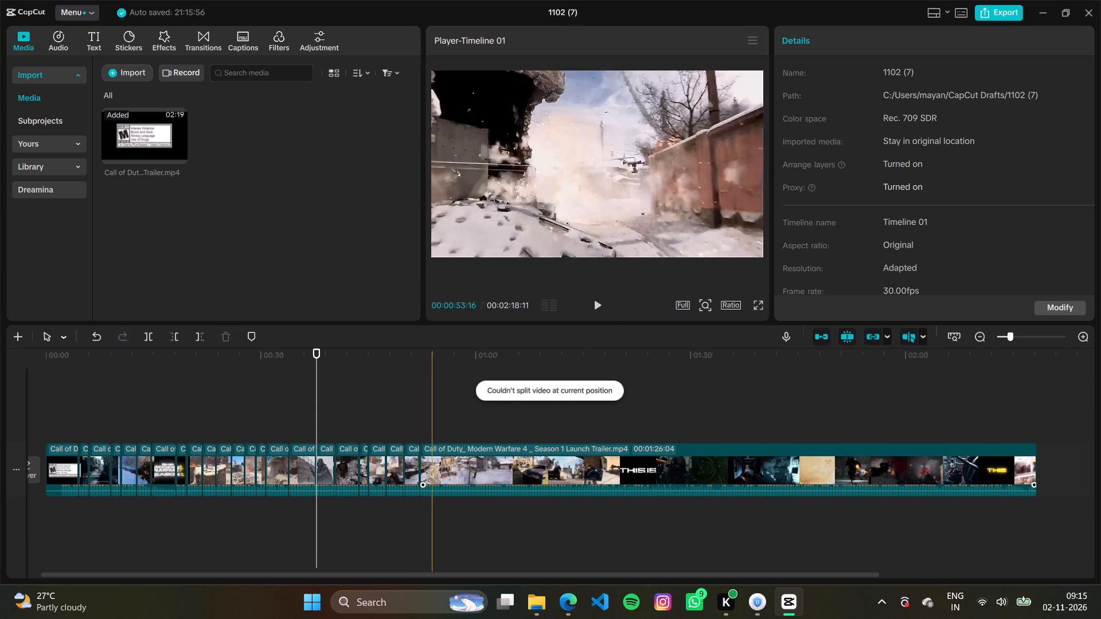
key(ctrl+b)
key(ctrl+b)
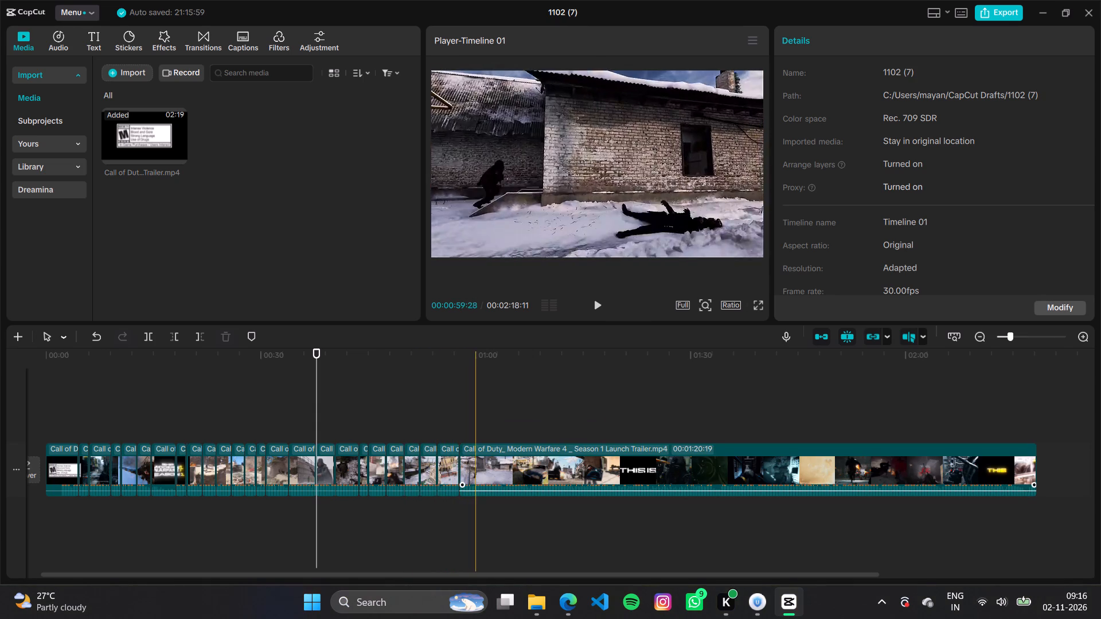
Split the trailer at 00:01:00:16, 00:01:03:01, 00:01:06:10 and 00:01:08:07, from the snowy village shots to the burning street battle.
key(ctrl+b)
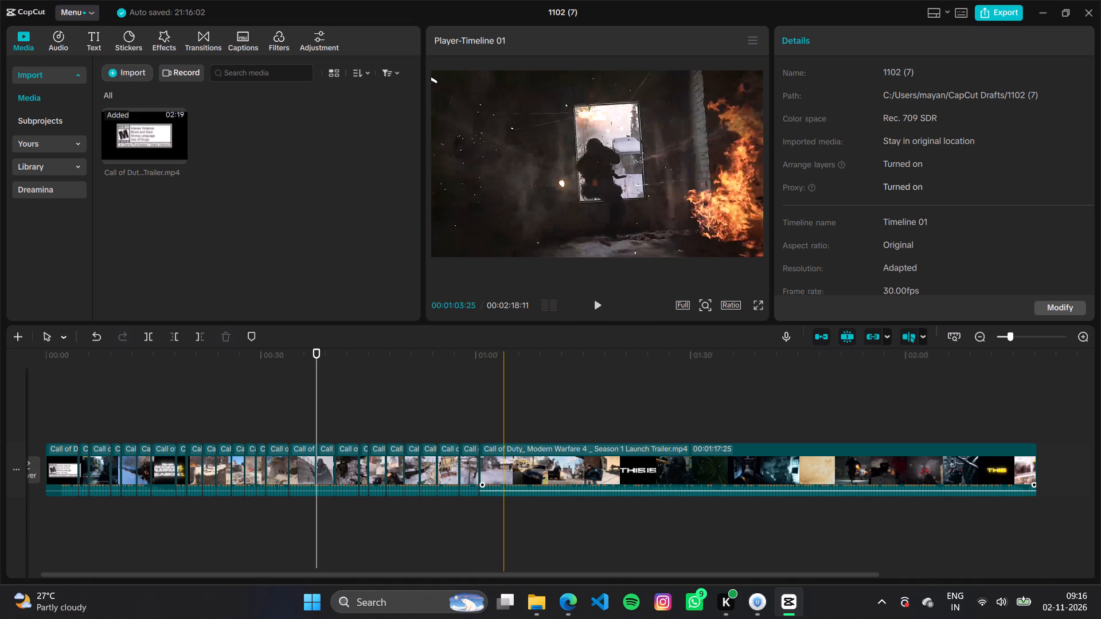
key(ctrl+b)
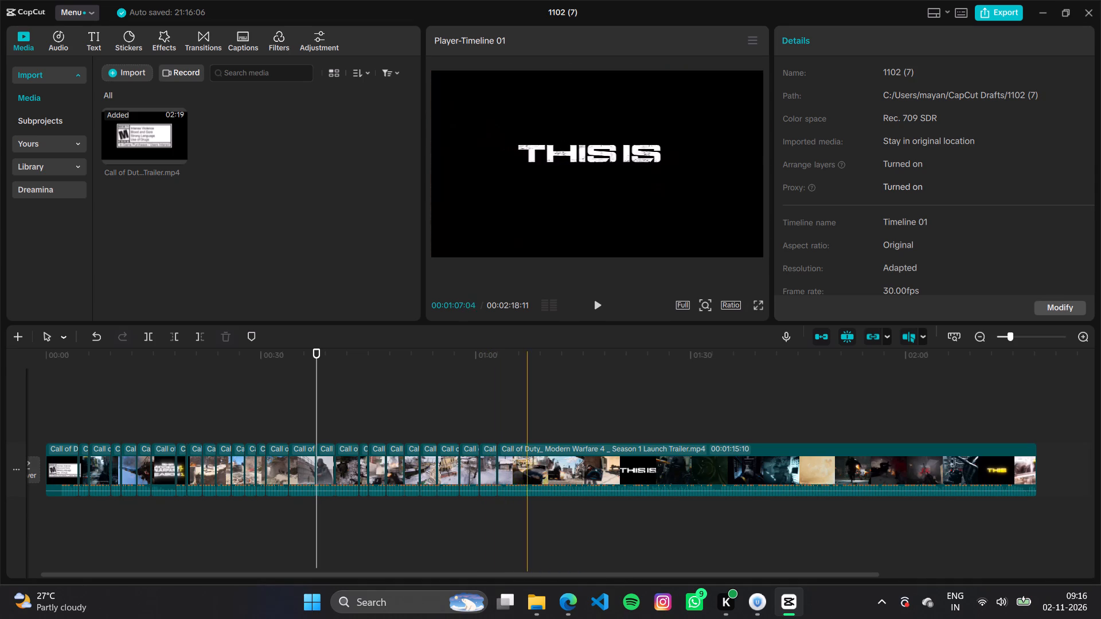
key(ctrl+b)
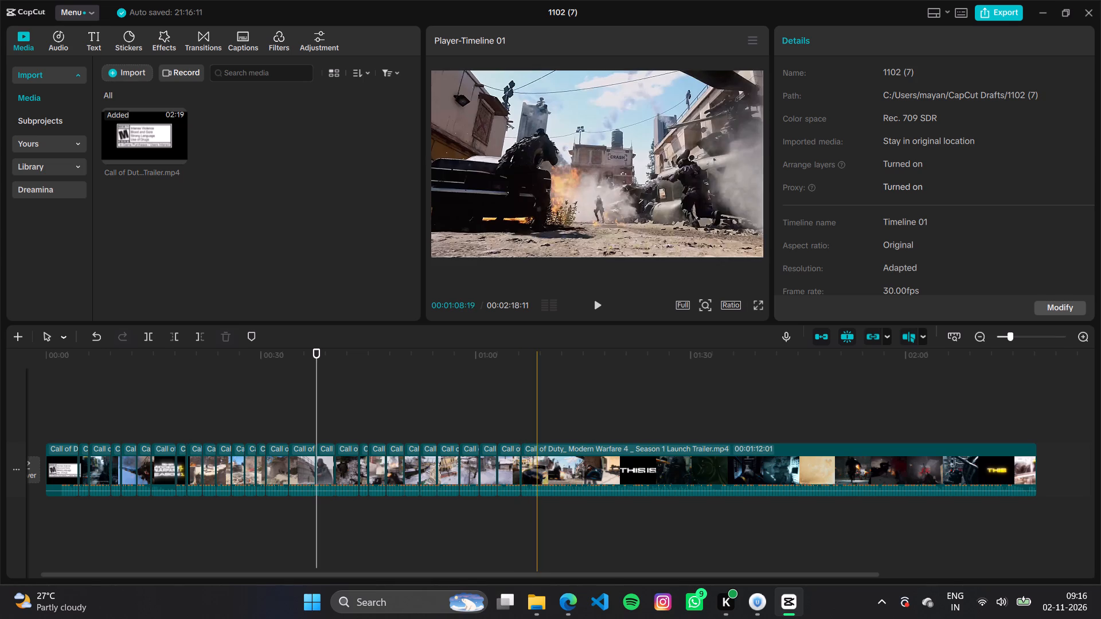
key(ctrl+b)
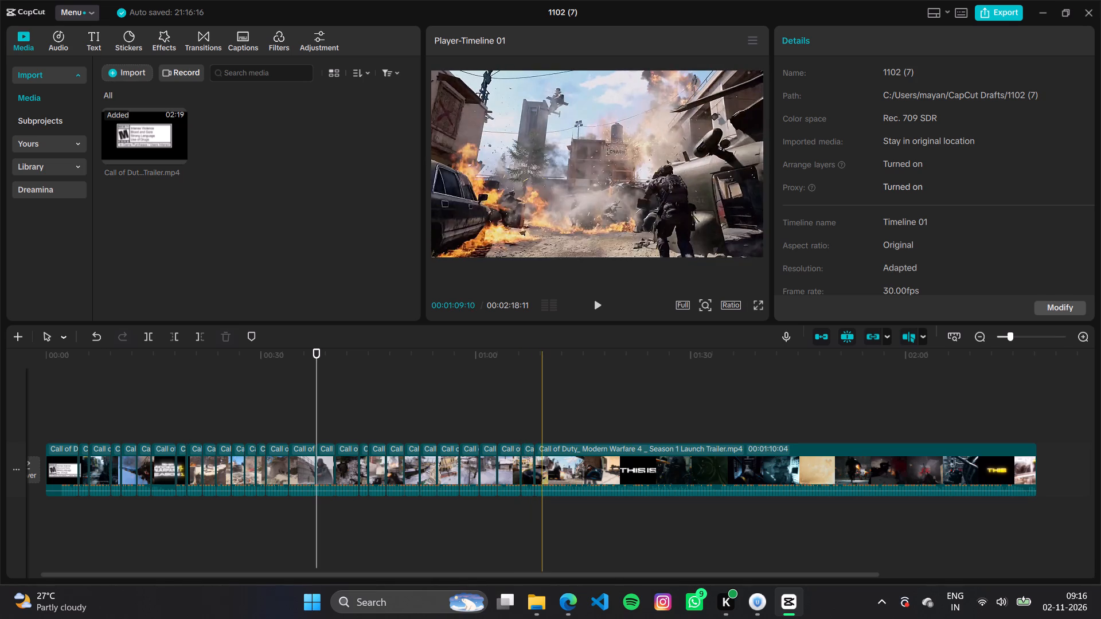
Split the trailer at 00:01:10:16, about 00:01:12, 00:01:14:25 and 00:01:16:22, leading up to the second THIS IS title.
key(ctrl+b)
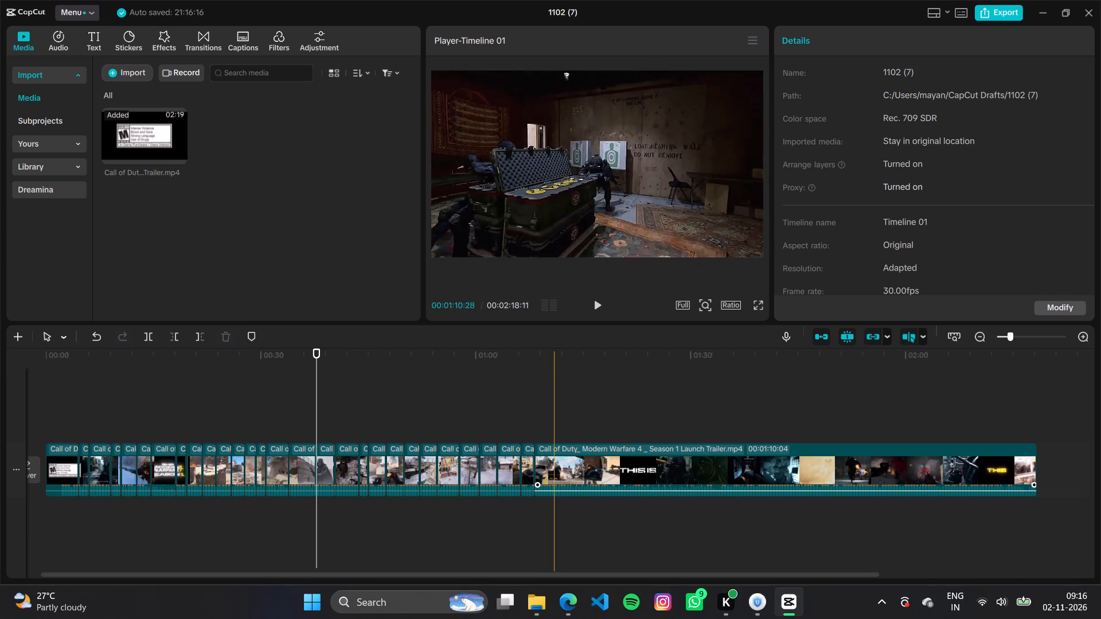
key(ctrl+b)
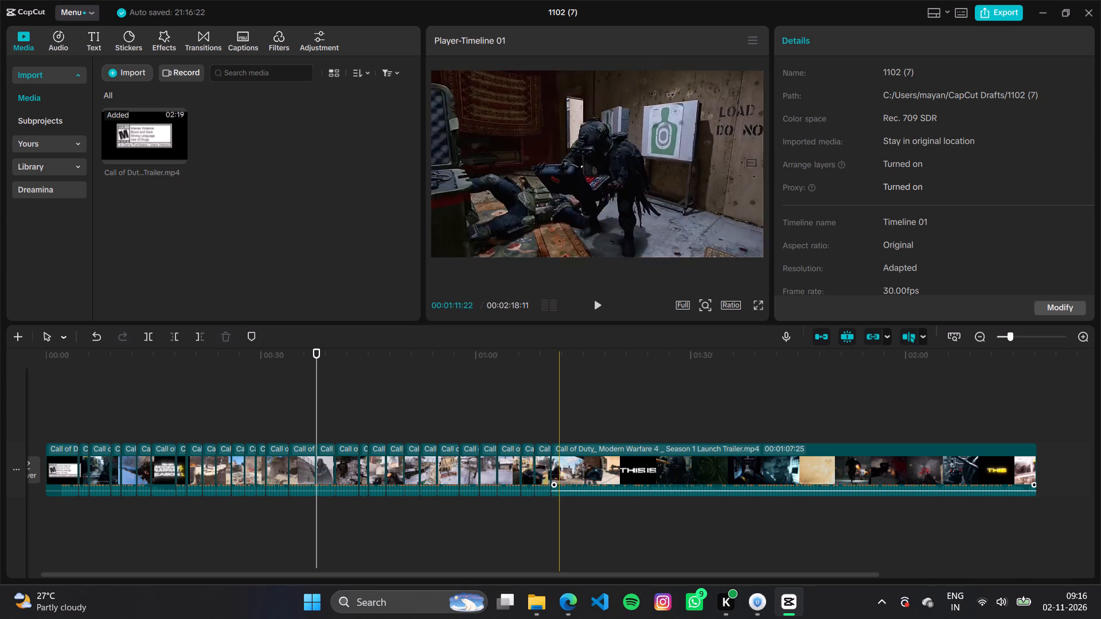
key(ctrl+b)
key(ctrl+b)
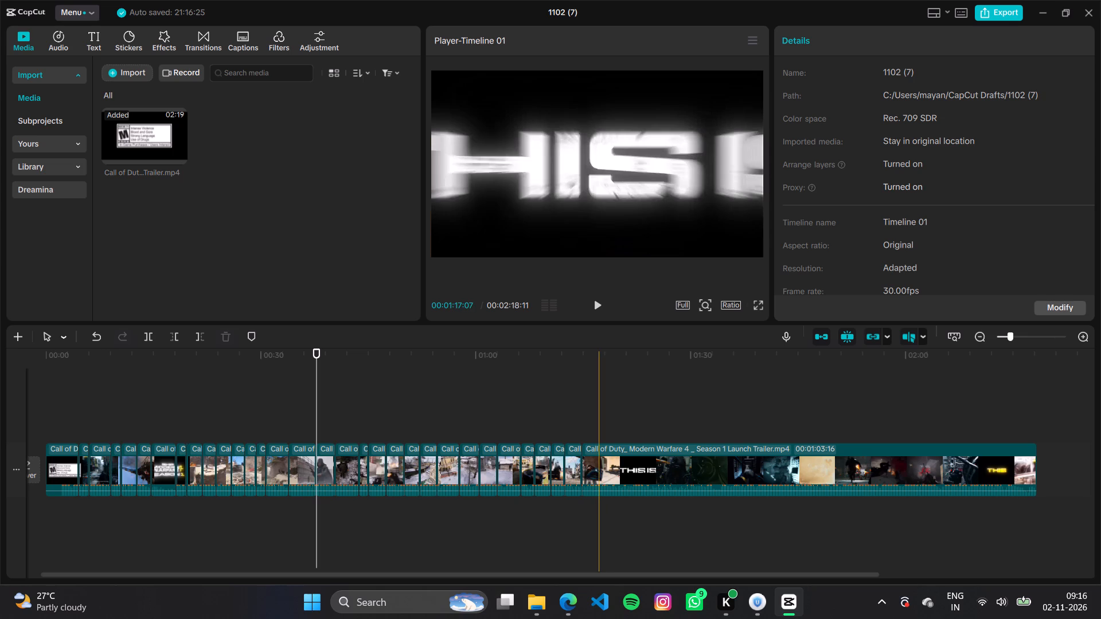
key(ctrl+b)
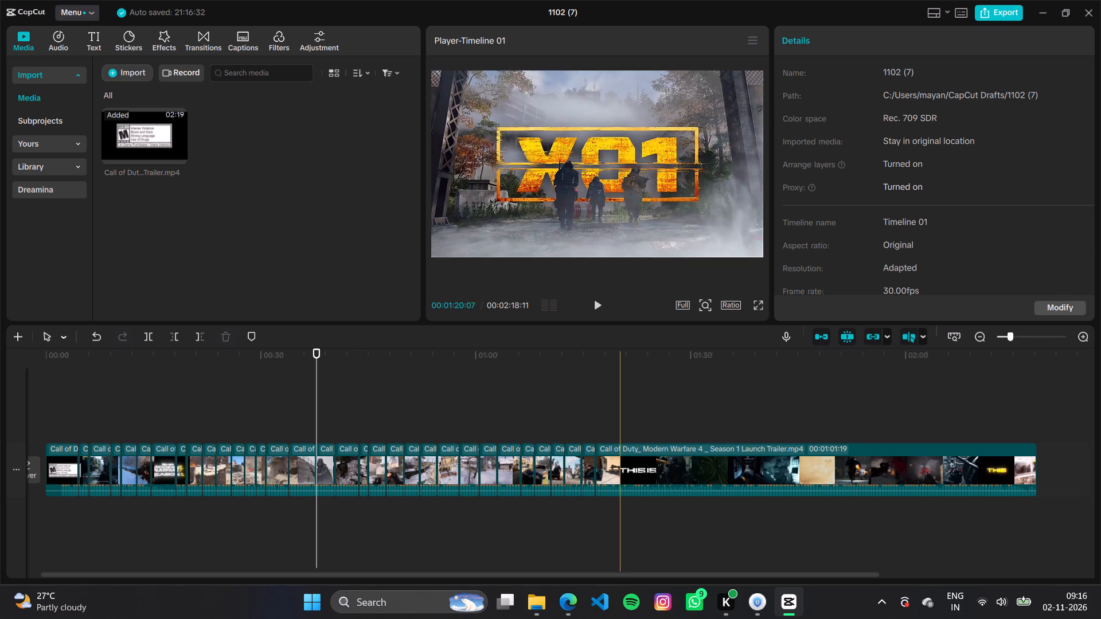
Split the trailer at 00:01:20:19, 00:01:22:19, 00:01:24:25, about 00:01:27 and 00:01:29:01, from the yellow title through the dark elevator and masked squad shots.
key(ctrl+b)
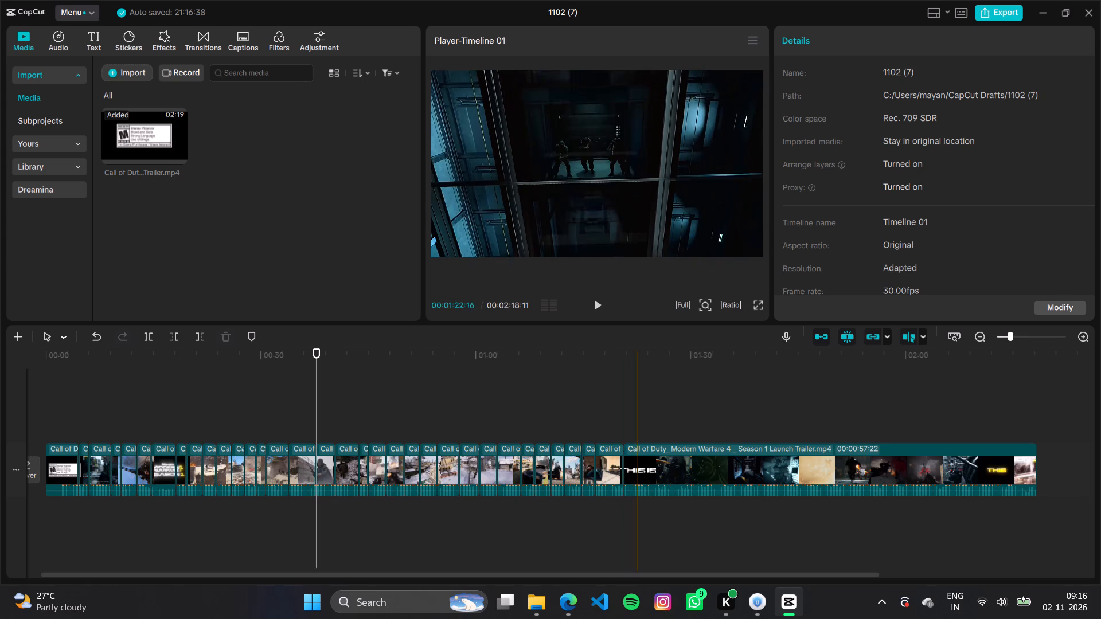
key(ctrl+b)
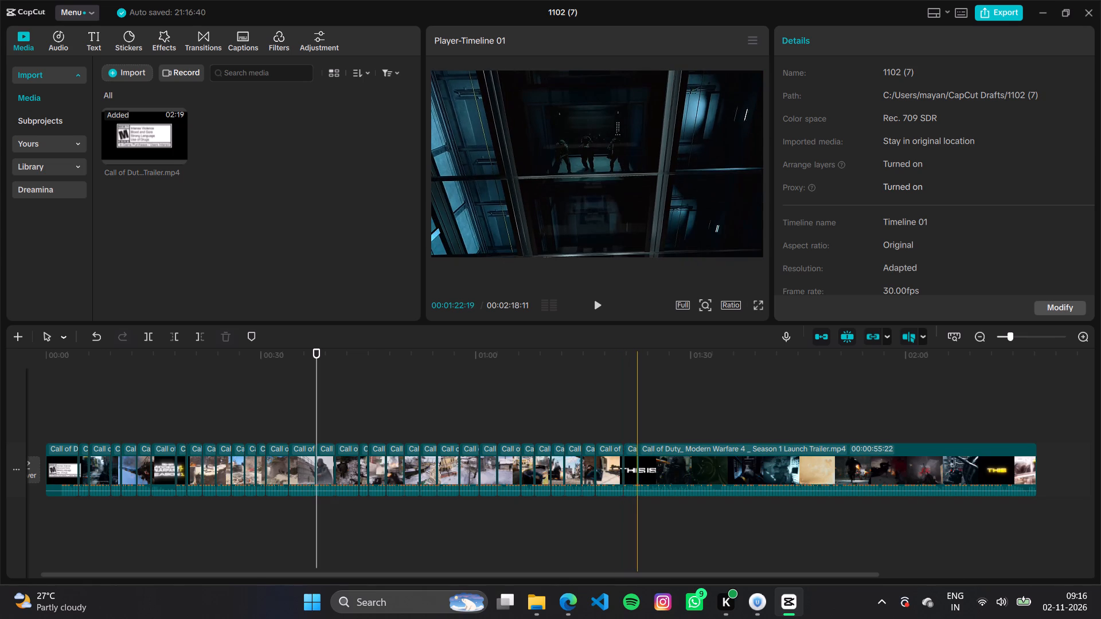
key(ctrl+b)
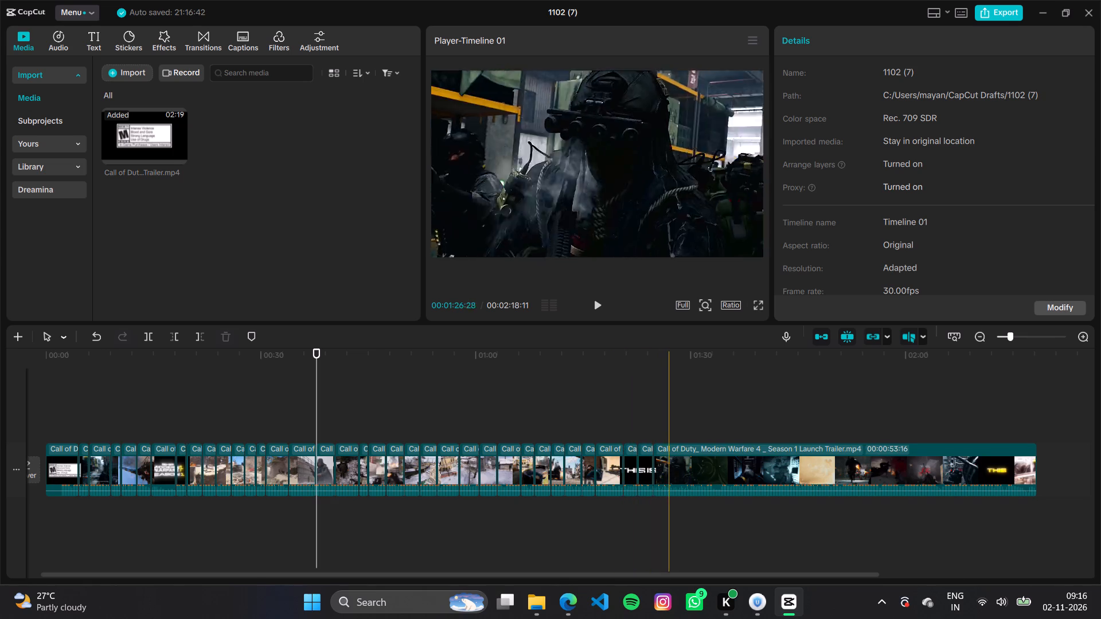
key(ctrl+b)
key(ctrl+b)
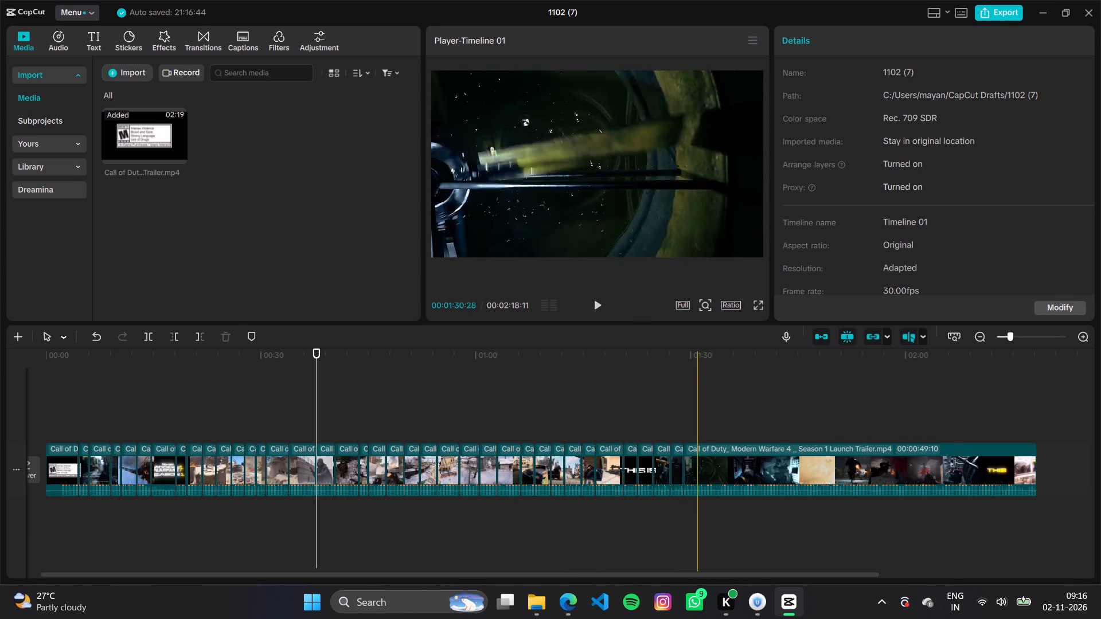
Split the trailer through the dark tunnel and blue-lit server room shots at about 00:01:31, 00:01:33:17, about 00:01:36 and 00:01:38:26.
key(ctrl+b)
key(ctrl+b)
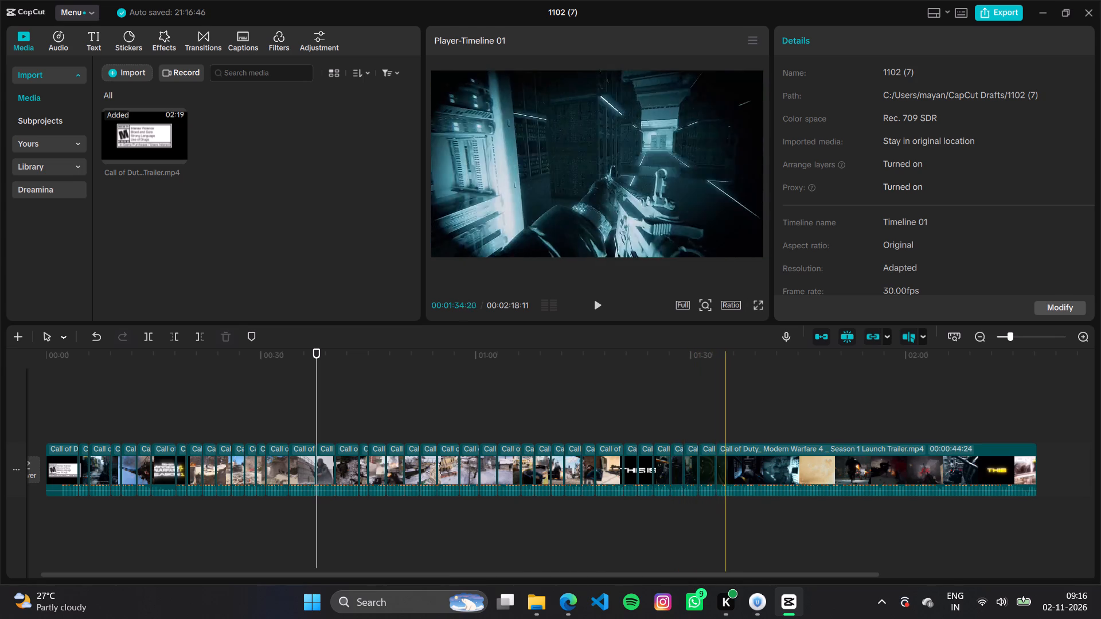
key(ctrl+b)
key(ctrl+b)
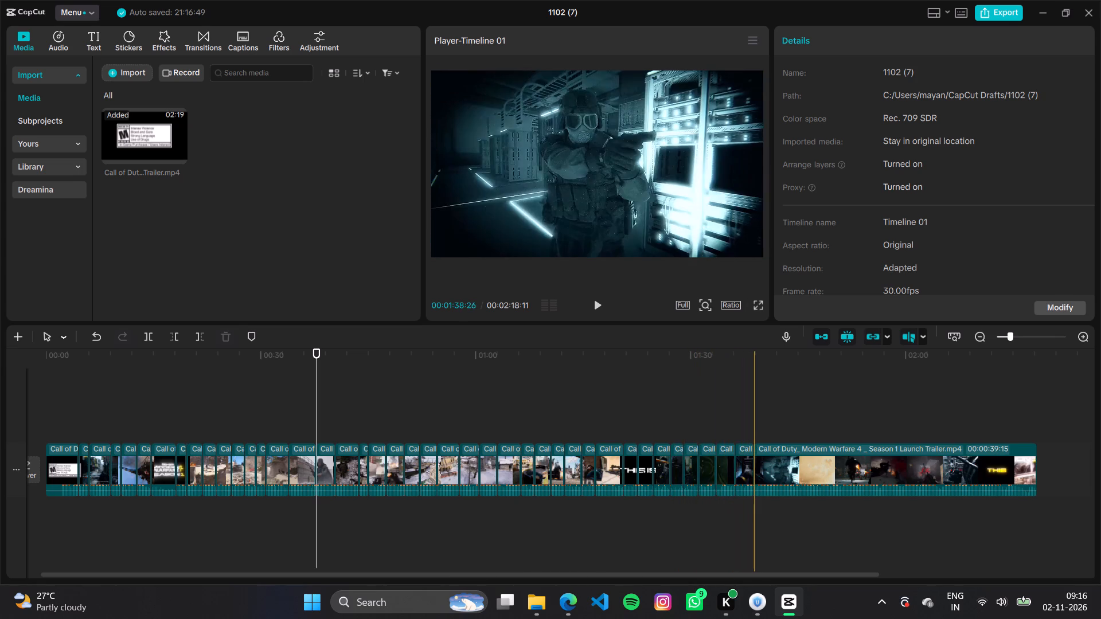
Split the trailer at 00:01:41:11, about 00:01:44, 00:01:46:20 and 00:01:49:11, through the warehouse runner and rocket launcher shots.
key(ctrl+b)
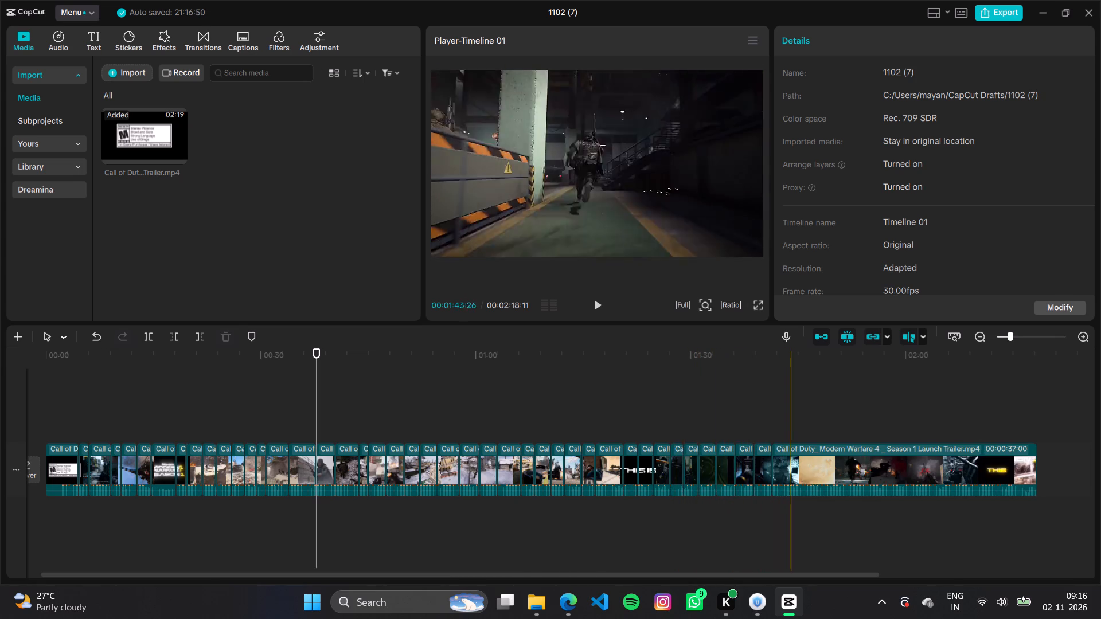
key(ctrl+b)
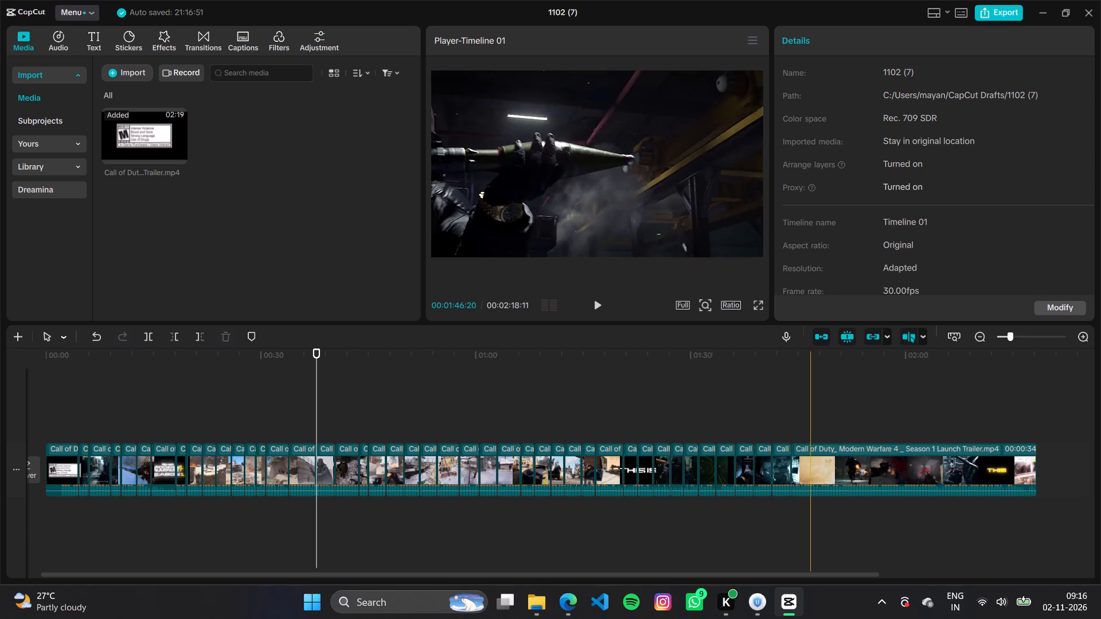
key(ctrl+b)
key(ctrl+b)
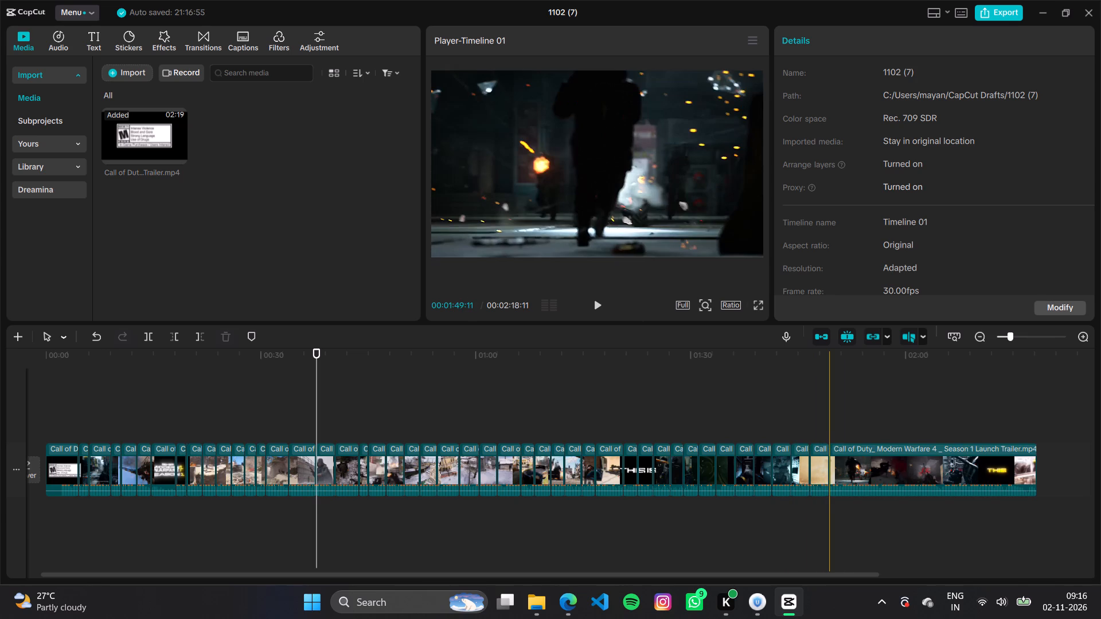
Split the trailer at about 00:01:53 and 00:01:56, and on both sides of the MORE TO PLAY title, ending at 00:02:01:26.
key(ctrl+b)
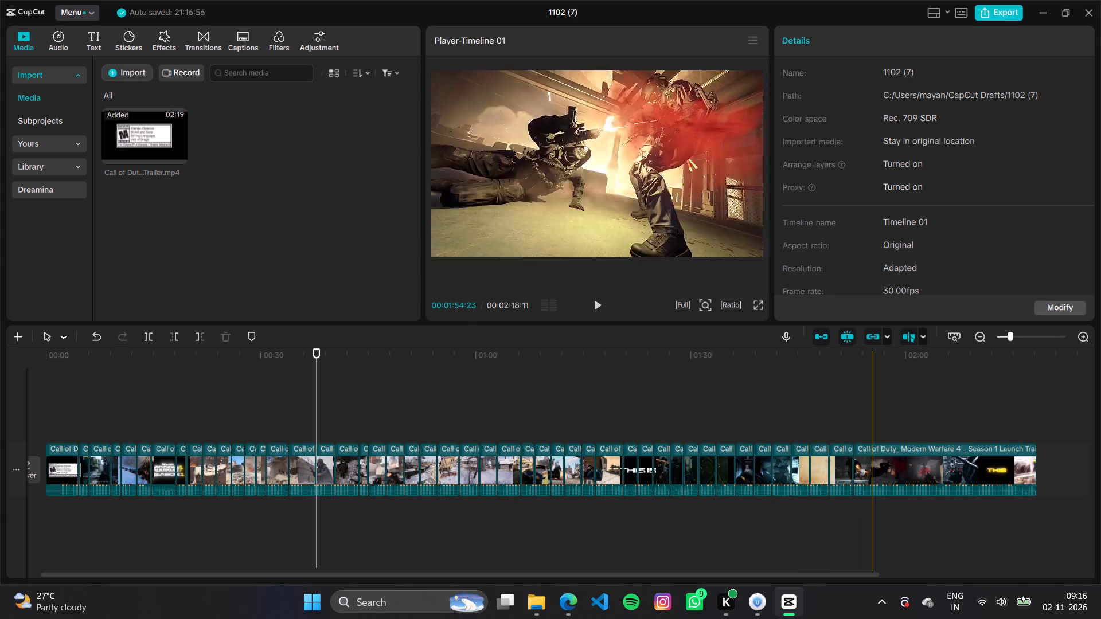
key(ctrl+b)
key(ctrl+b)
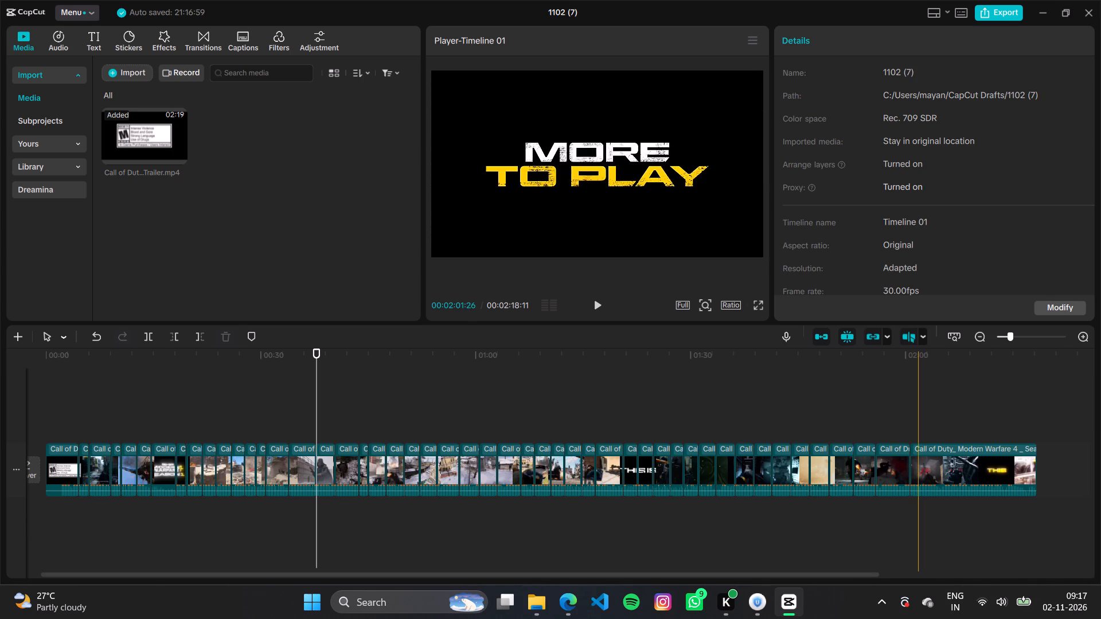
key(ctrl+b)
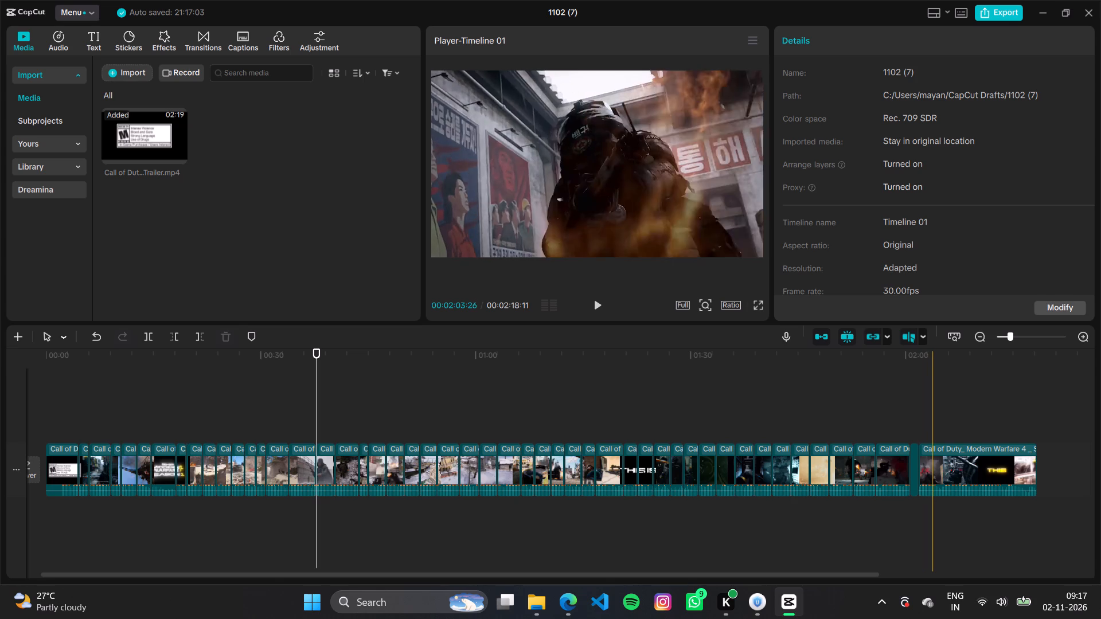
Split the trailer at about 00:02:04:14 and 00:02:06 around the ON EVERY FRONT title, and at about 00:02:07 before the yellow THIS title.
key(ctrl+b)
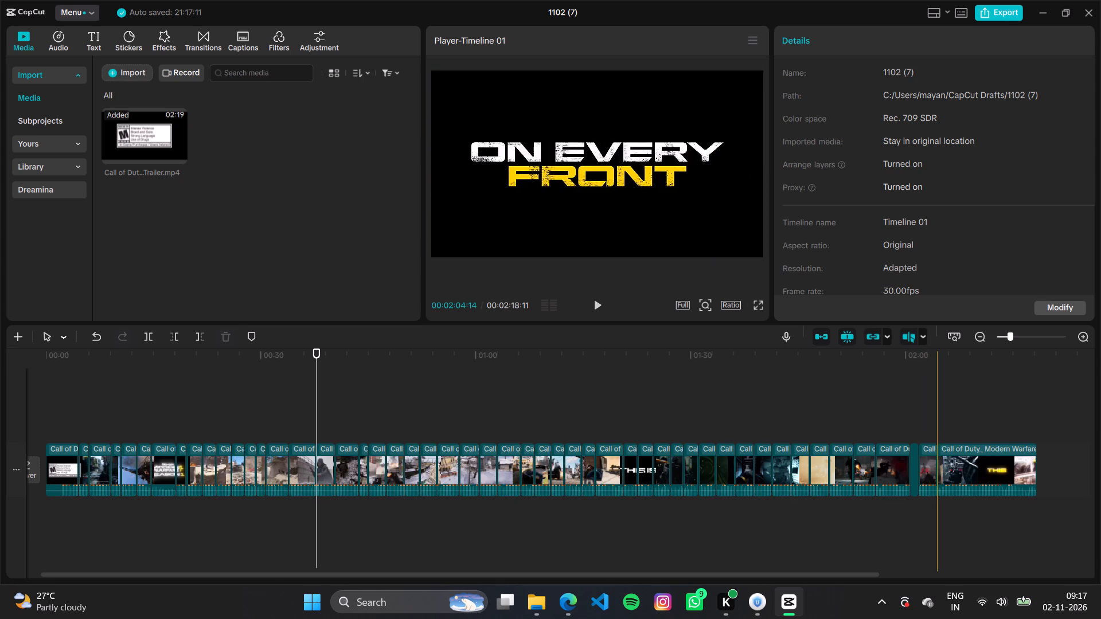
key(ctrl+b)
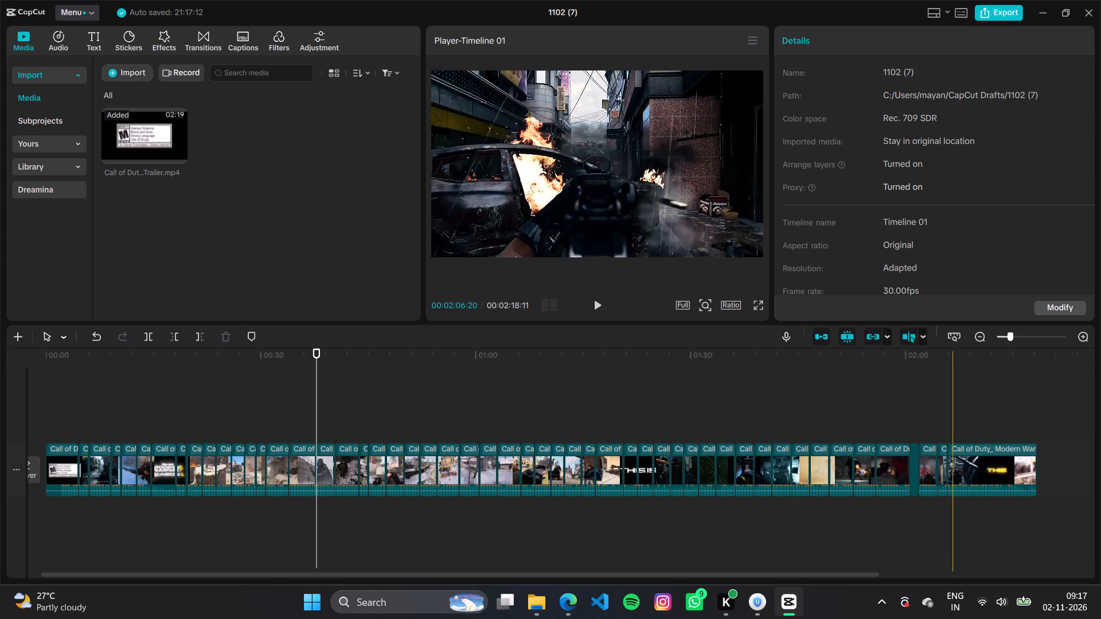
key(ctrl+b)
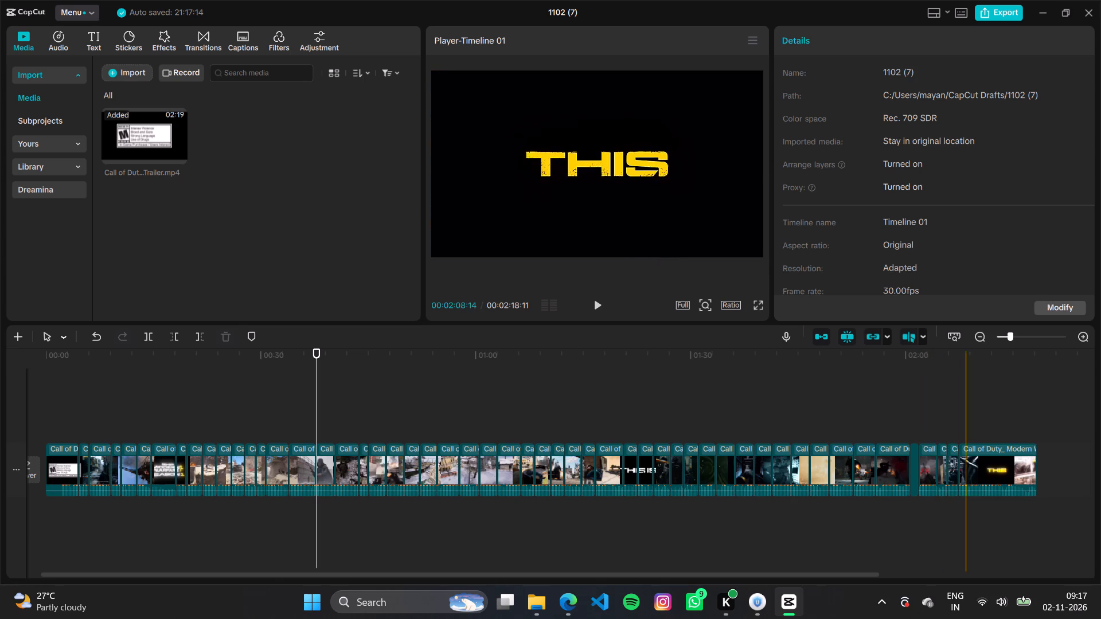
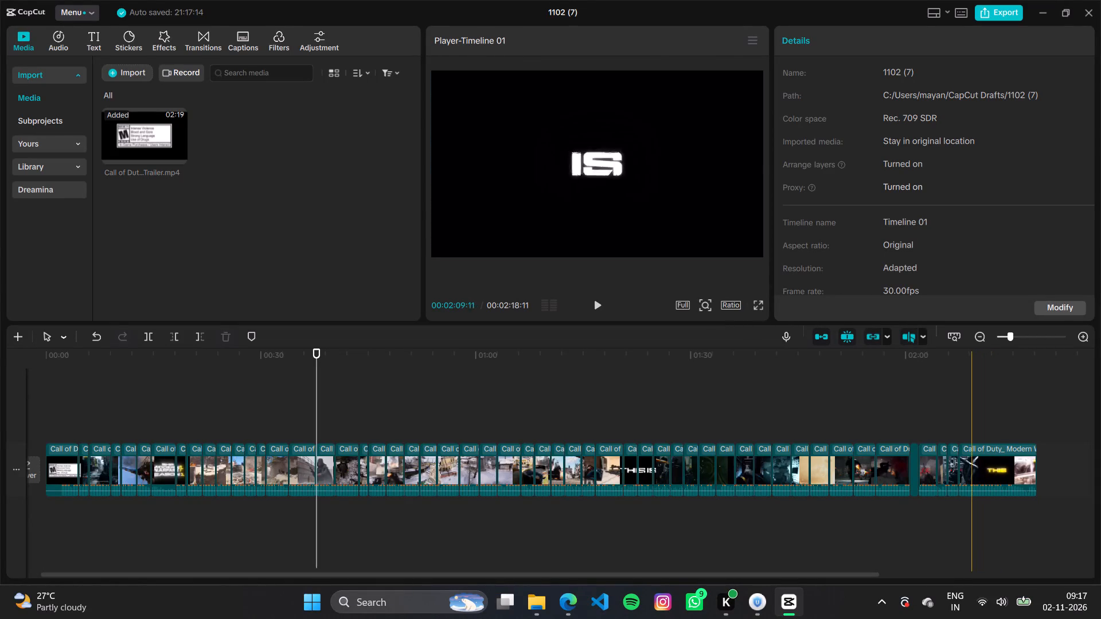
Split the trailer at about 00:02:10:17, 00:02:12 and 00:02:13:17, separating the closing SEASON 1 card.
key(ctrl+b)
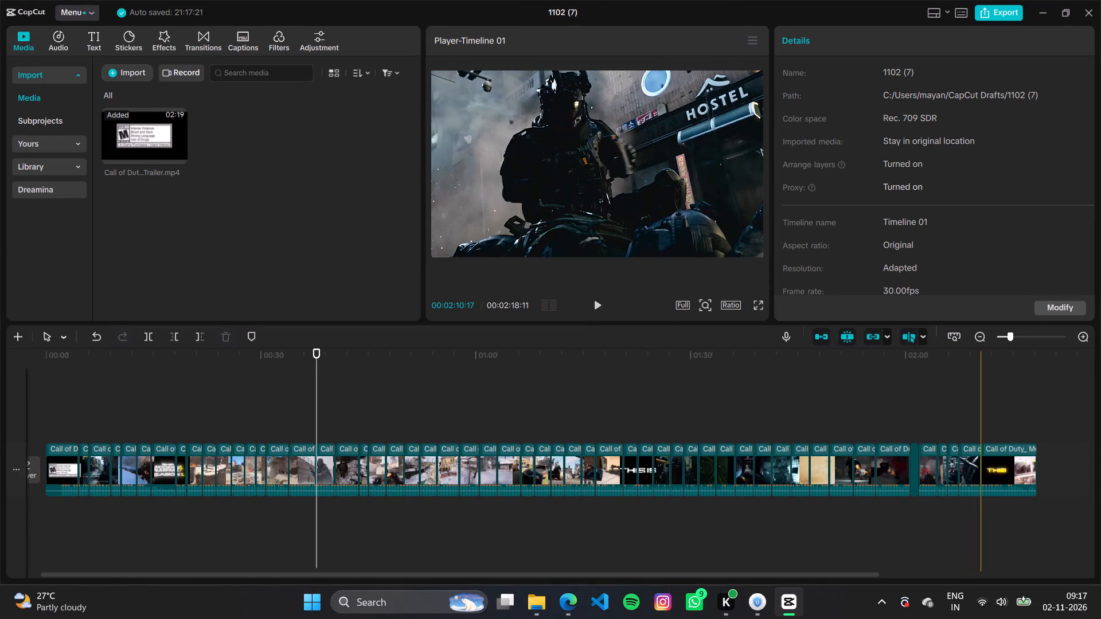
key(ctrl+b)
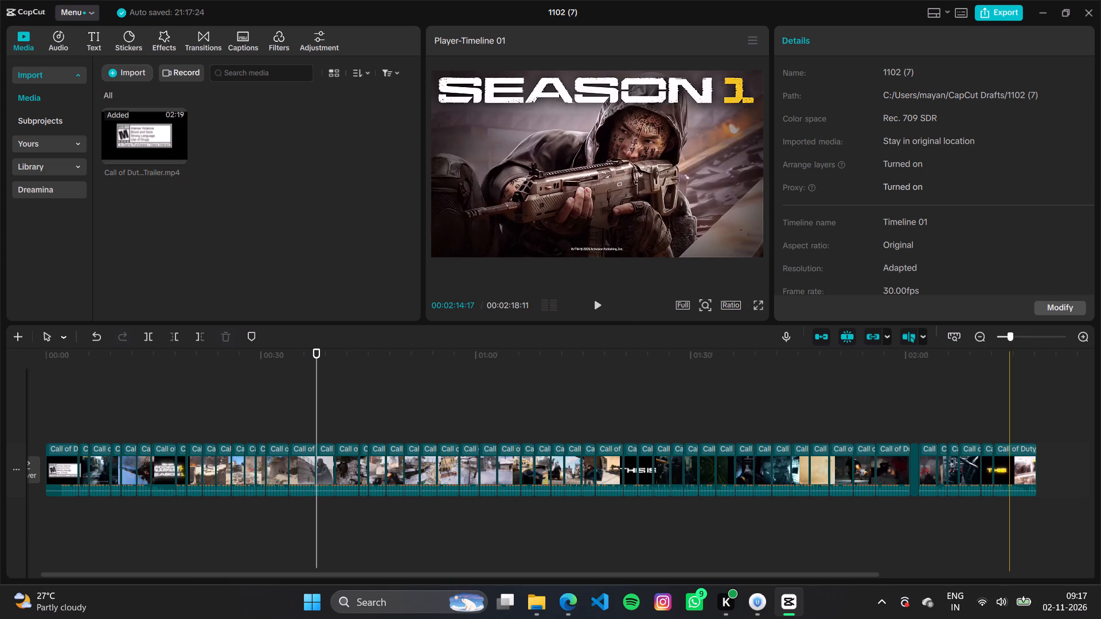
key(ctrl+b)
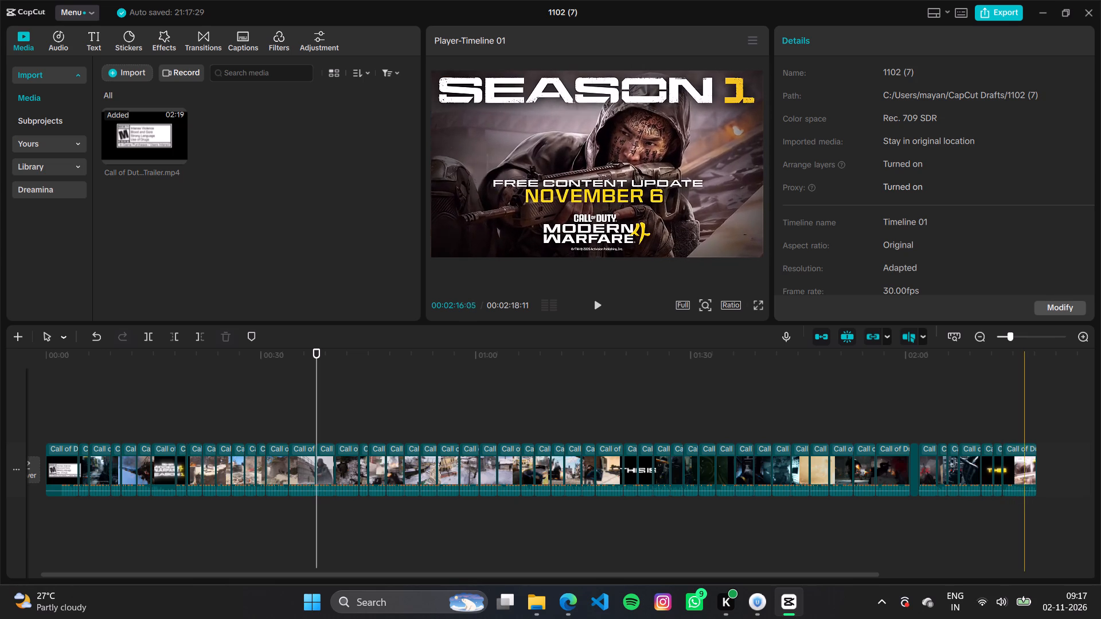
Delete the closing SEASON 1 end card clip and the opening rating card clip from the timeline.
click(1028, 477)
key(BackSpace)
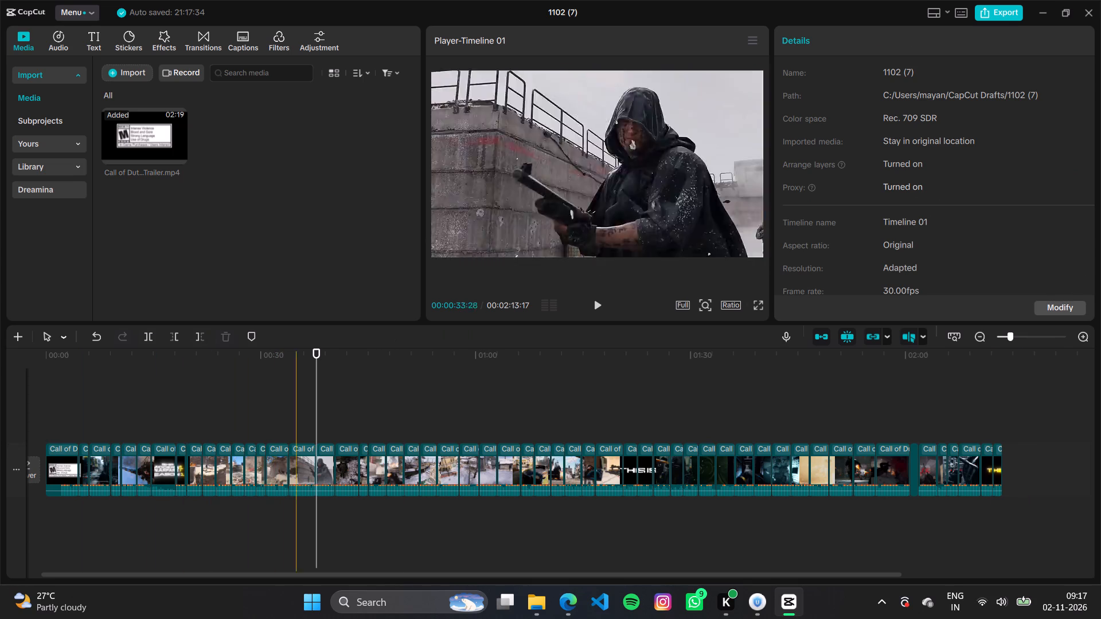
drag(320, 428, 0, 453)
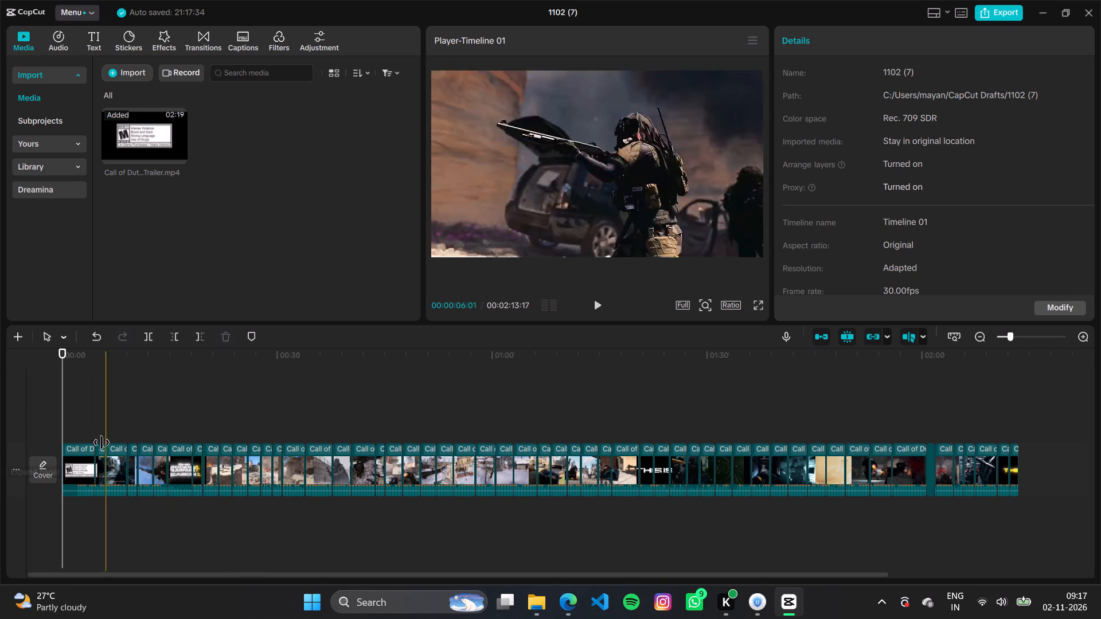
click(80, 459)
key(BackSpace)
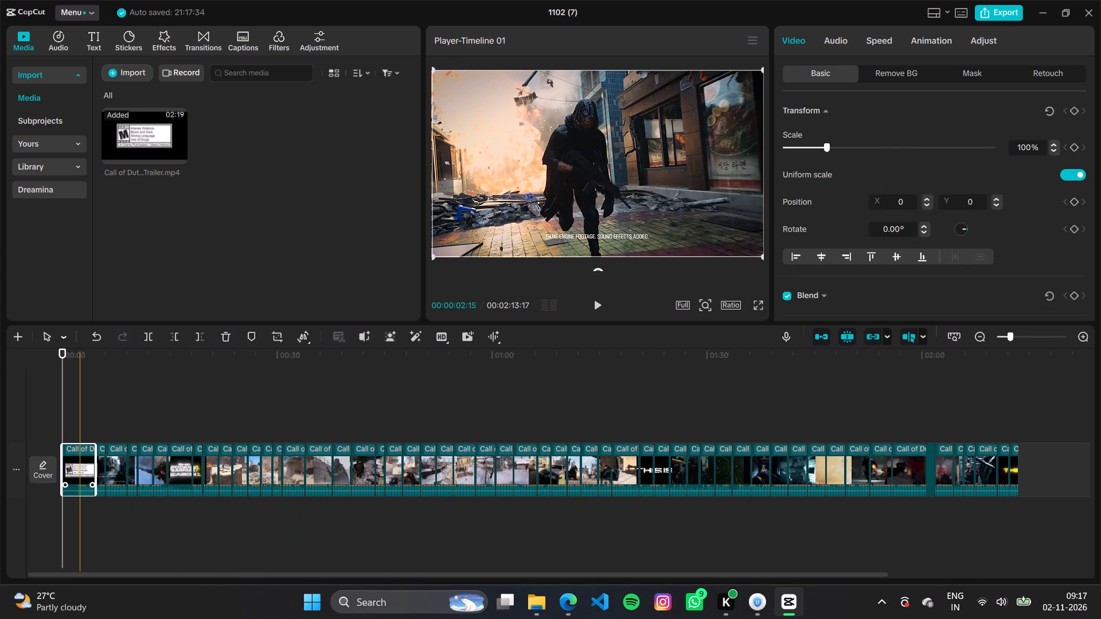
Review the opening shots, and move the black-shirted soldier clip at about 00:00:08 to the start of the timeline.
key(space)
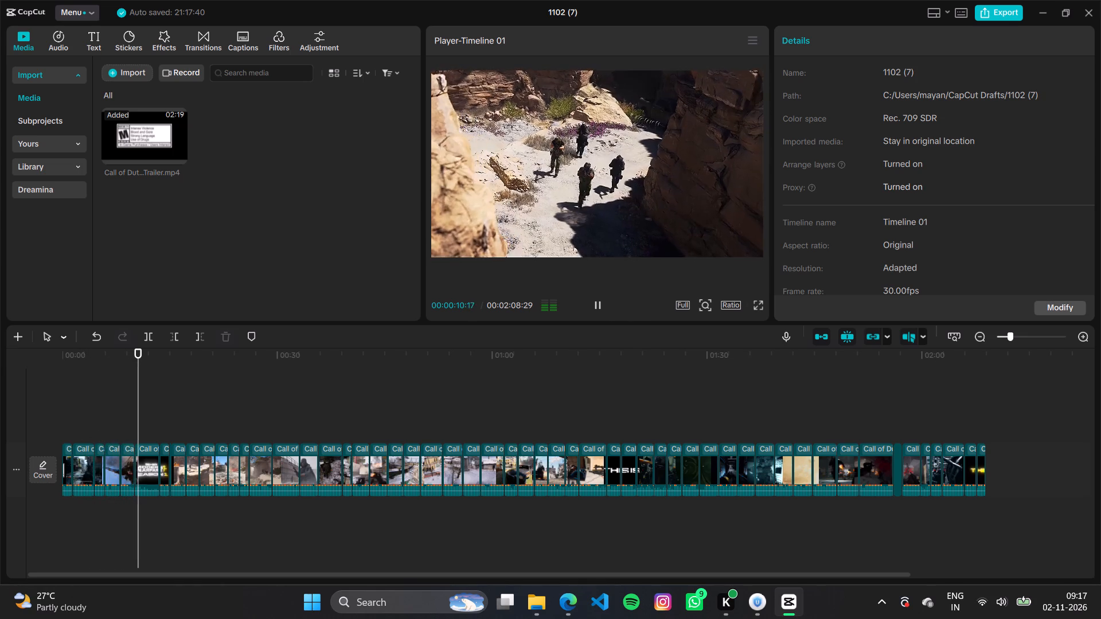
key(space)
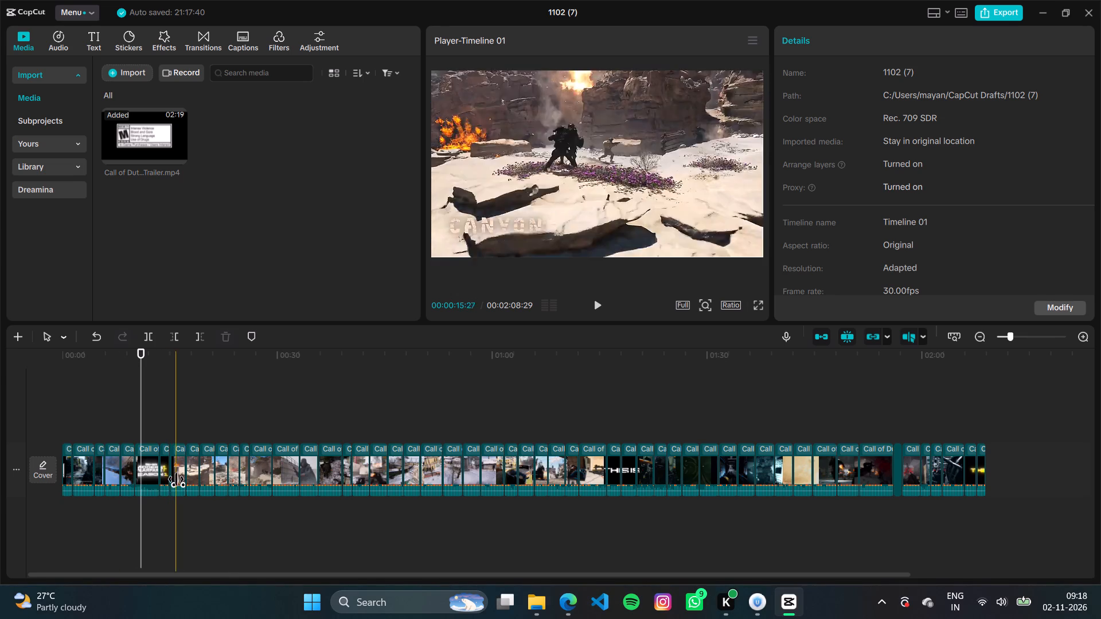
click(65, 417)
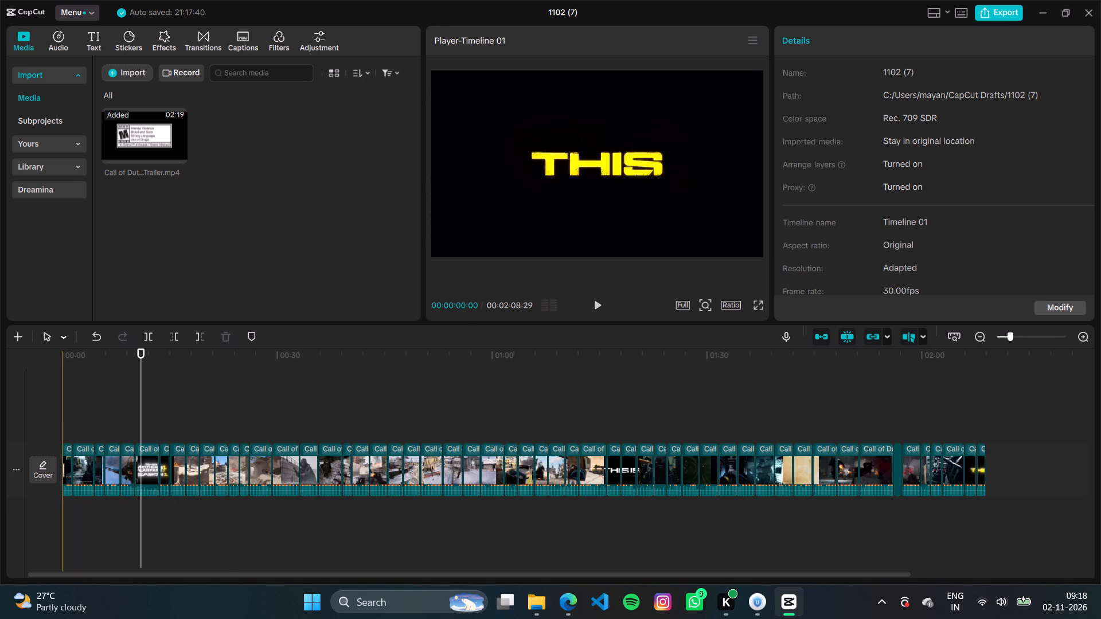
key(space)
key(space)
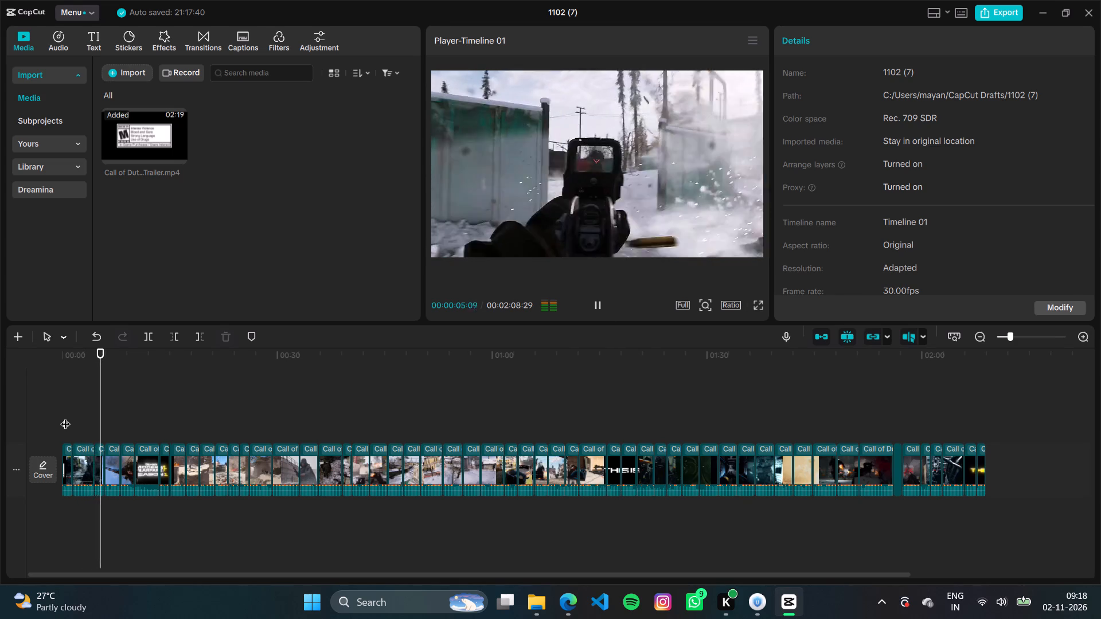
key(space)
key(space)
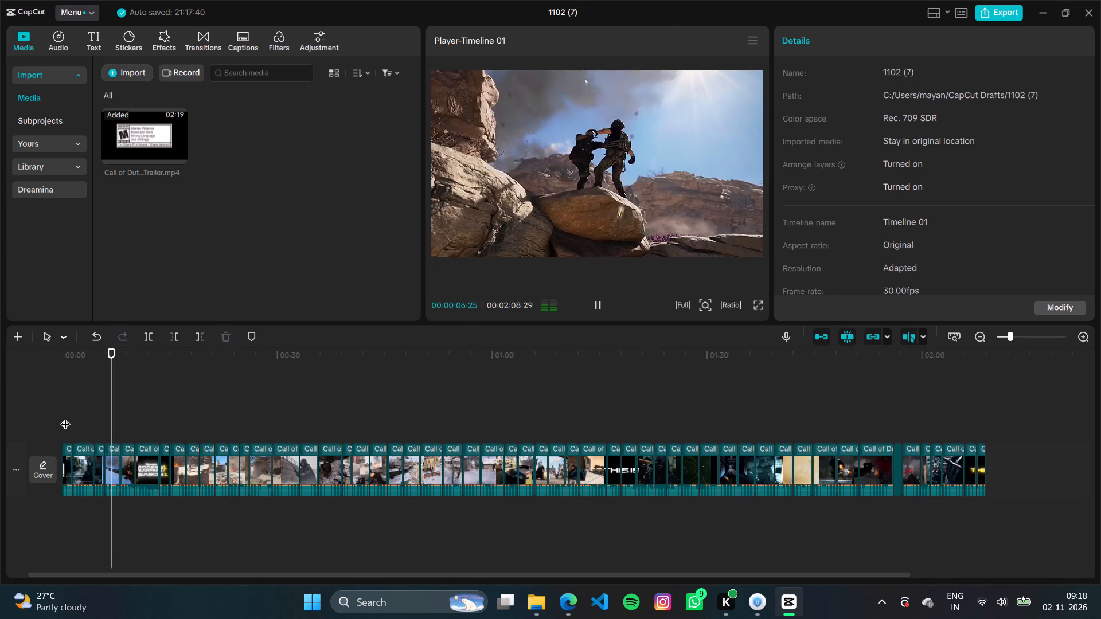
key(space)
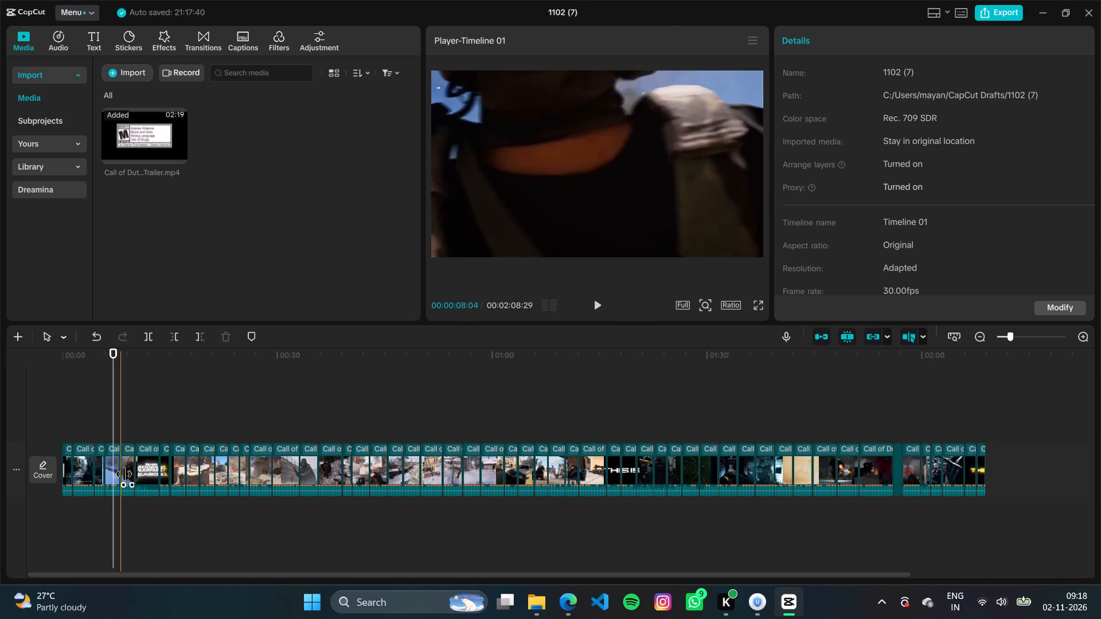
click(126, 471)
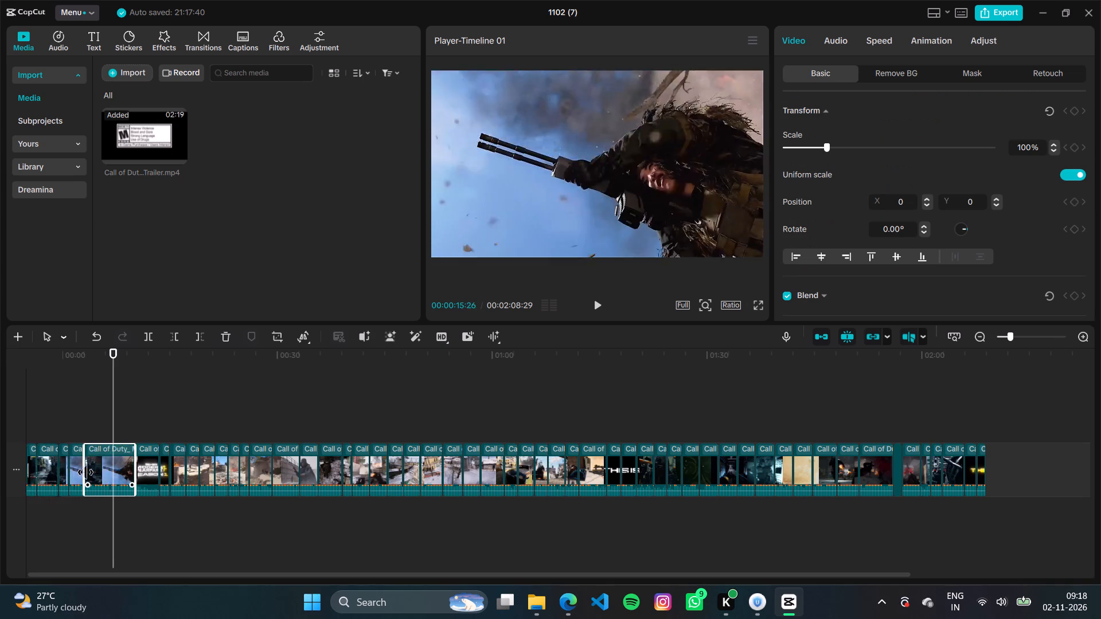
click(125, 463)
drag(125, 458, 72, 459)
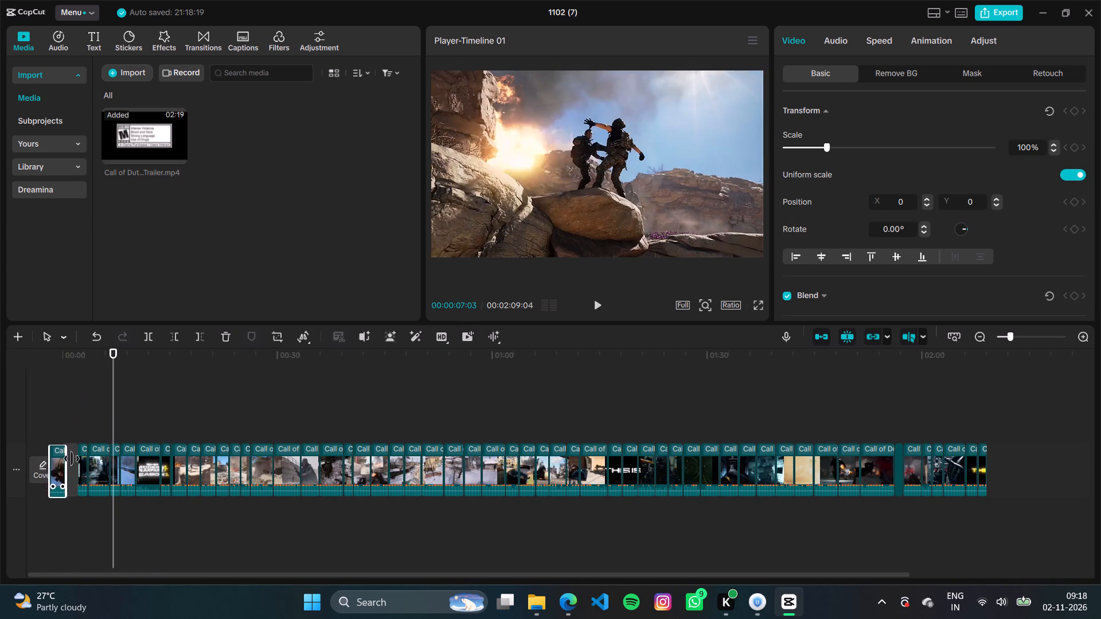
drag(72, 459, 64, 458)
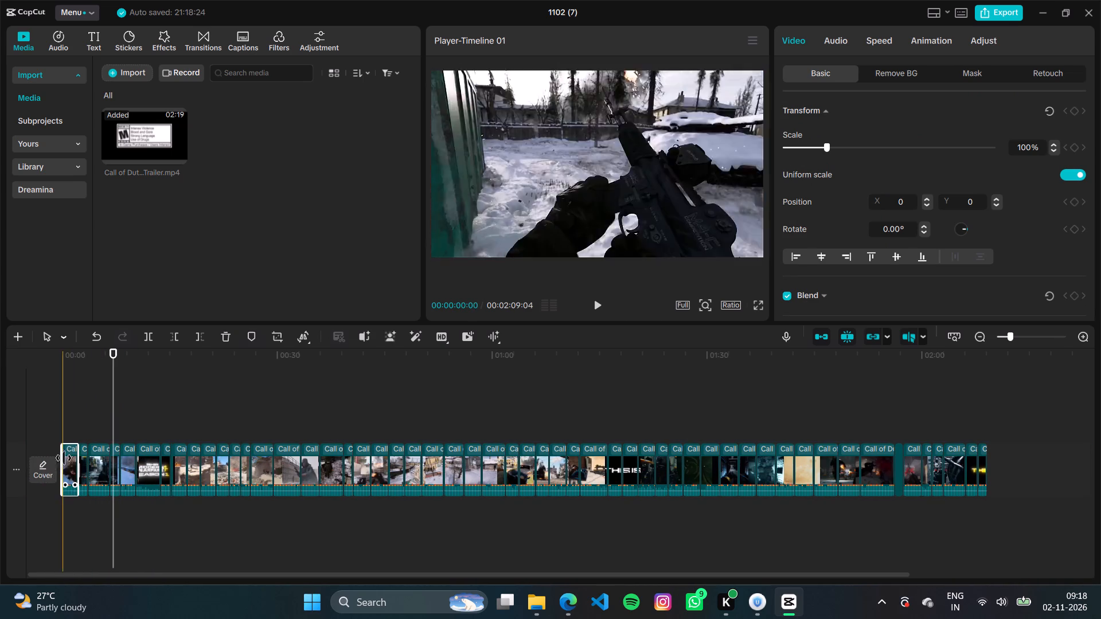
Review the new opening and move the cliff fight clip at about 00:00:08:20 to third place on the timeline.
key(space)
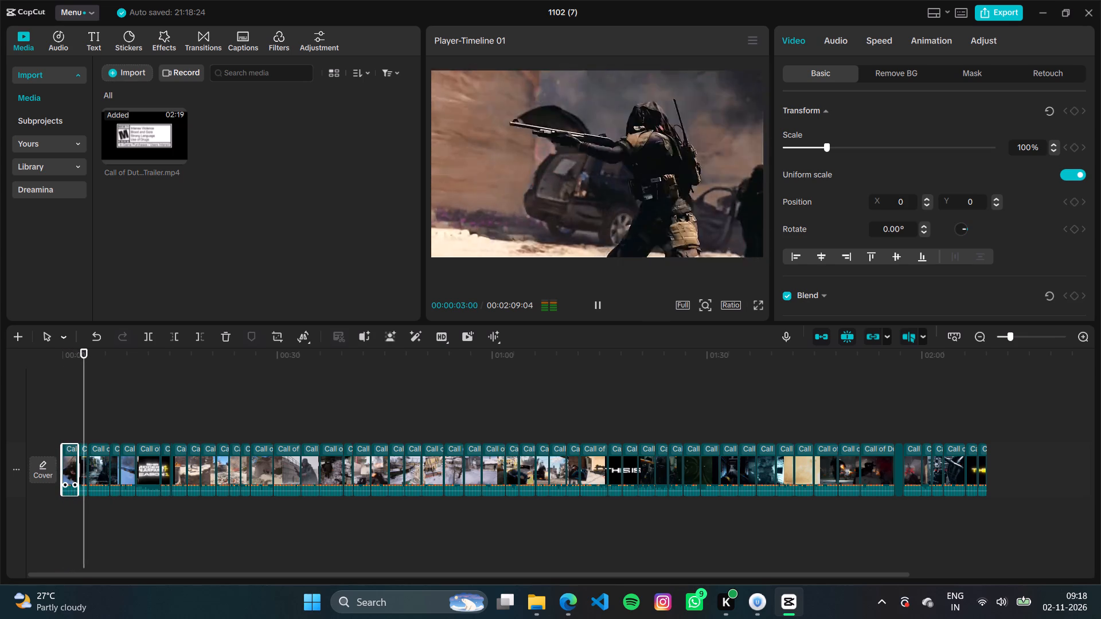
key(space)
key(space)
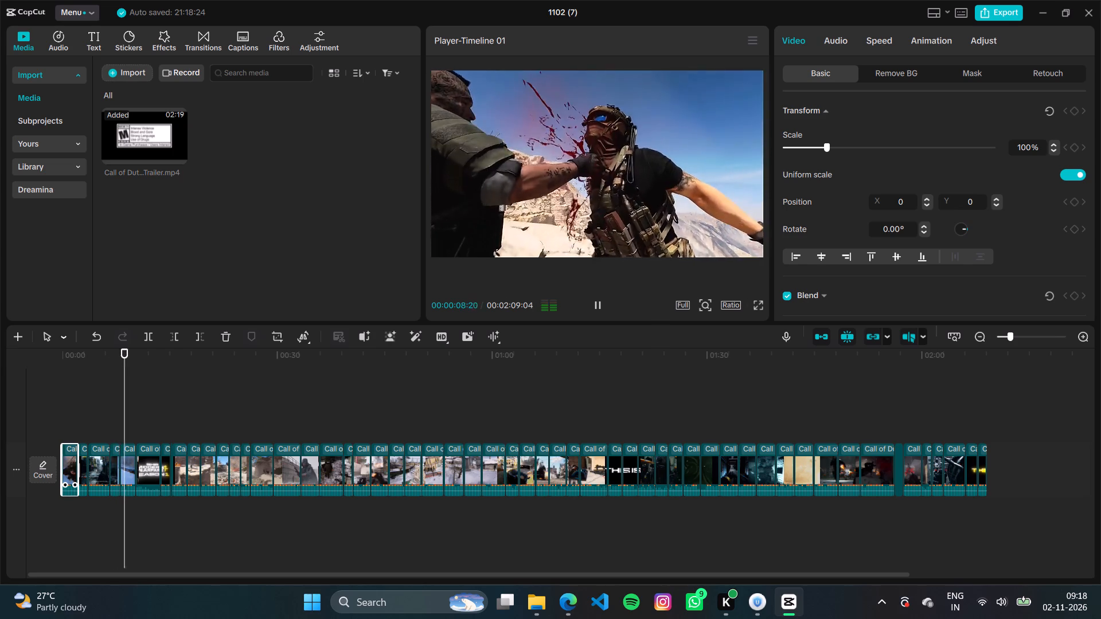
key(space)
click(125, 462)
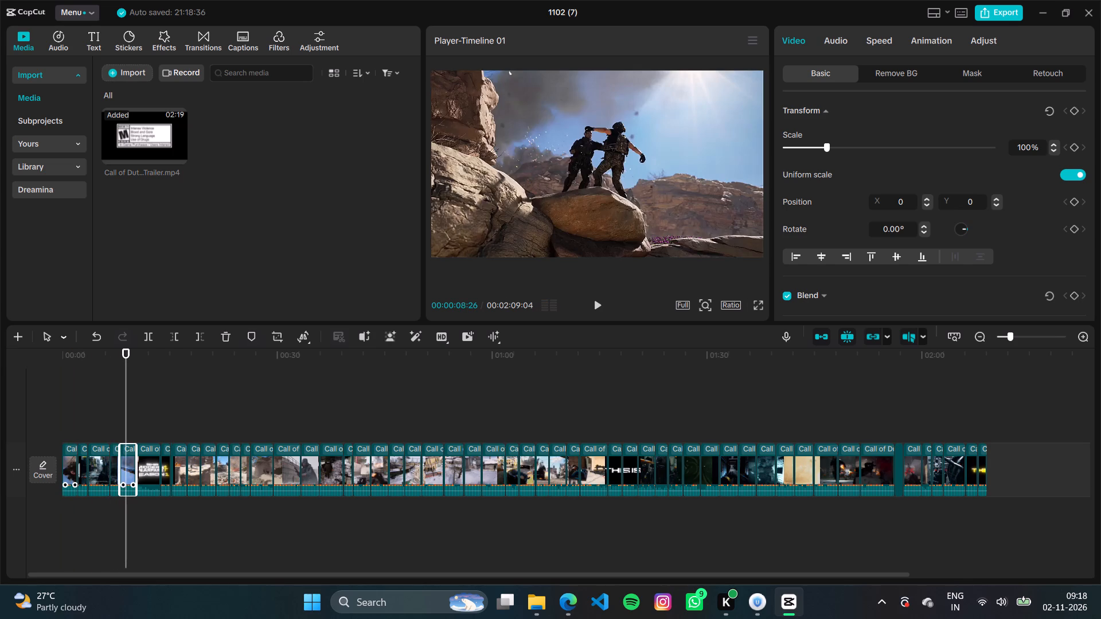
drag(125, 462, 81, 457)
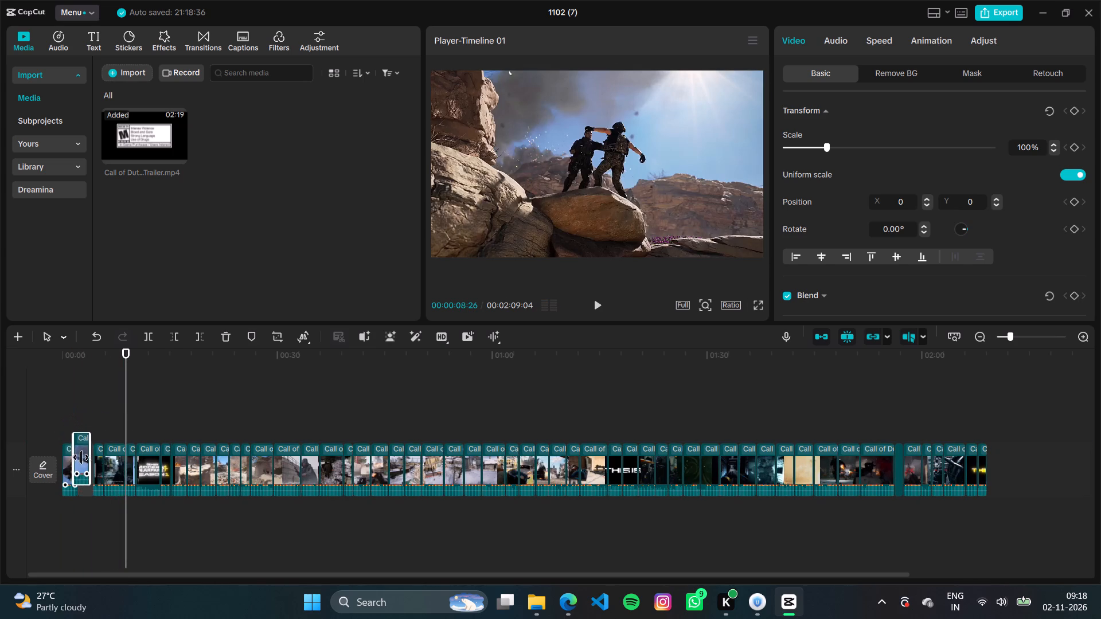
drag(81, 457, 84, 467)
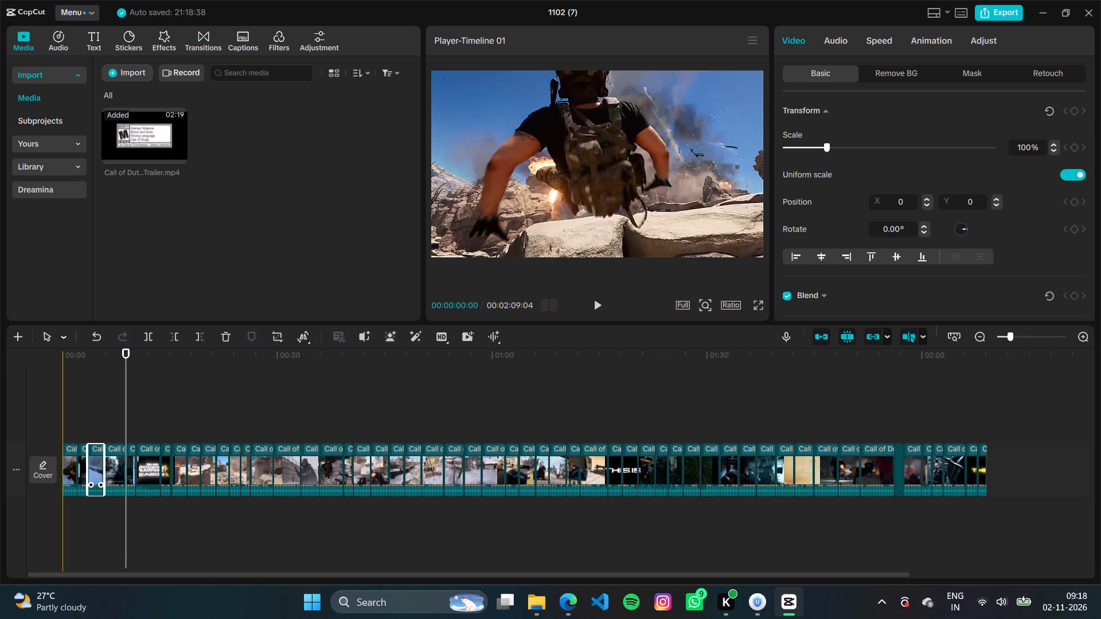
Move the second clip, the first-person street gunfight shot, to fourth place at about 00:00:07:13.
key(space)
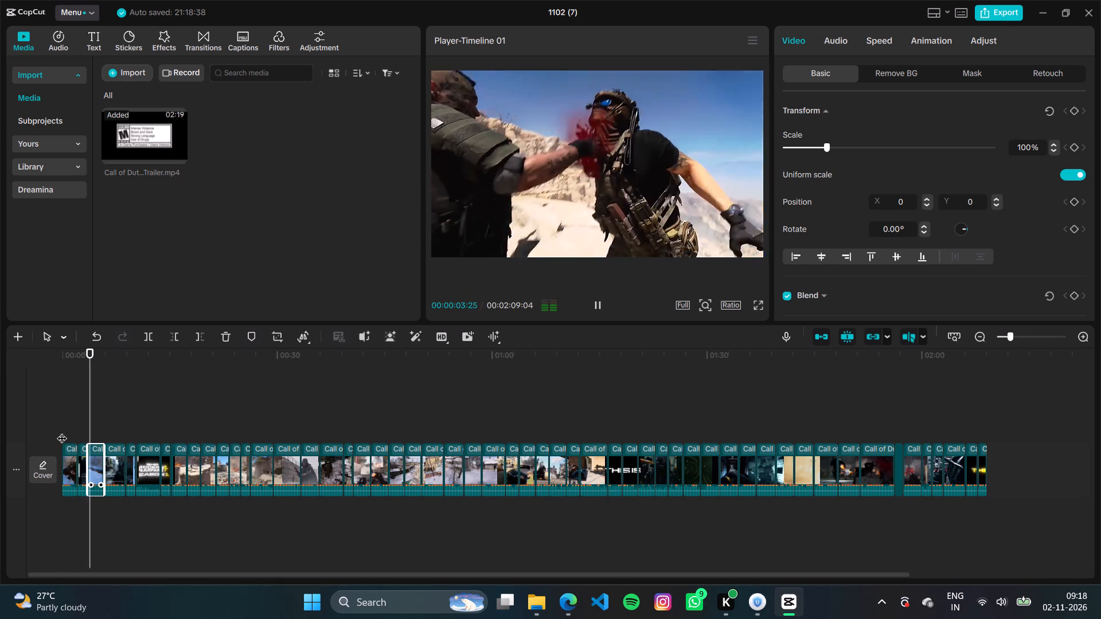
click(85, 464)
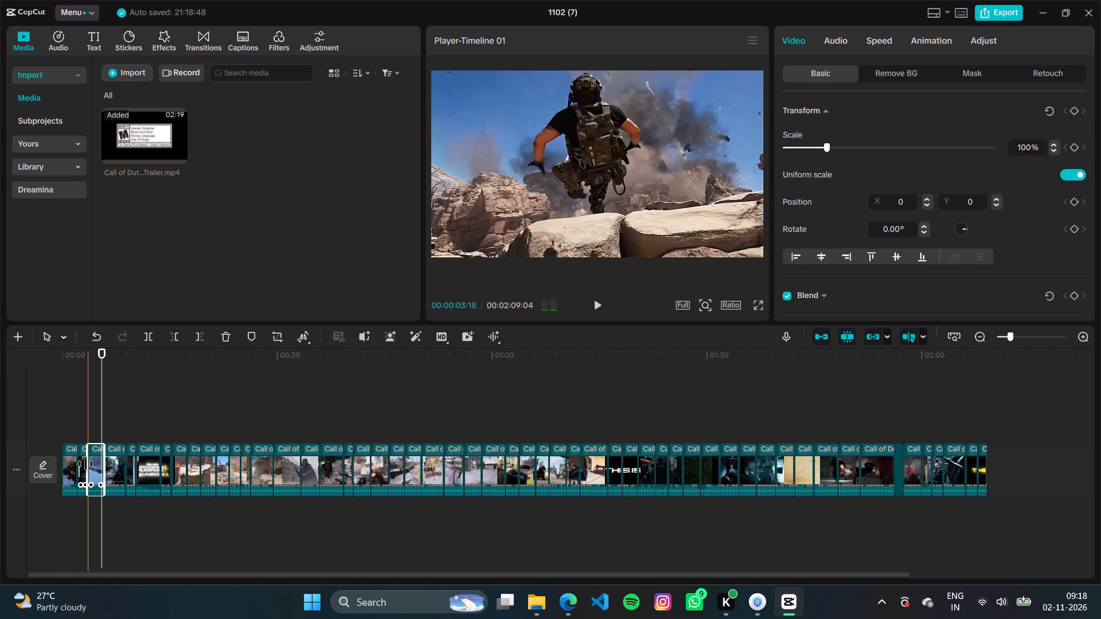
click(82, 459)
click(82, 459)
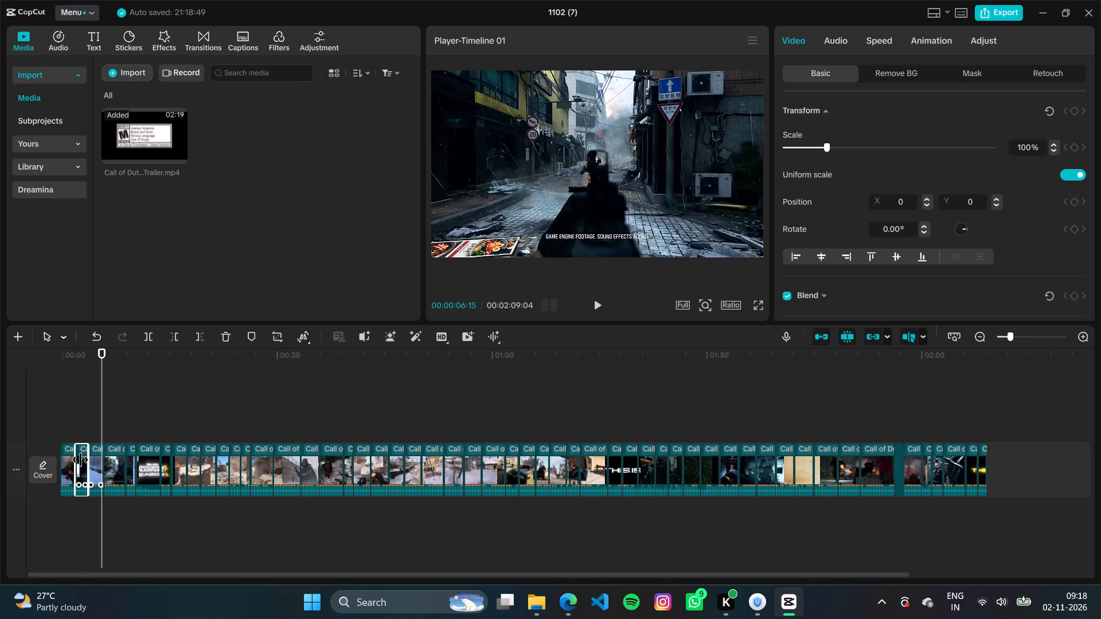
click(77, 460)
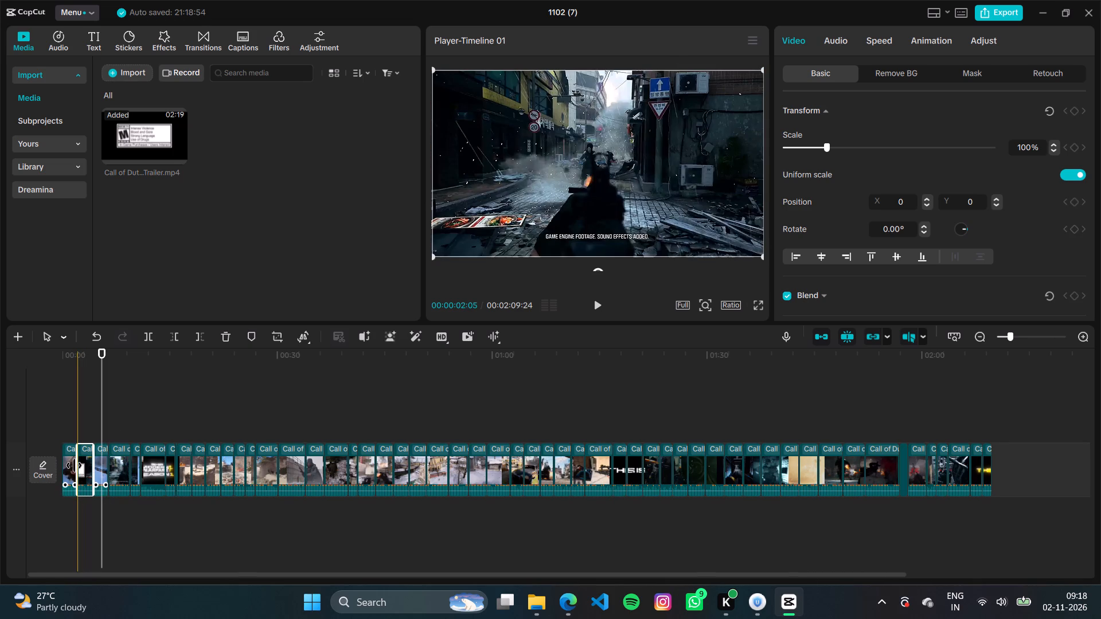
drag(85, 466, 126, 441)
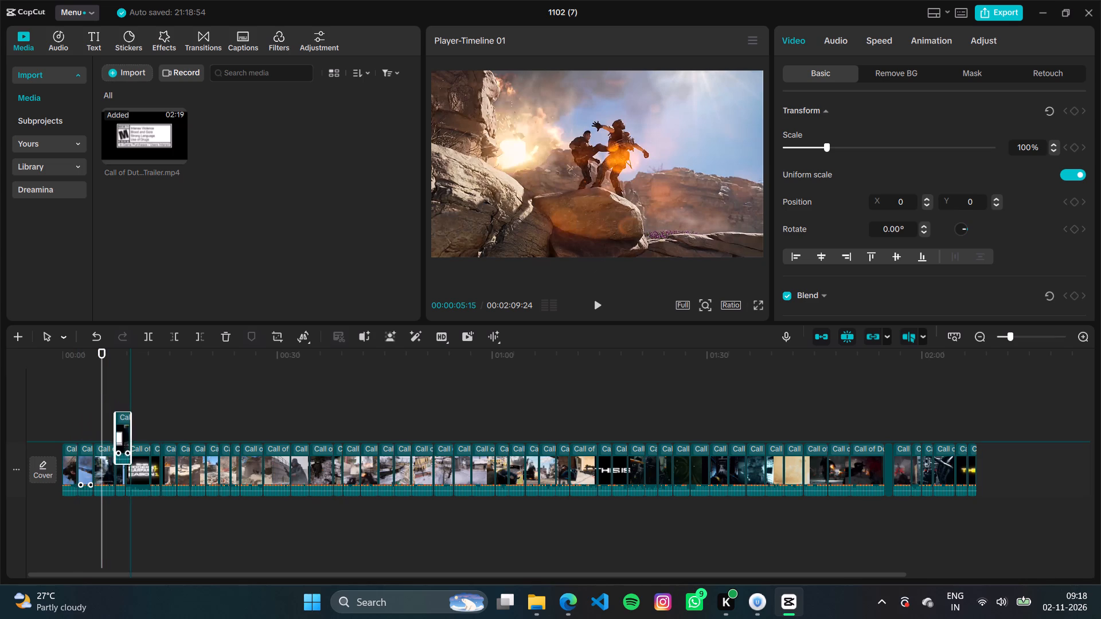
drag(126, 441, 119, 471)
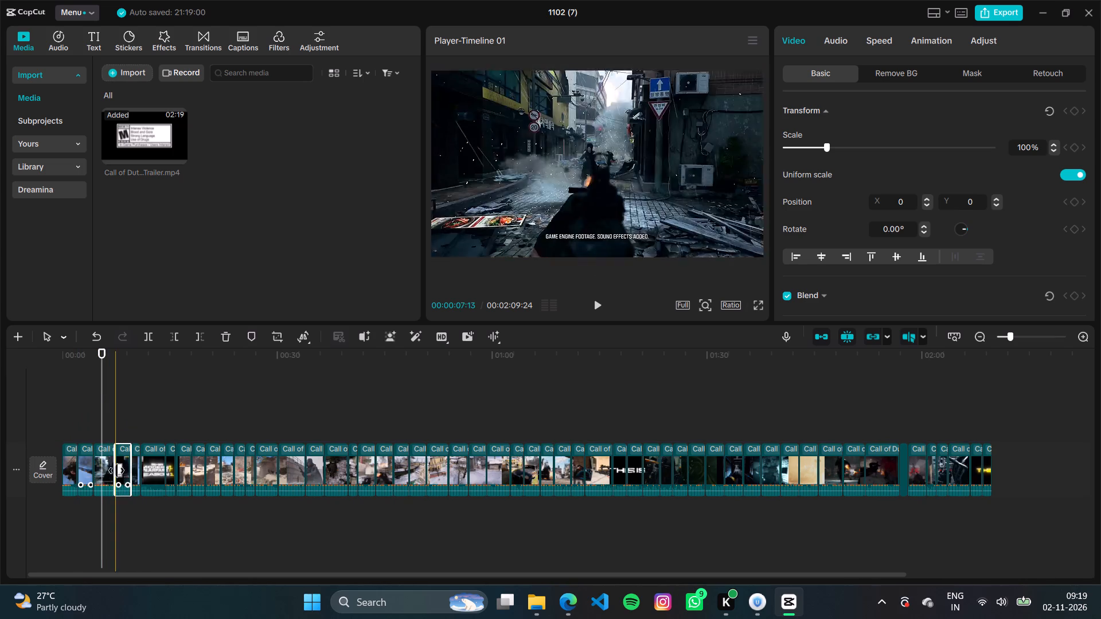
Review the opening clips and move the third clip, starting at about 00:00:04:11, to sixth place at about 00:00:11.
click(139, 428)
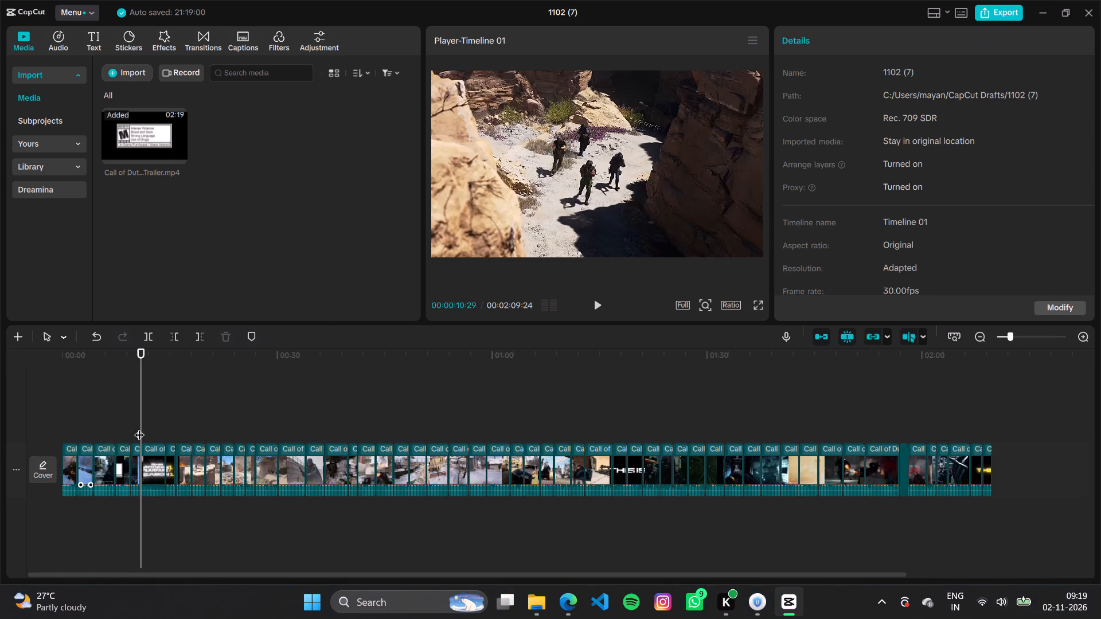
key(space)
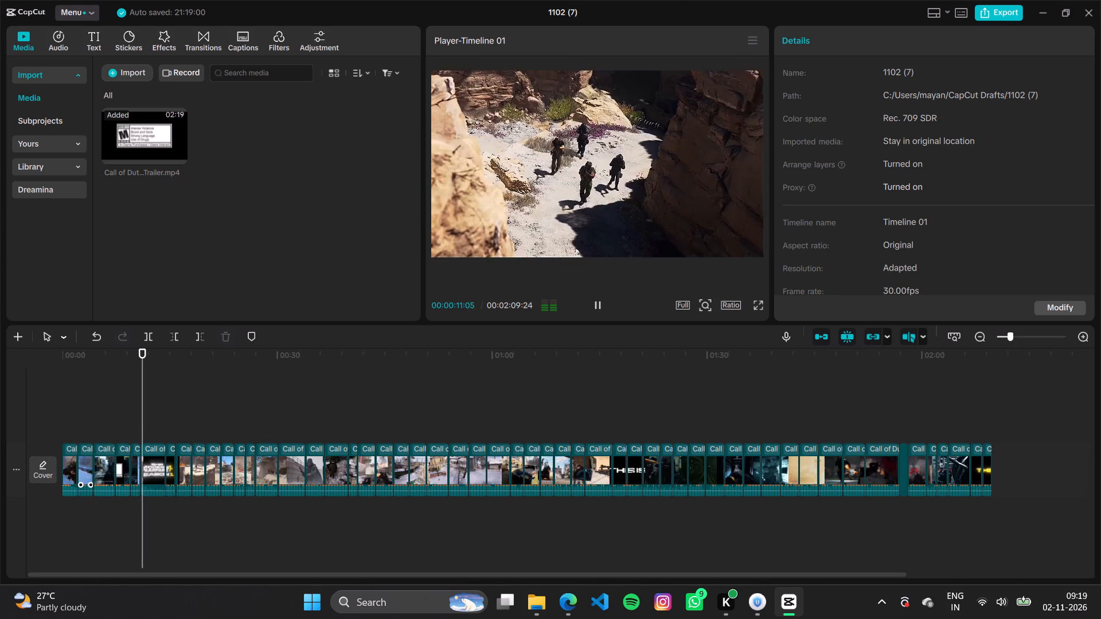
key(space)
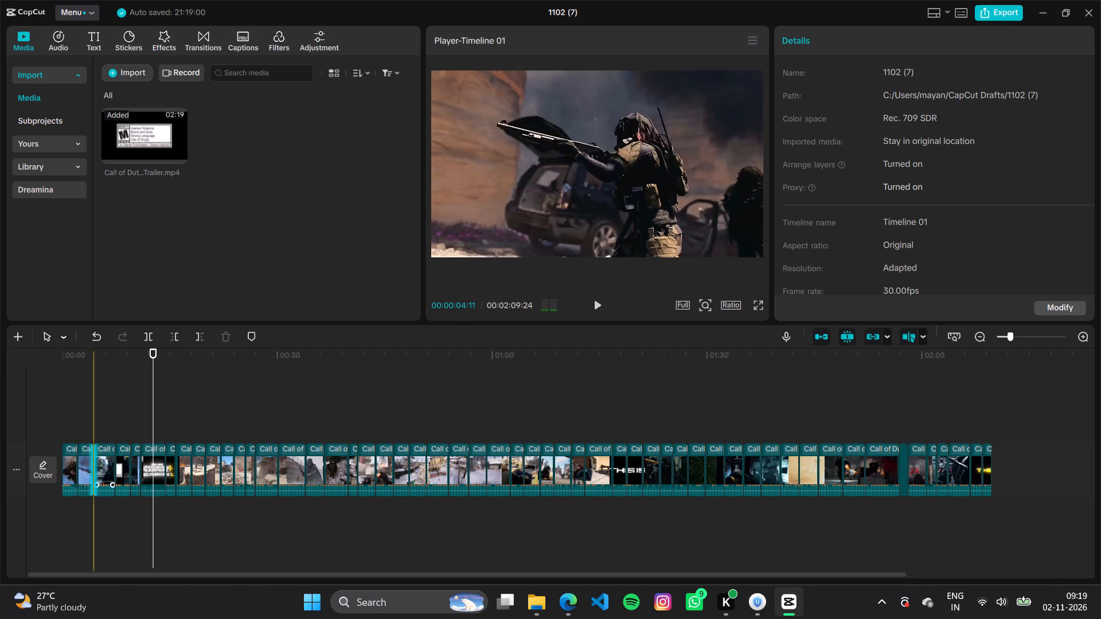
click(97, 435)
key(space)
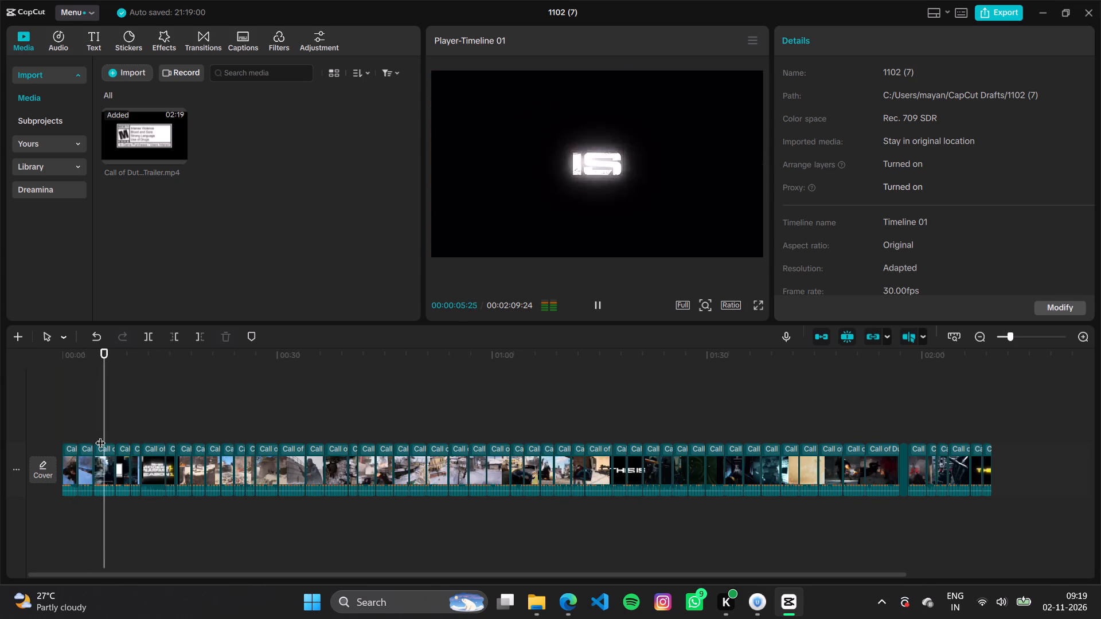
key(space)
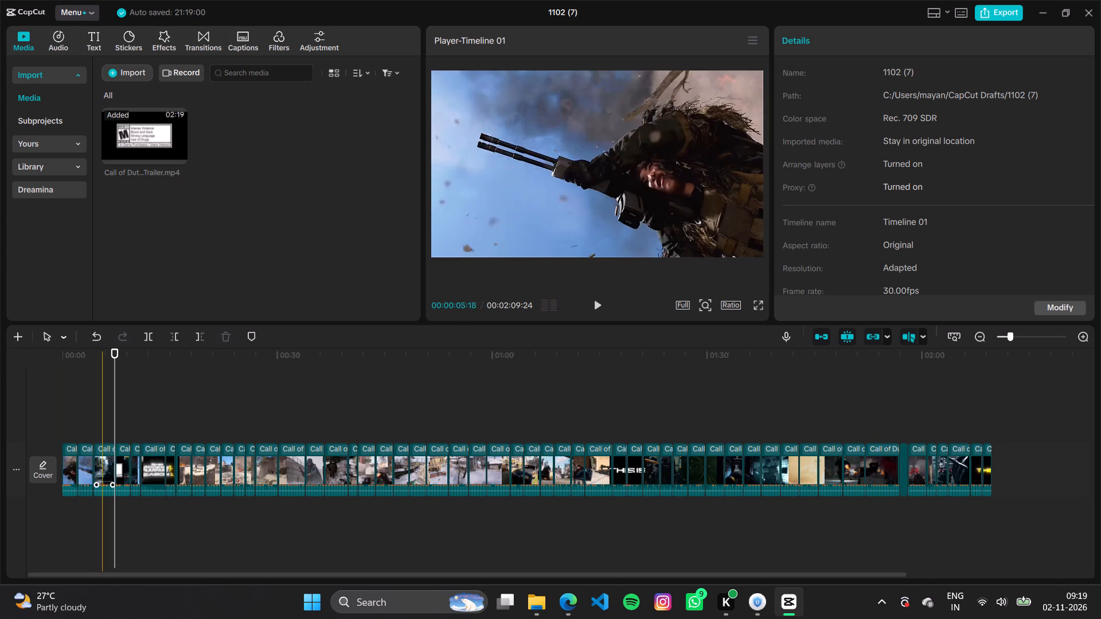
click(103, 456)
click(106, 434)
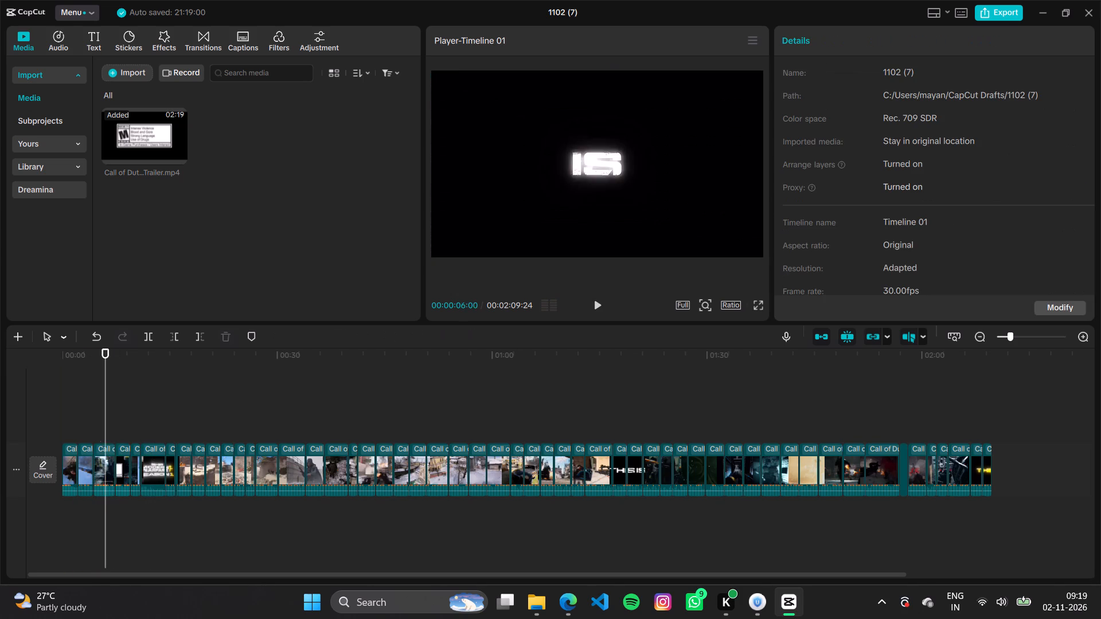
key(space)
key(space)
click(105, 454)
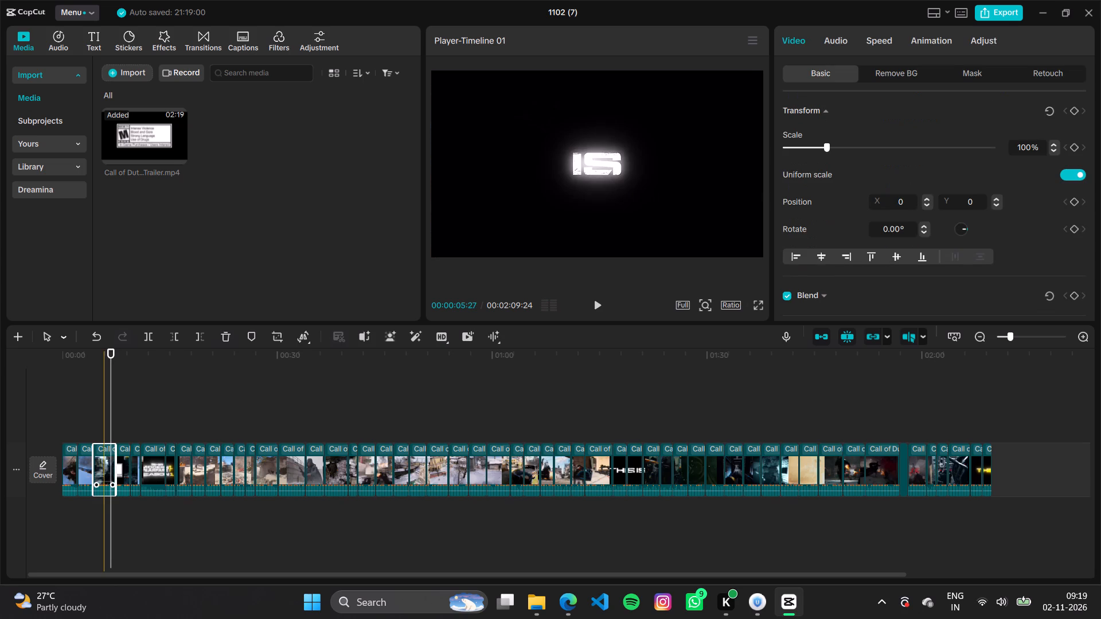
drag(105, 454, 140, 460)
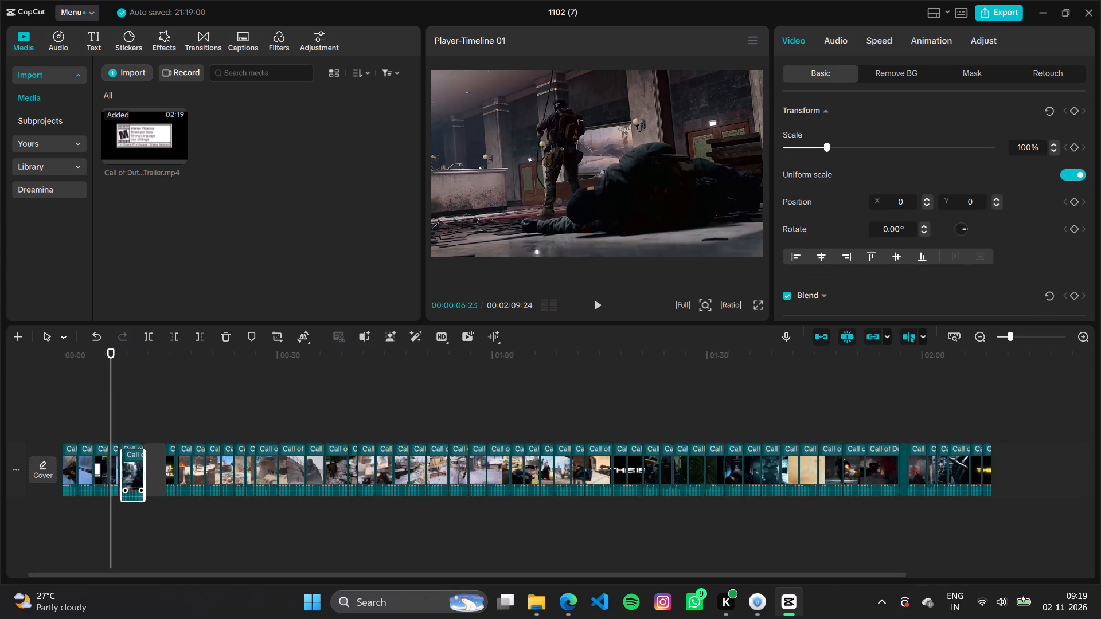
drag(140, 460, 147, 457)
Play through the rearranged clips and examine the cut around the THIS IS MULTIPLAYER title at about 00:00:16.
click(113, 408)
key(space)
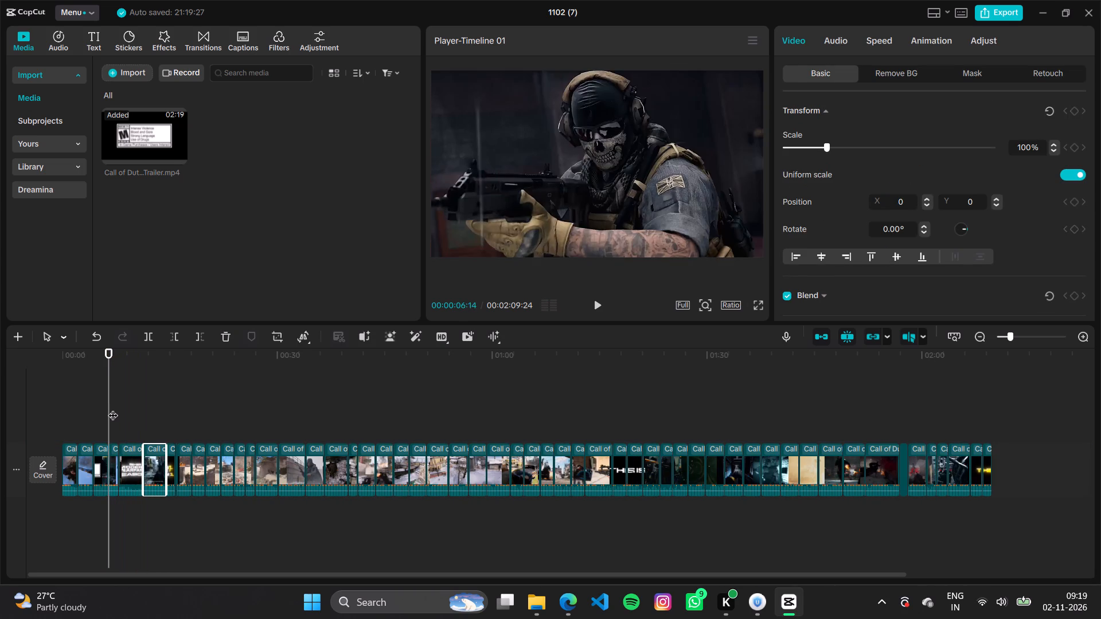
key(space)
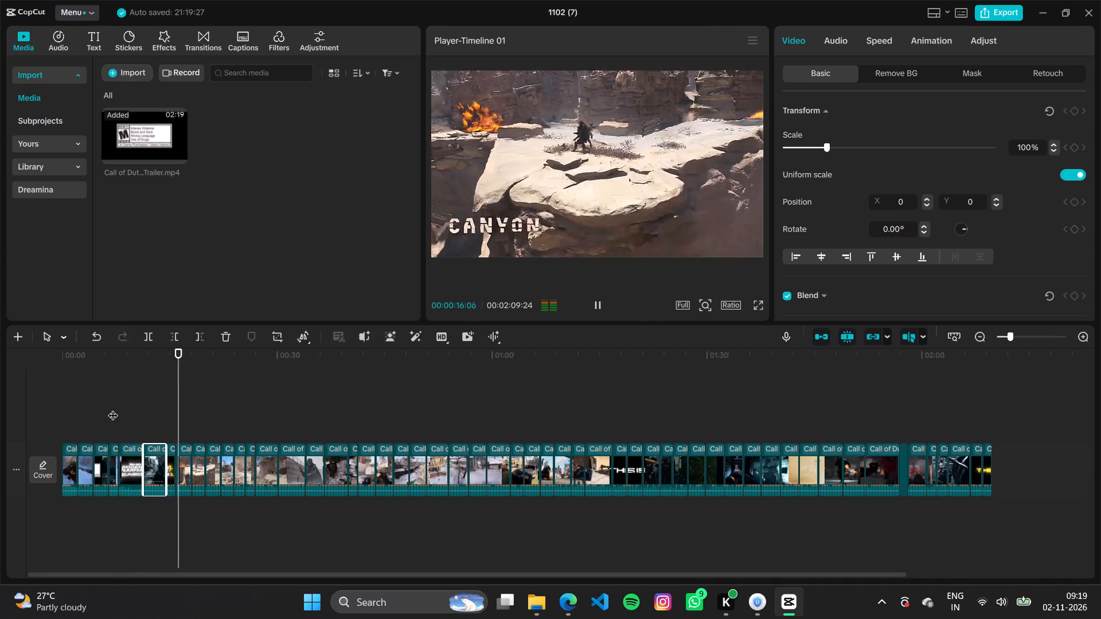
click(93, 411)
key(space)
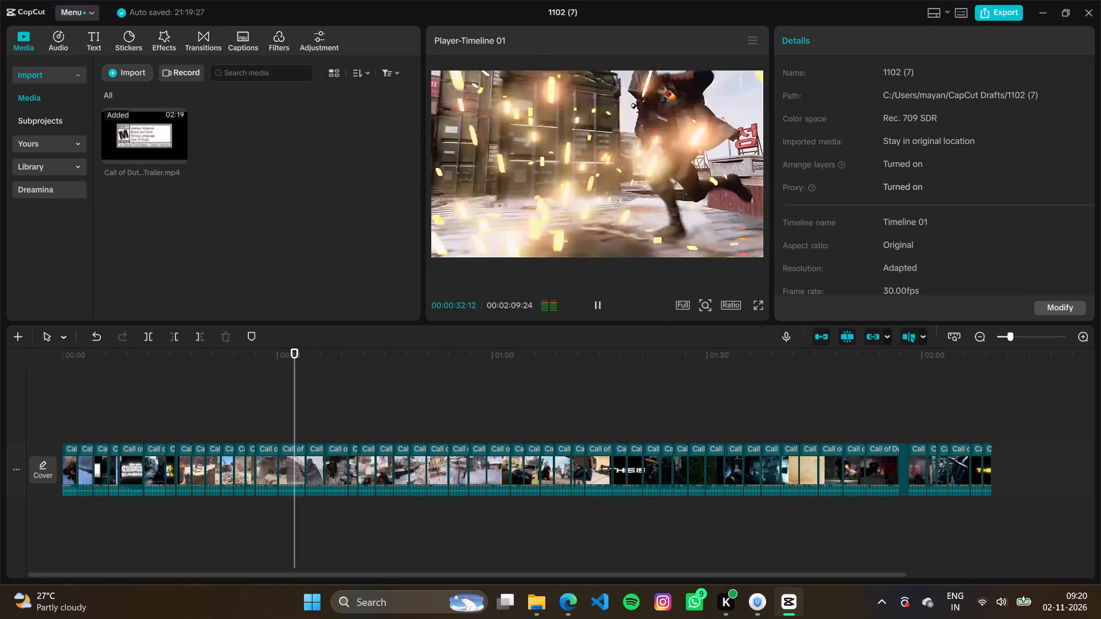
key(space)
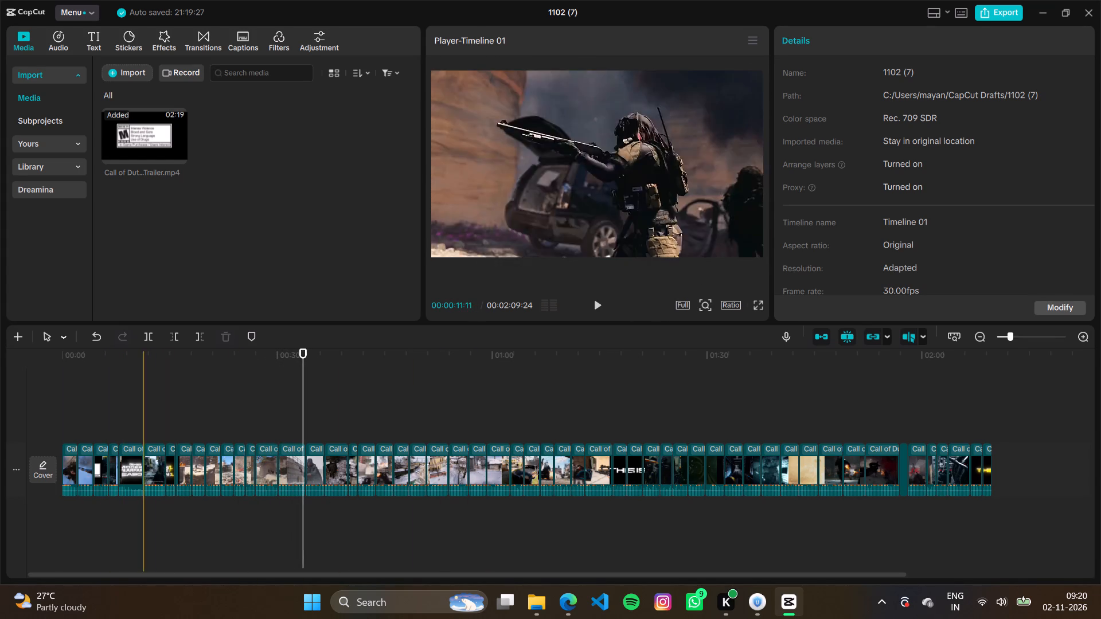
click(176, 412)
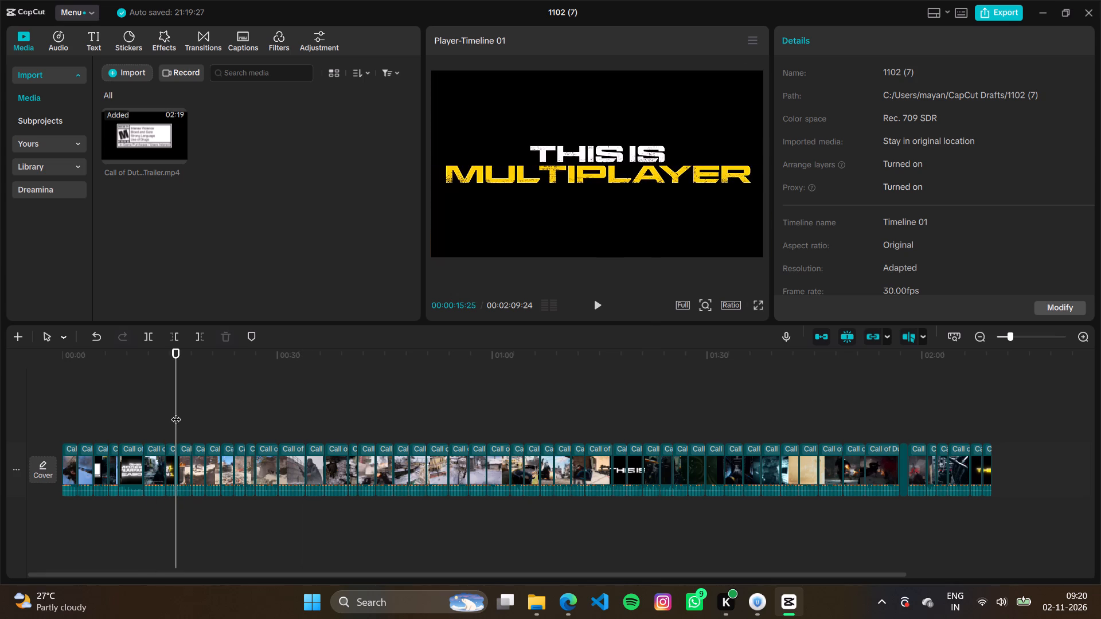
ctrl+scroll(176, 412, up, 8)
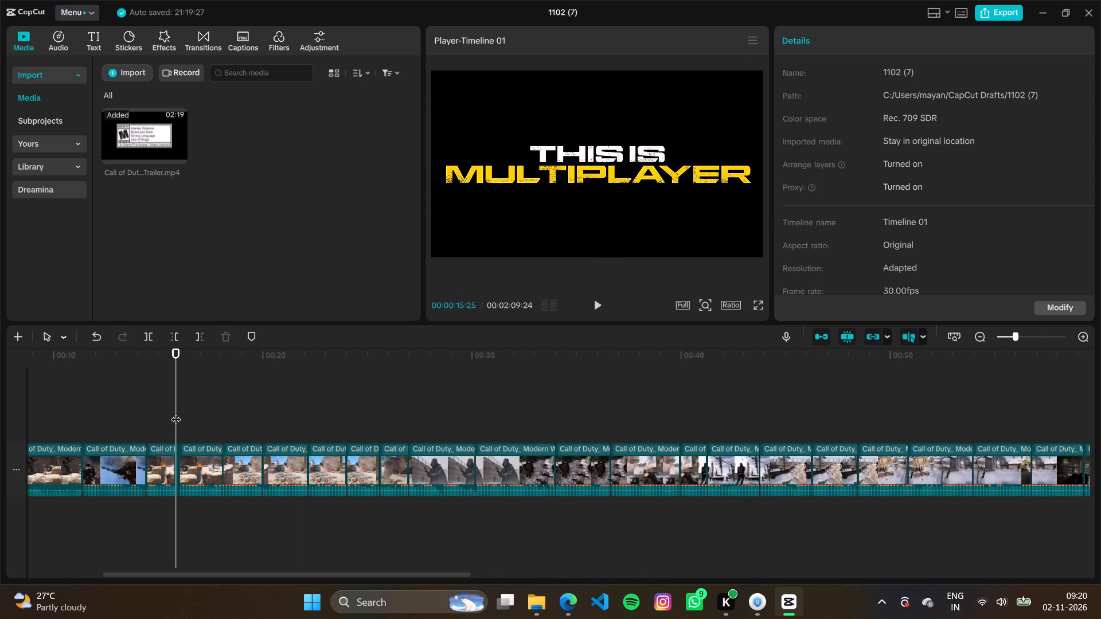
drag(176, 412, 0, 427)
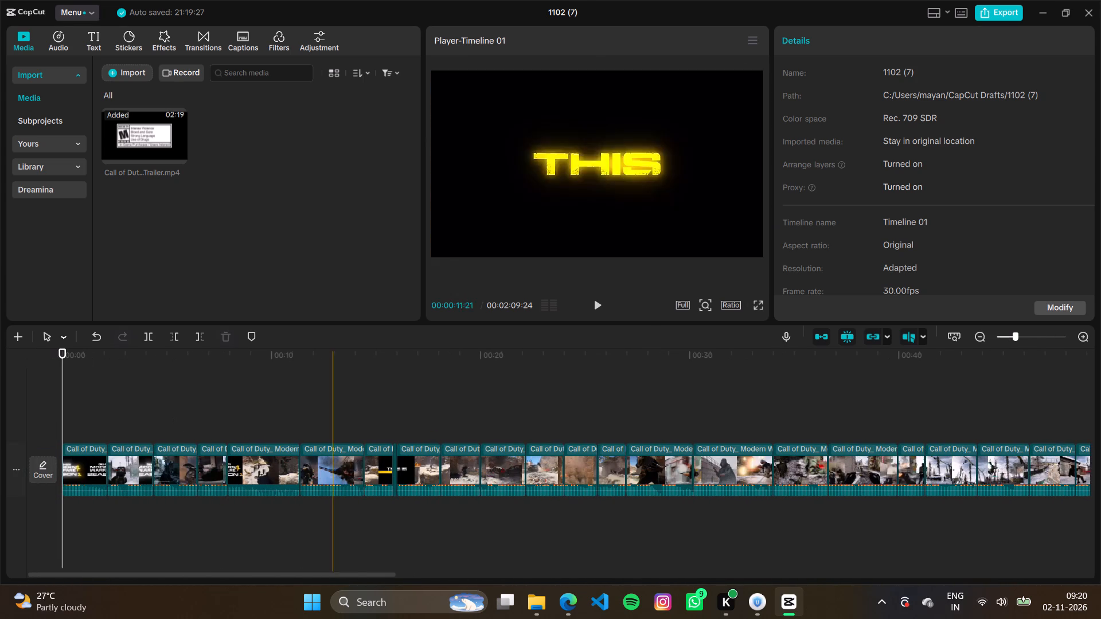
click(365, 428)
key(space)
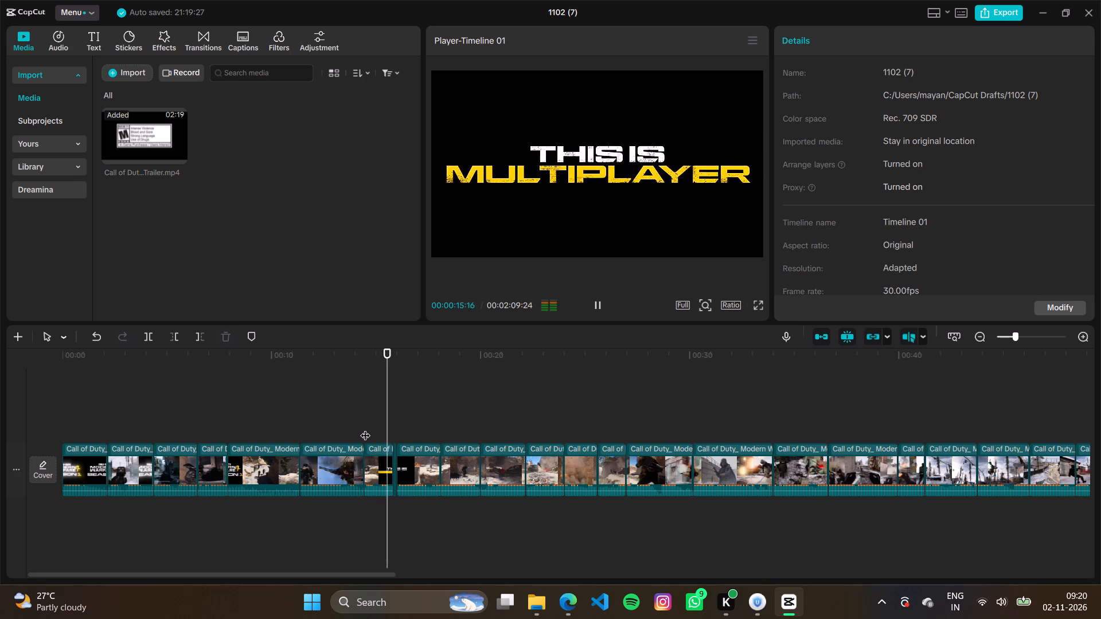
key(space)
click(393, 426)
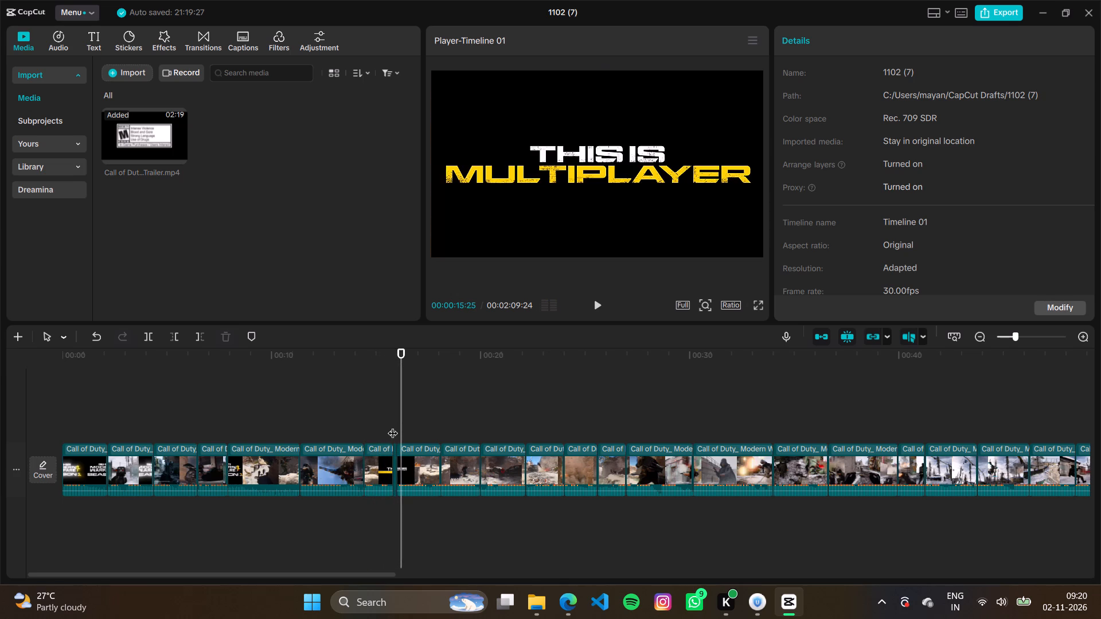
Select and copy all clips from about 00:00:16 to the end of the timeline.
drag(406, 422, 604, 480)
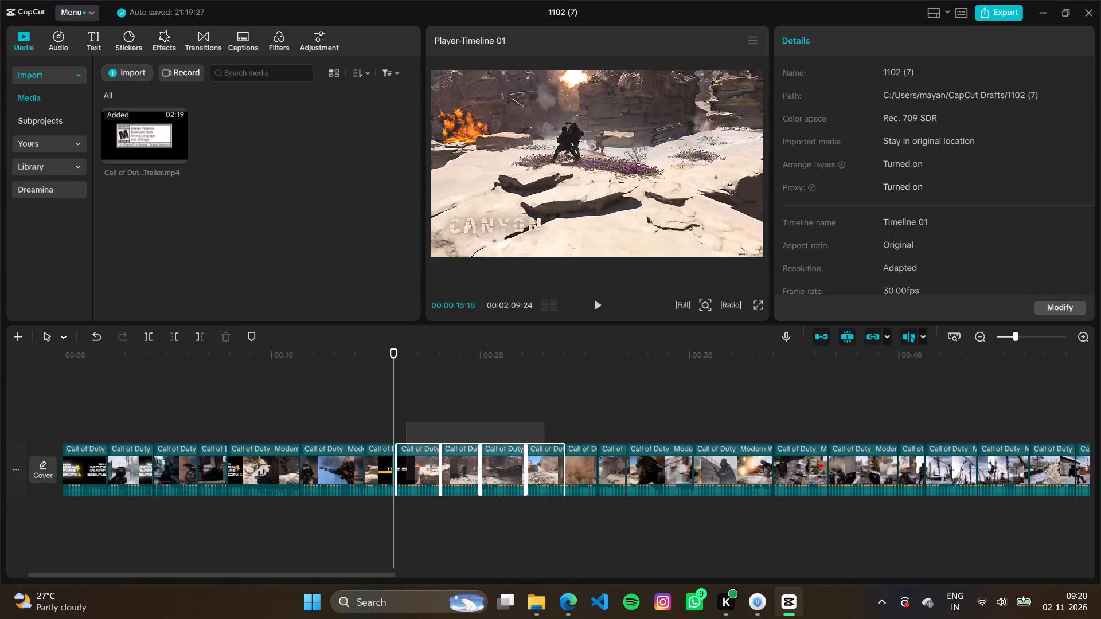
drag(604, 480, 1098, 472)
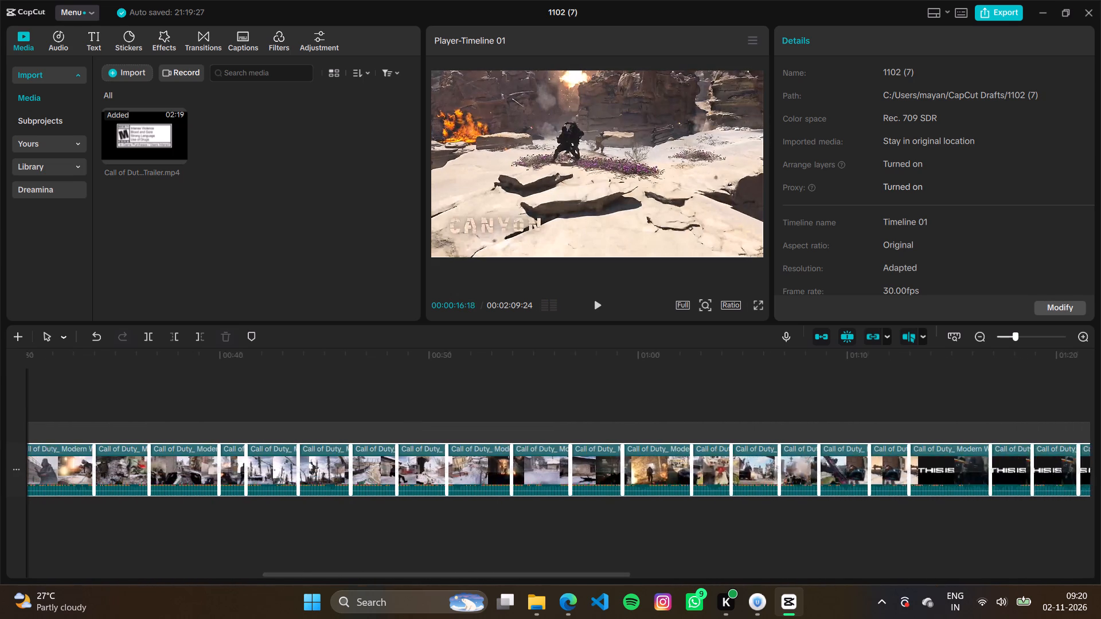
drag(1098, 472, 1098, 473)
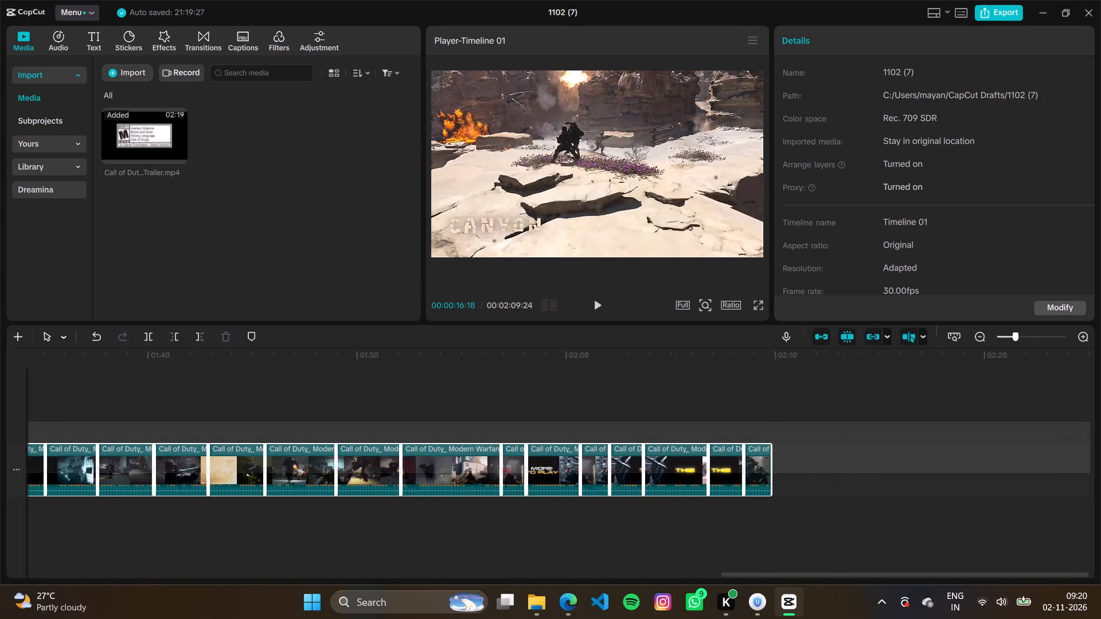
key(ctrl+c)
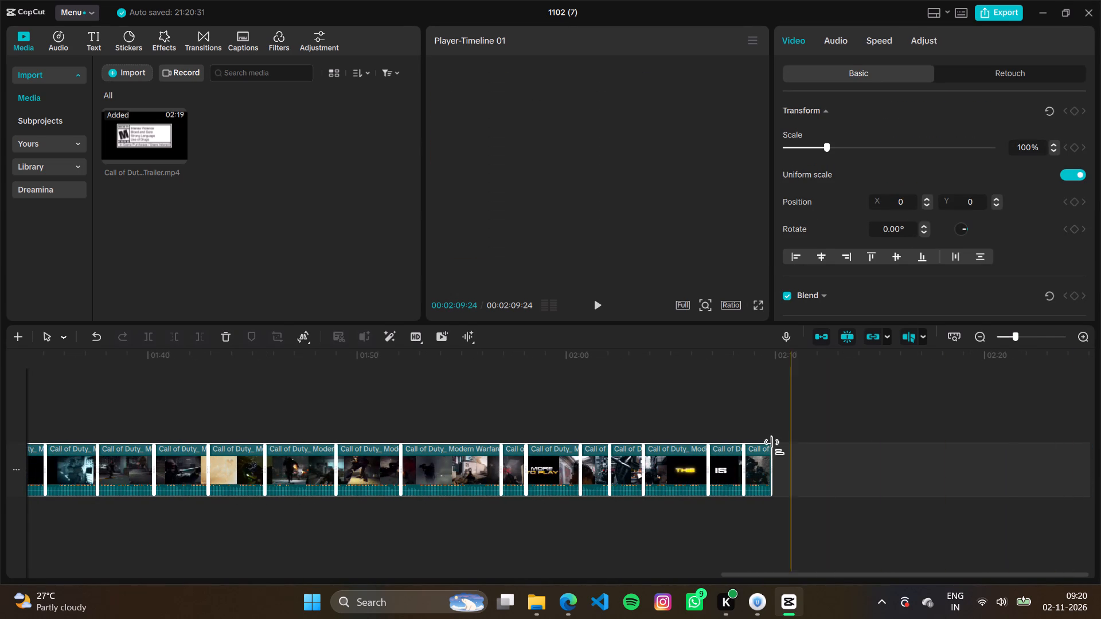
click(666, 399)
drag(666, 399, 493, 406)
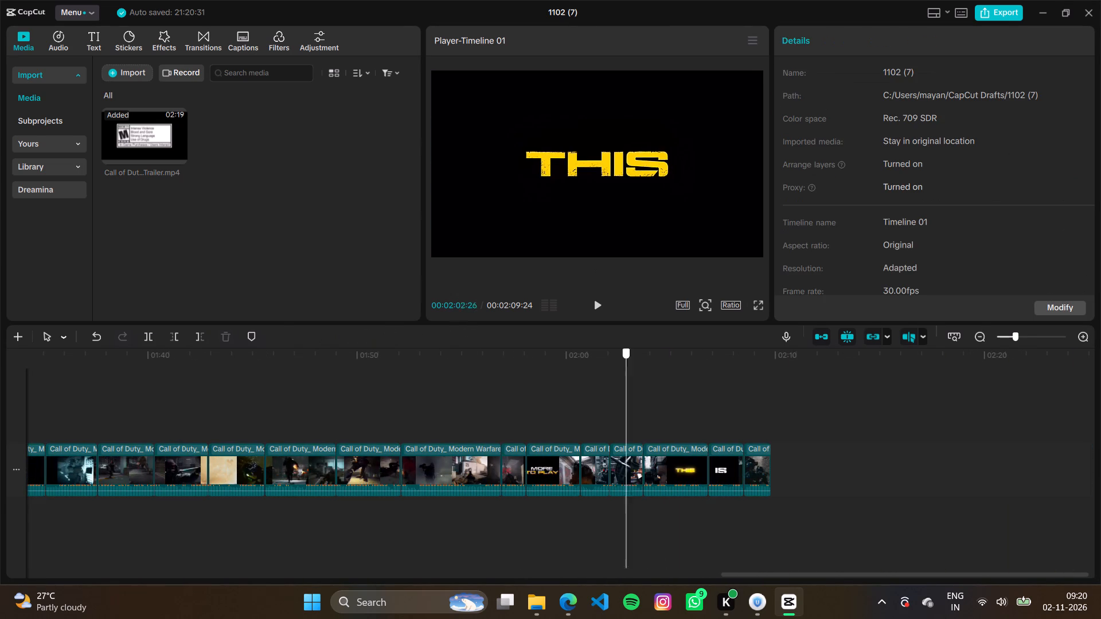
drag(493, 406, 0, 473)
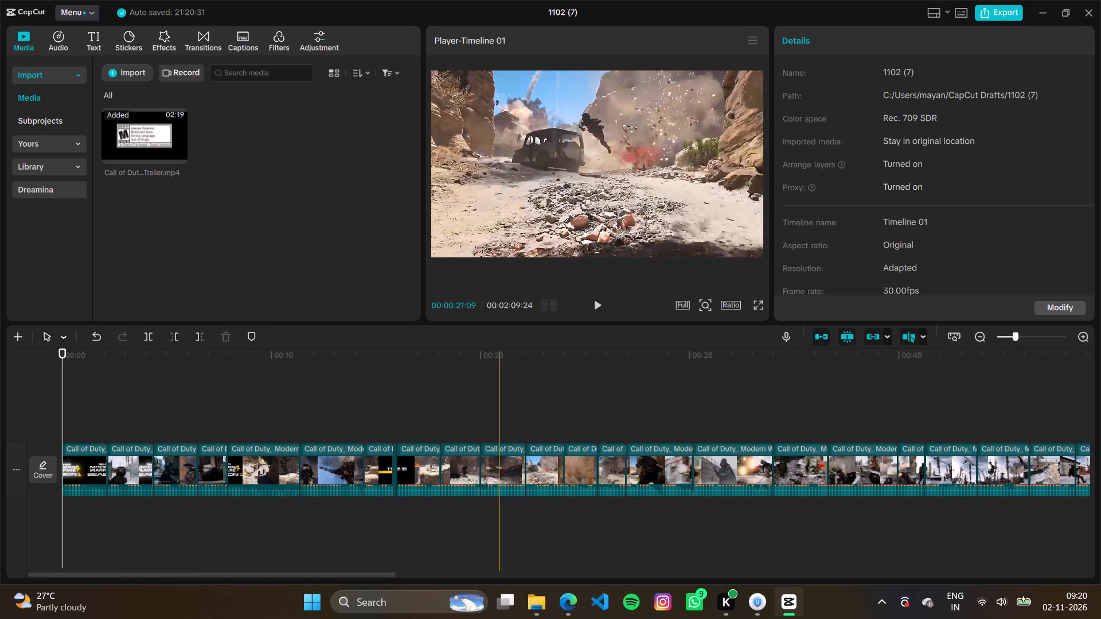
Copy all clips from about 00:00:16:00 to the end of the timeline, and delete them from the timeline.
click(405, 420)
drag(406, 420, 425, 444)
click(408, 421)
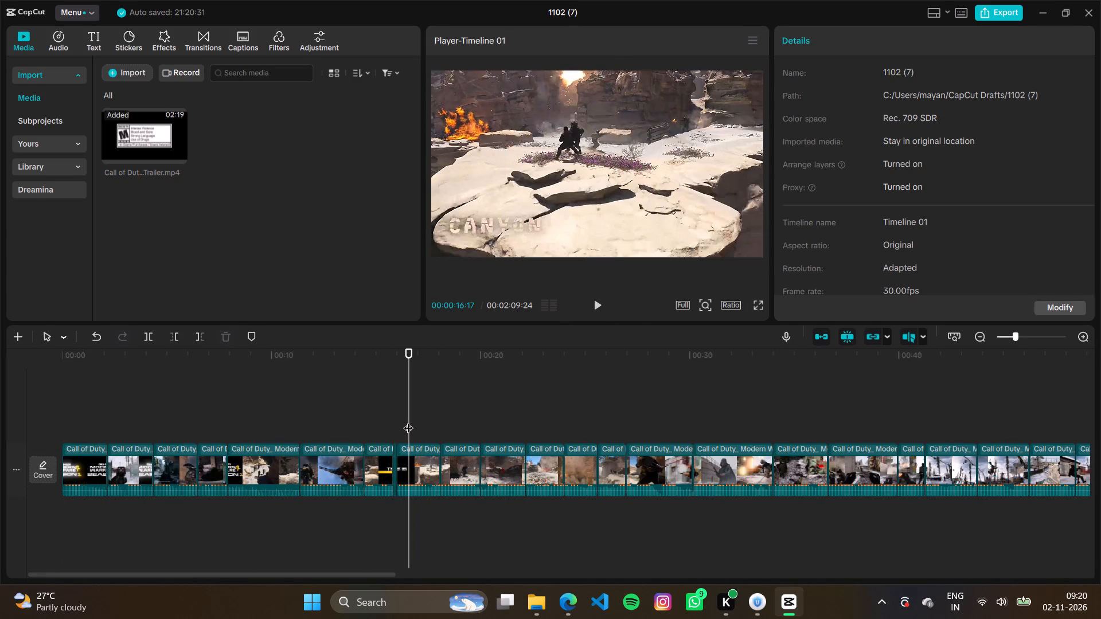
drag(408, 421, 432, 447)
click(400, 409)
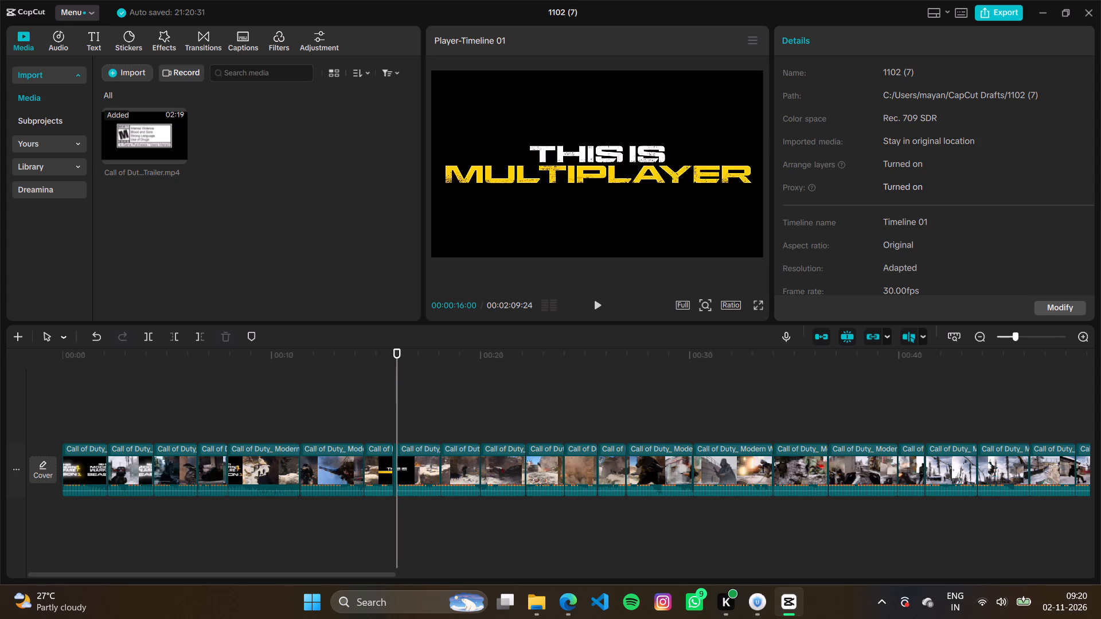
click(433, 422)
drag(409, 415, 528, 484)
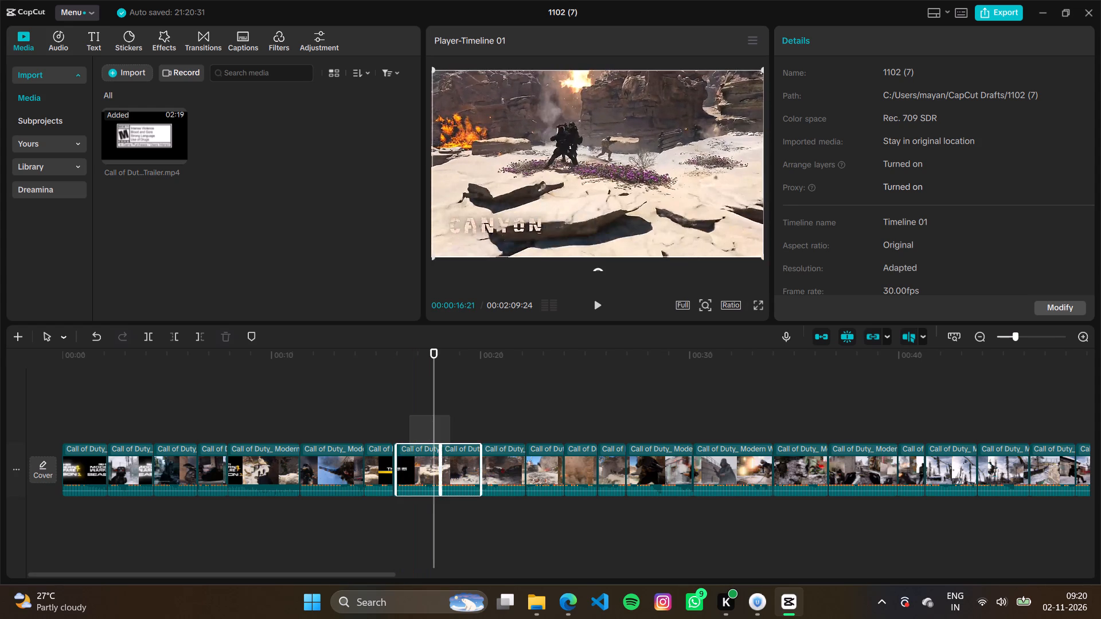
drag(528, 484, 1100, 471)
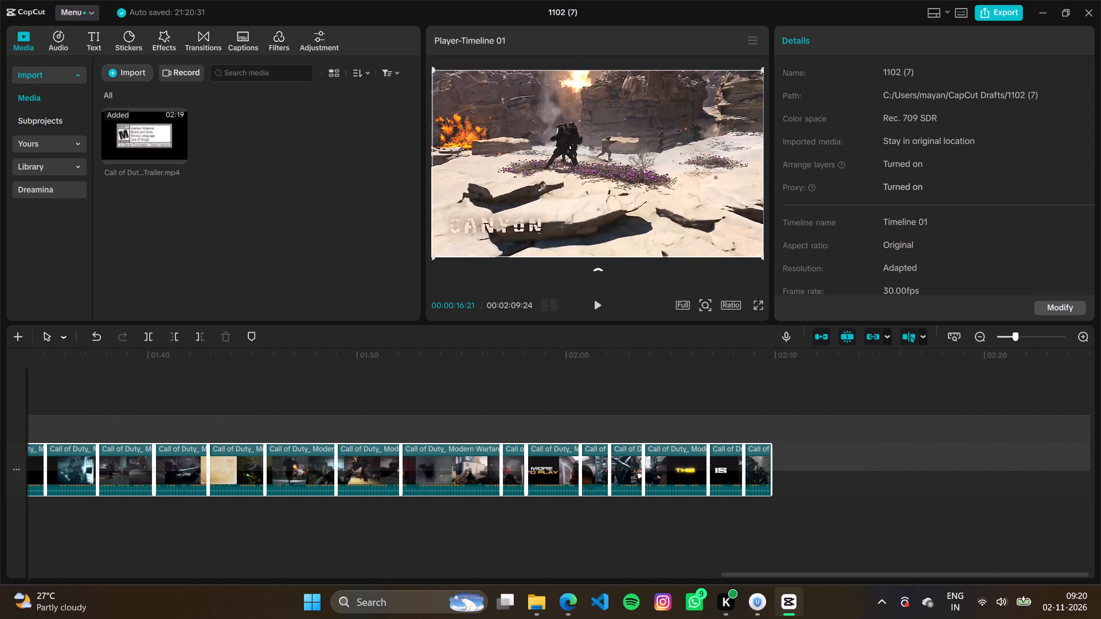
key(ctrl+c)
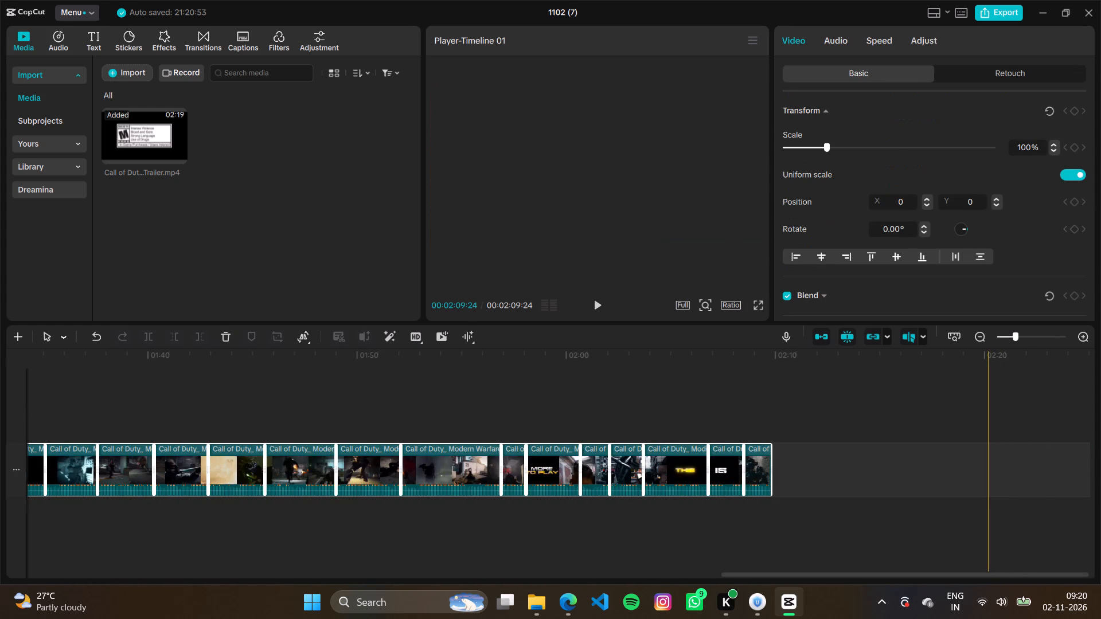
key(BackSpace)
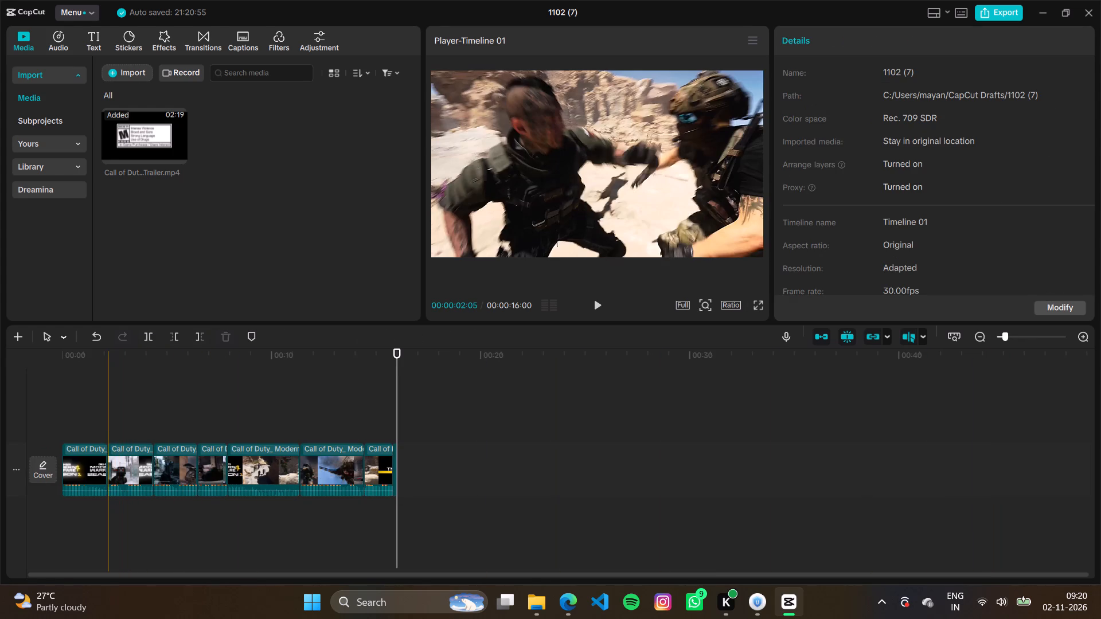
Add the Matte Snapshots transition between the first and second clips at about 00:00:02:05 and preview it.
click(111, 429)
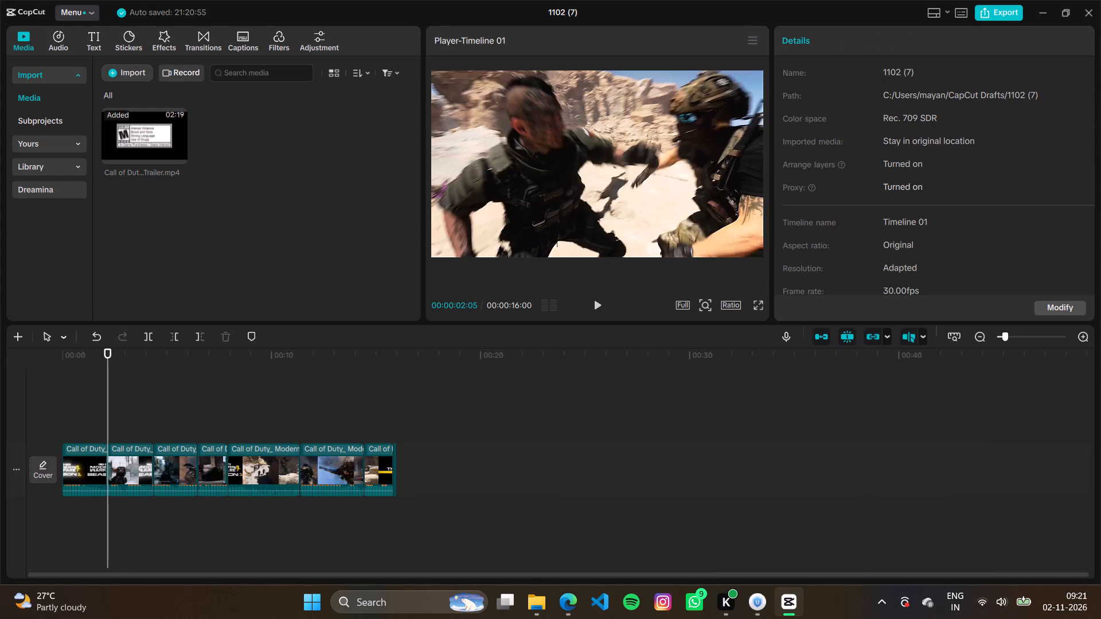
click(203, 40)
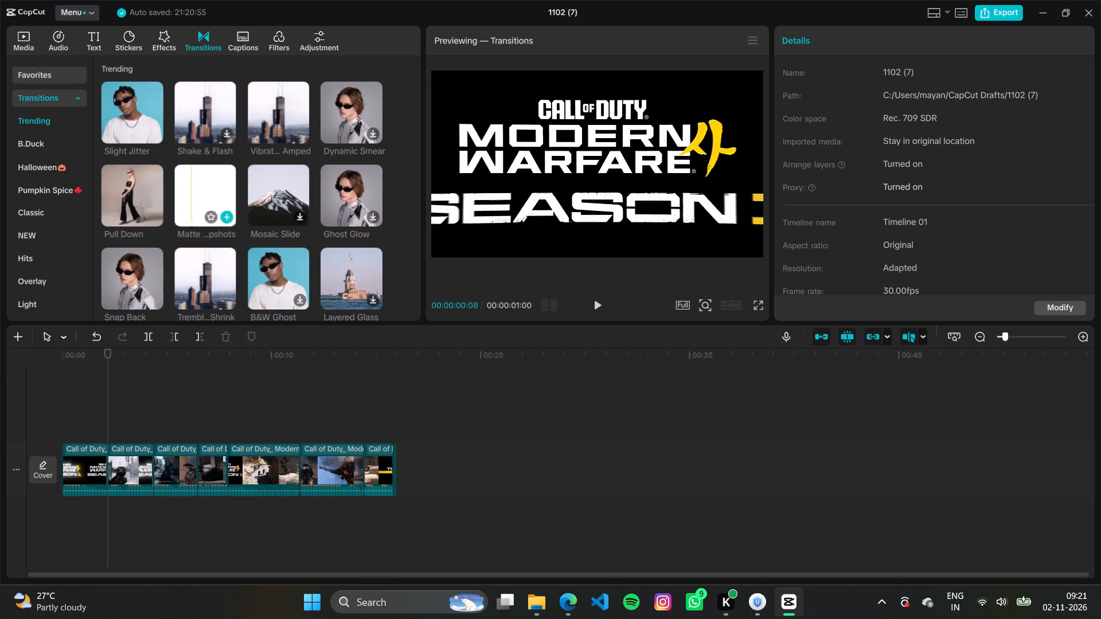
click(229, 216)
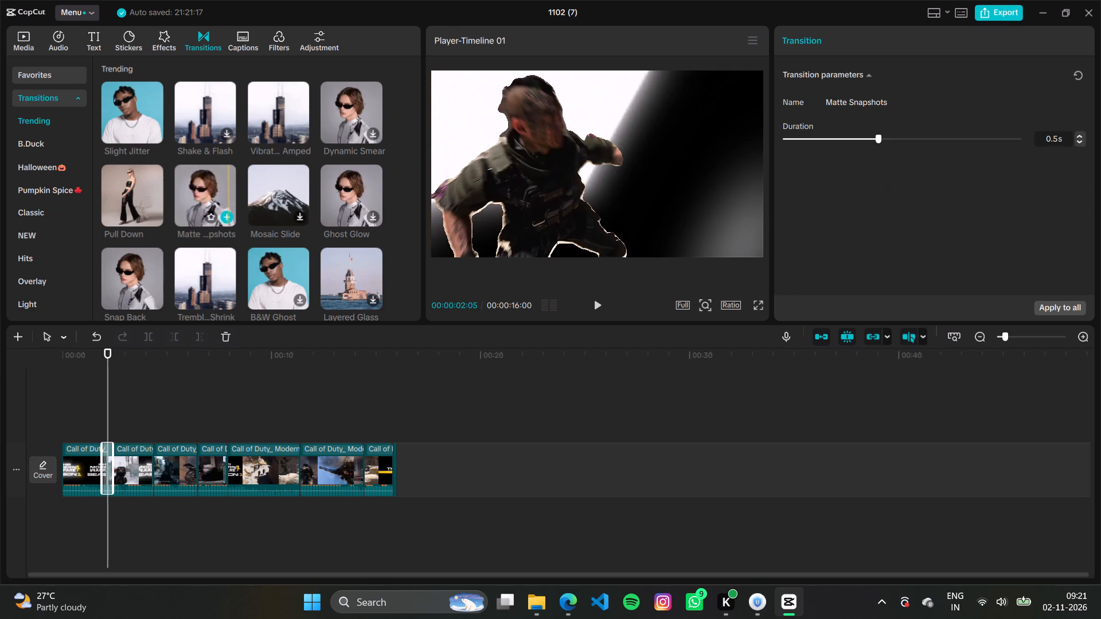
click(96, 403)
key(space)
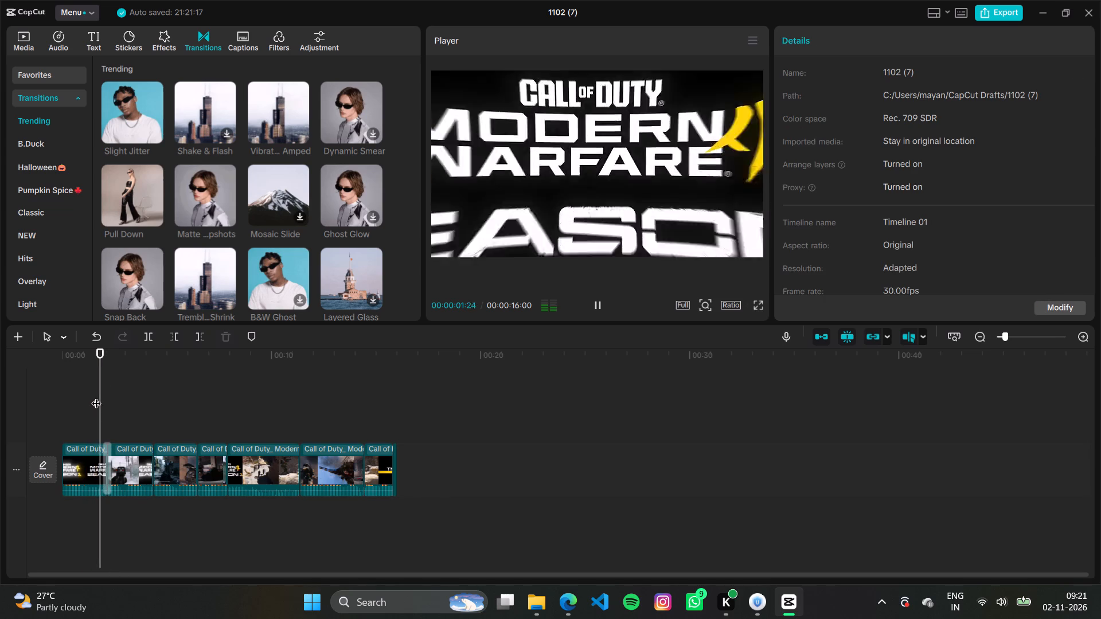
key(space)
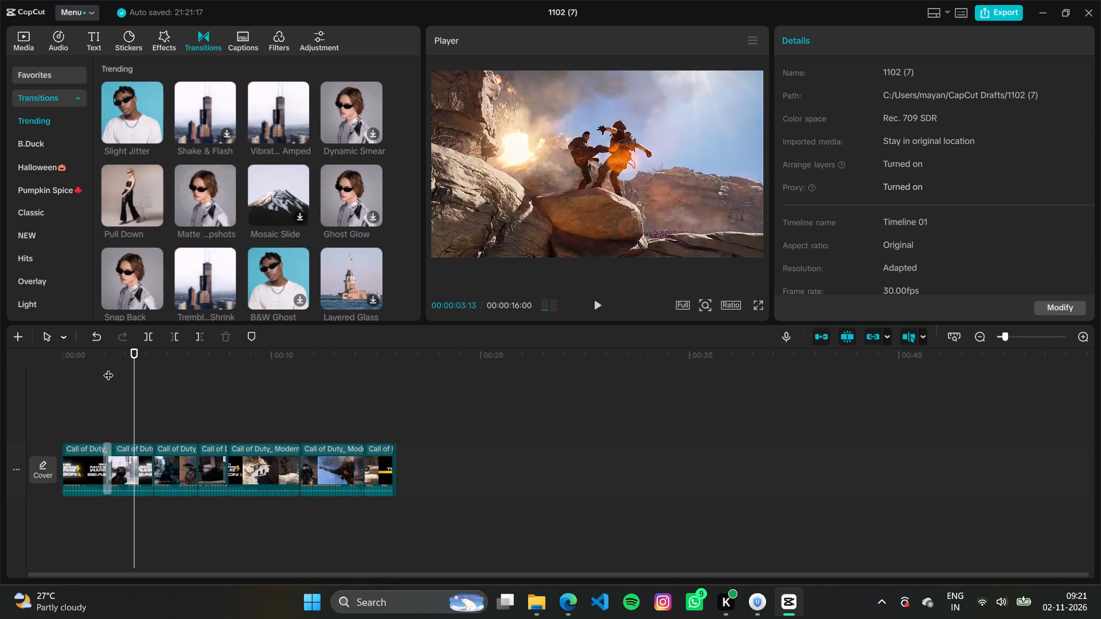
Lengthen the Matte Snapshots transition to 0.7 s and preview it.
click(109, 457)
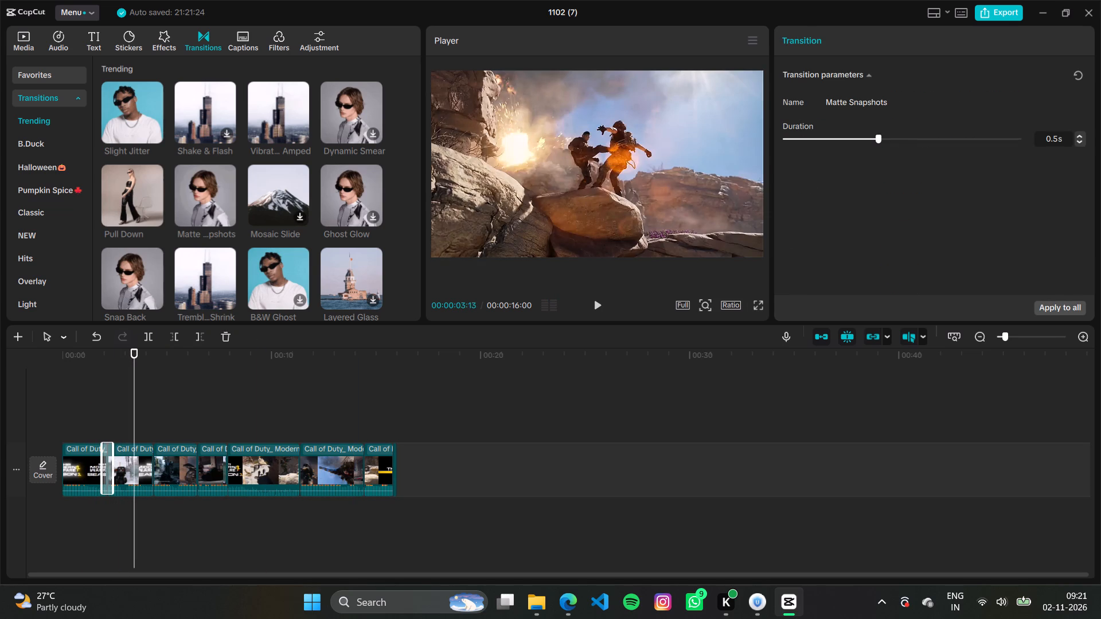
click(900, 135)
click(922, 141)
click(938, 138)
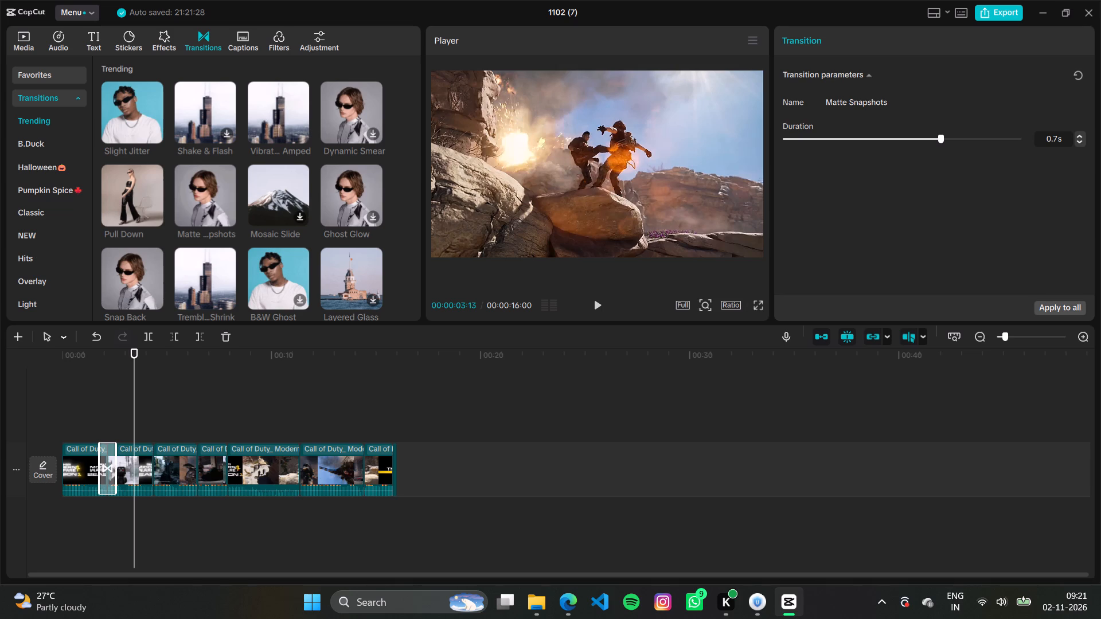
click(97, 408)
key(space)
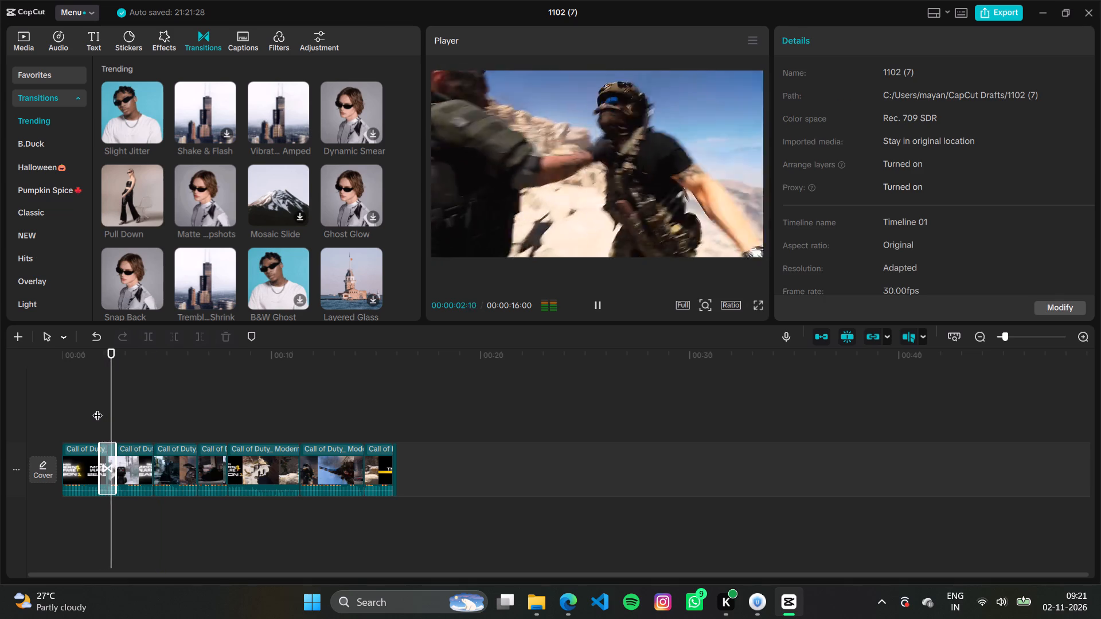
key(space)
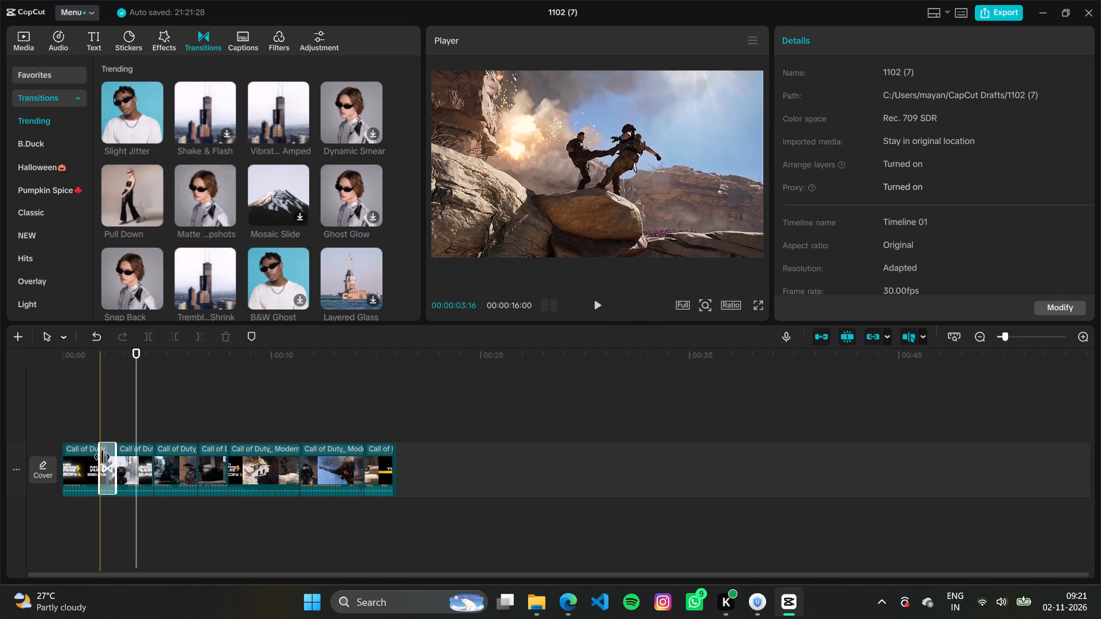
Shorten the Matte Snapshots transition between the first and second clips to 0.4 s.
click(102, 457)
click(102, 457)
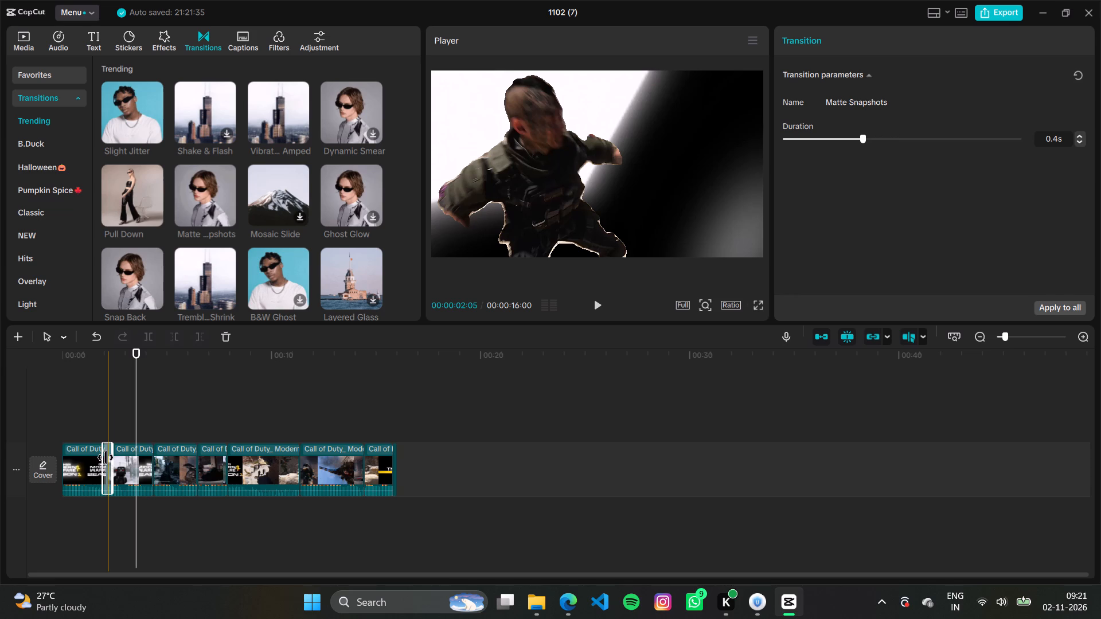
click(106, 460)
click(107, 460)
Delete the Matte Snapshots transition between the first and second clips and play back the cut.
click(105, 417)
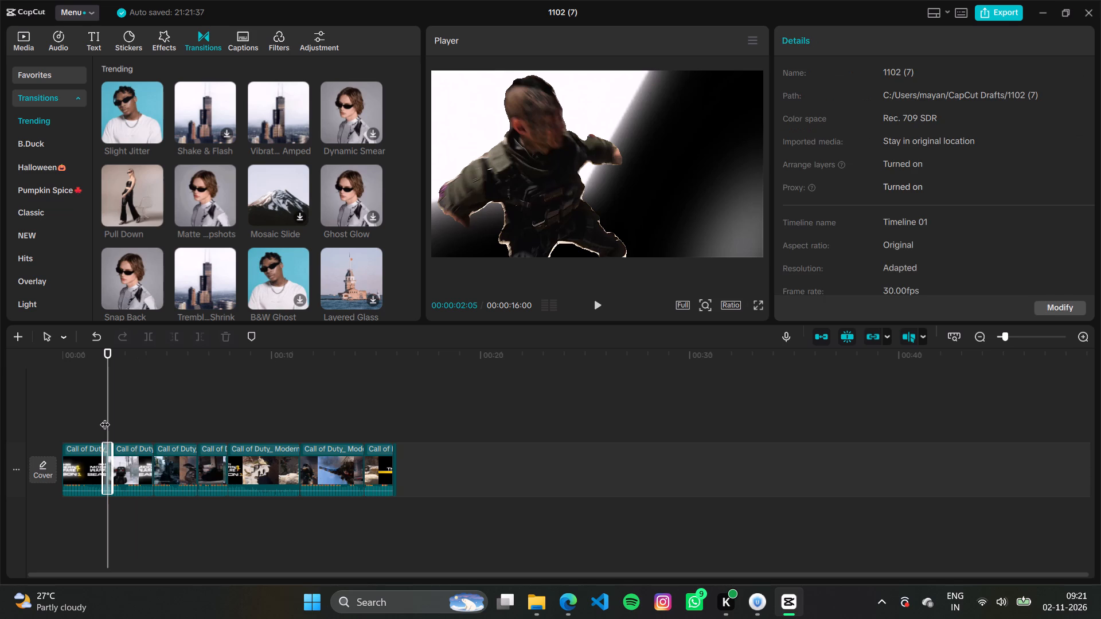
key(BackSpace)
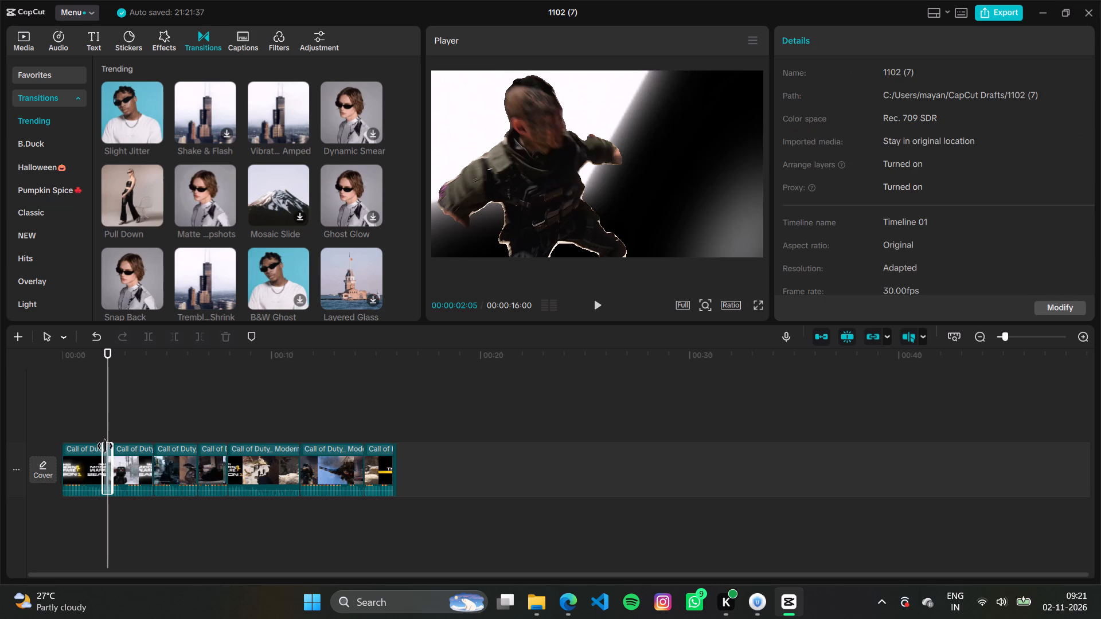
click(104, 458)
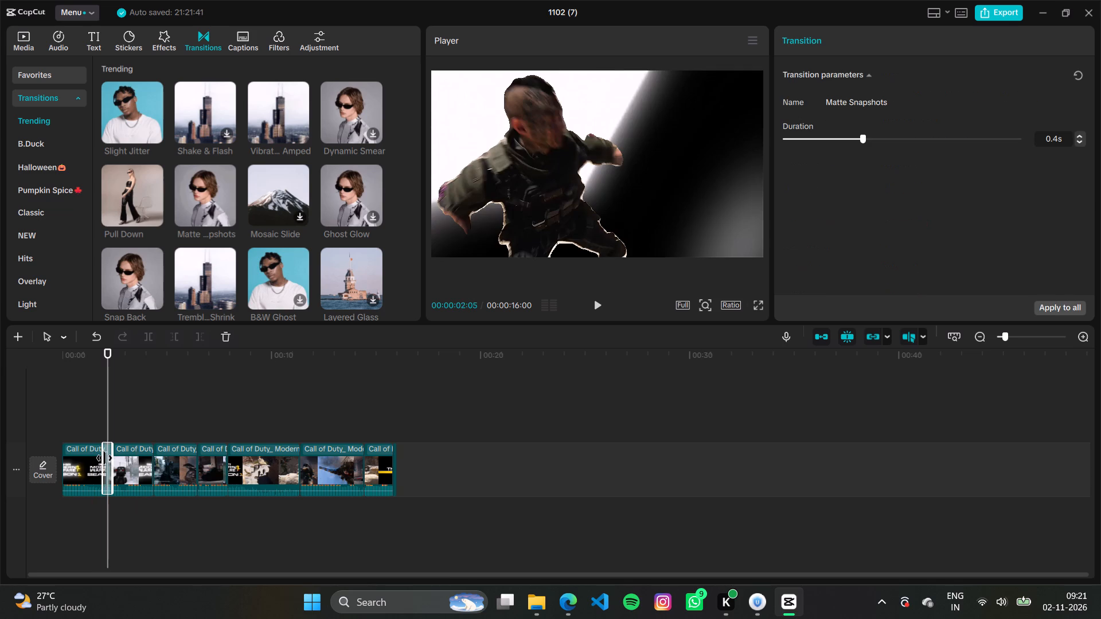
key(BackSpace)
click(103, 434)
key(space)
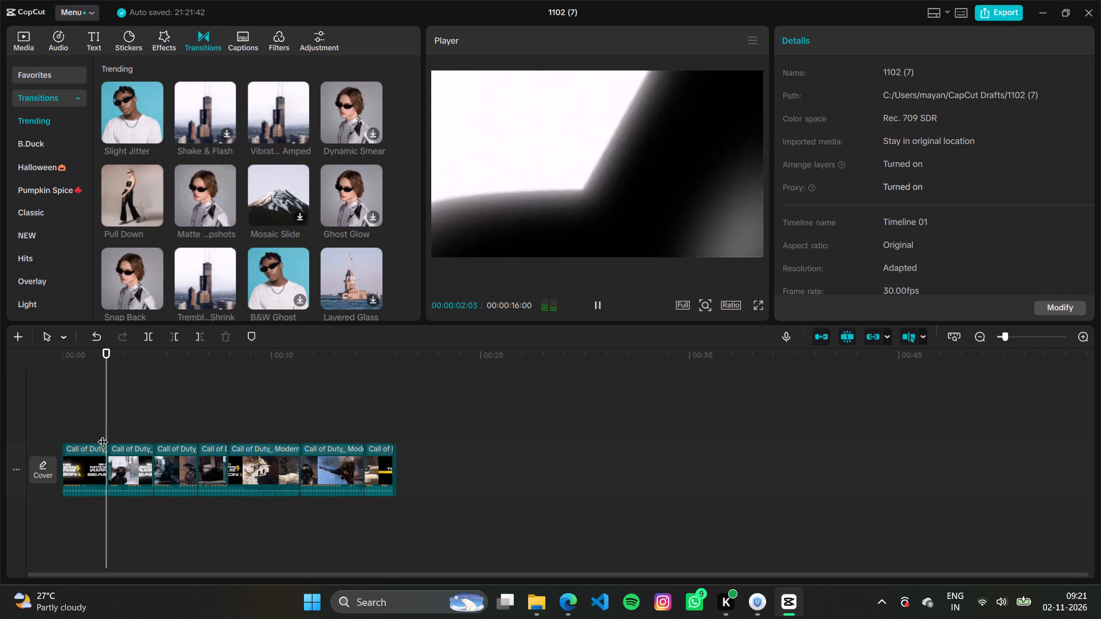
Add the Matte Snapshots transition between the second and third clips at about 00:00:04:11 and preview it.
key(space)
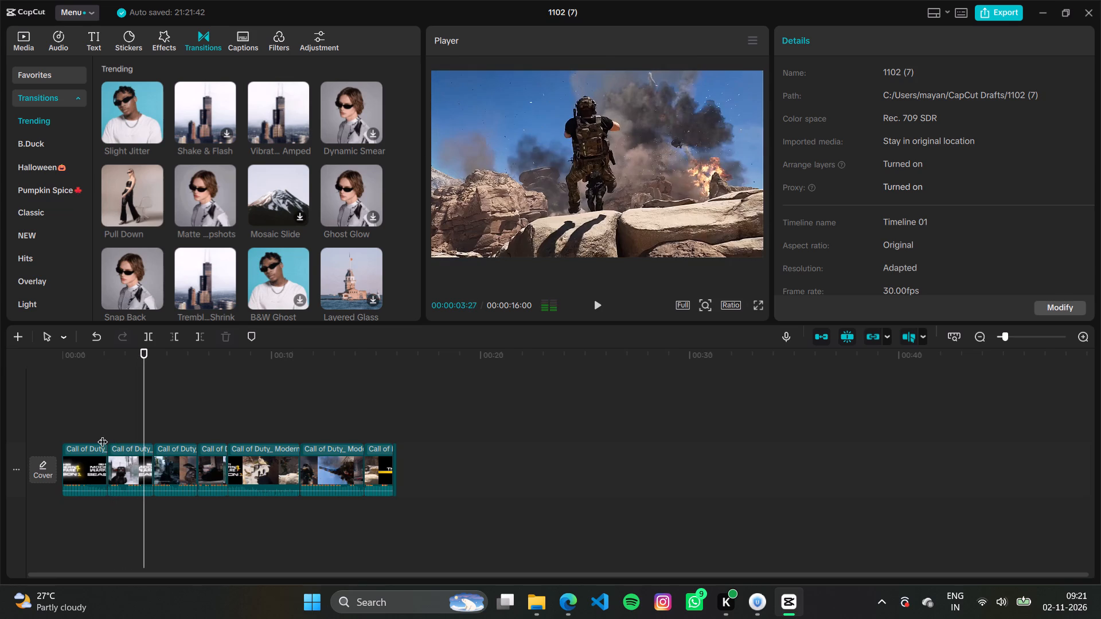
key(space)
key(space)
key(space)
key(space)
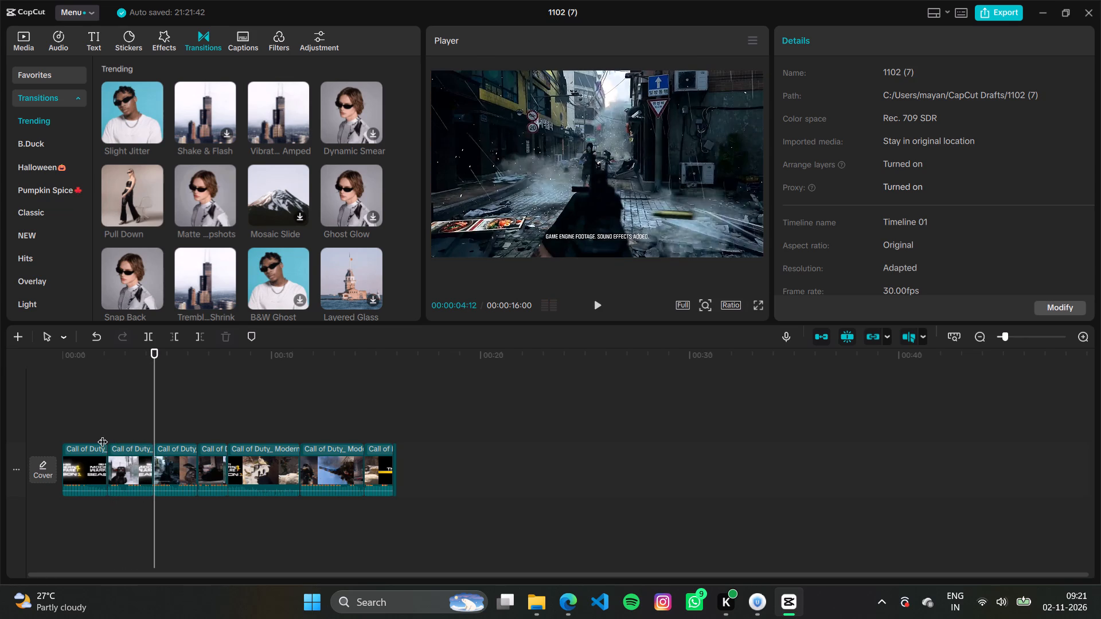
click(155, 420)
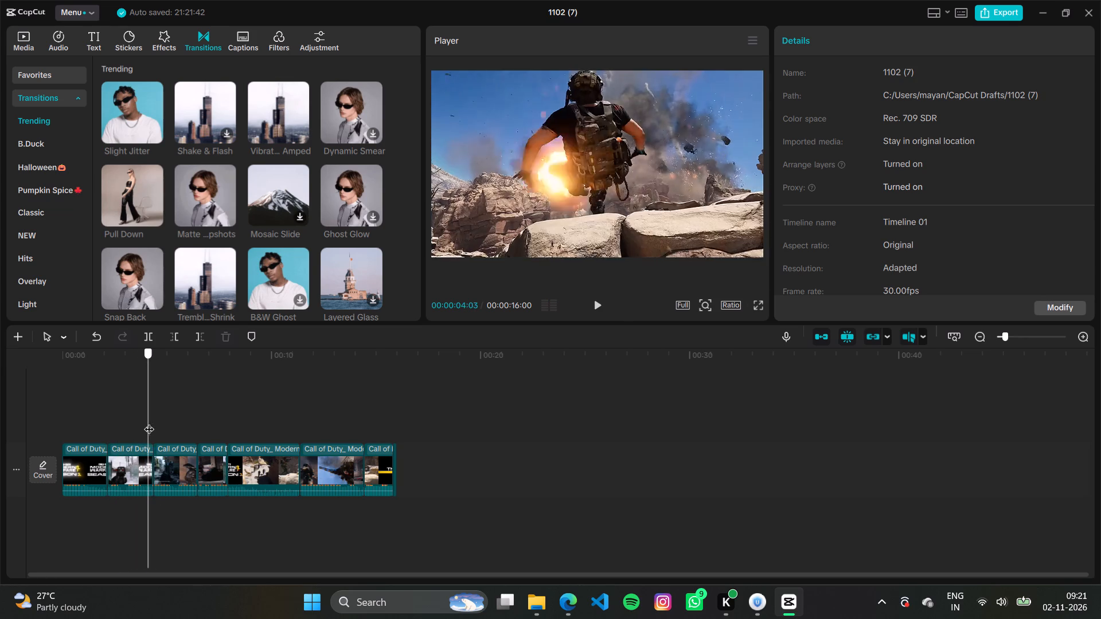
click(153, 454)
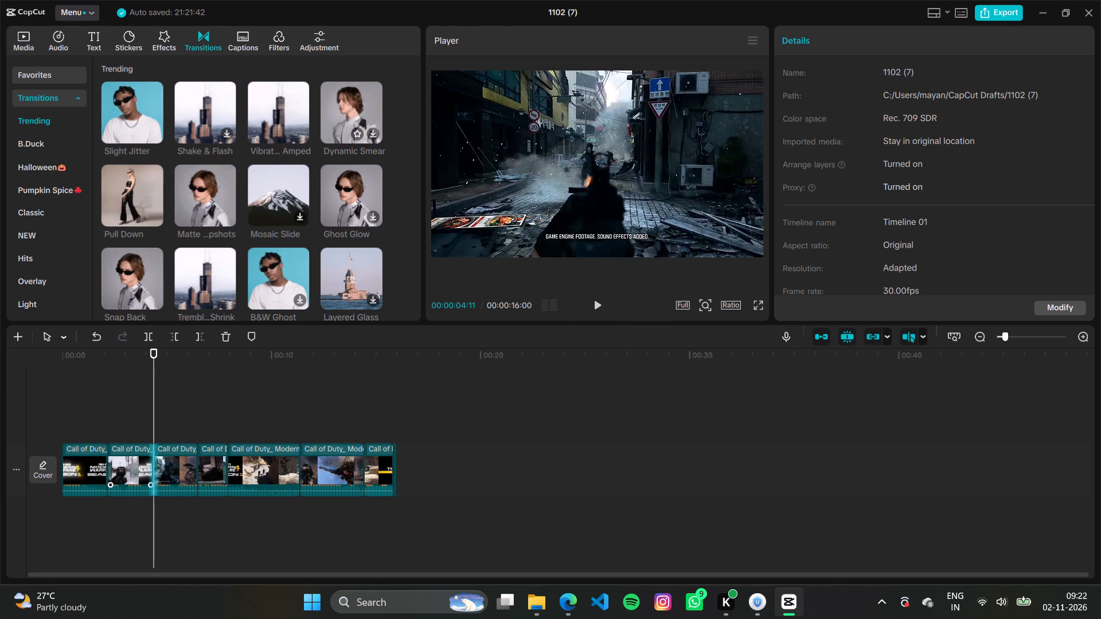
click(223, 213)
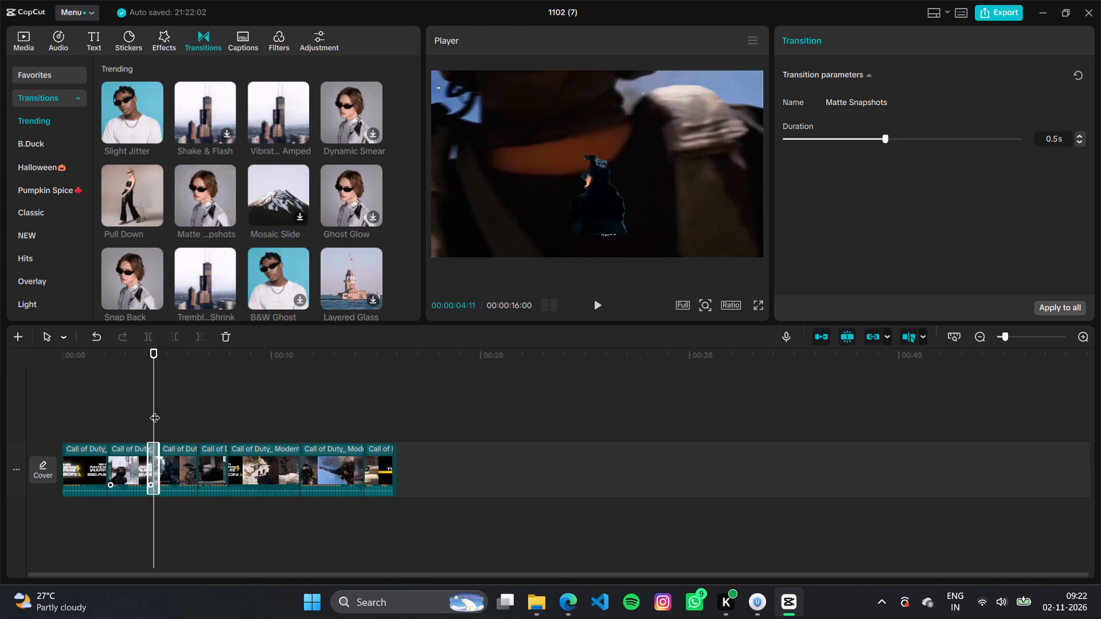
click(146, 412)
key(space)
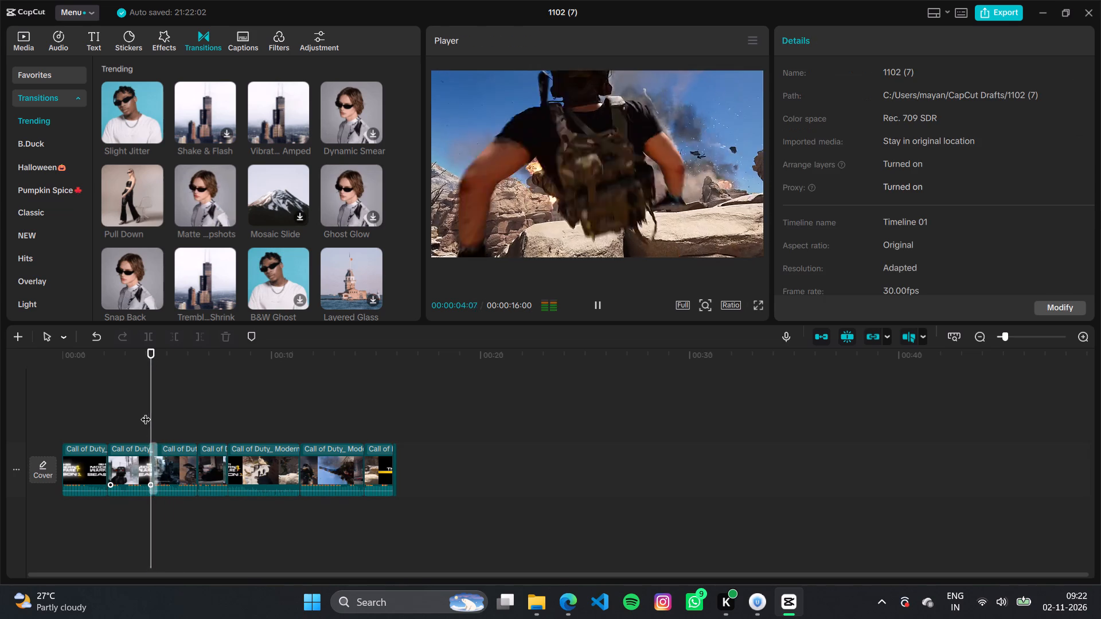
key(space)
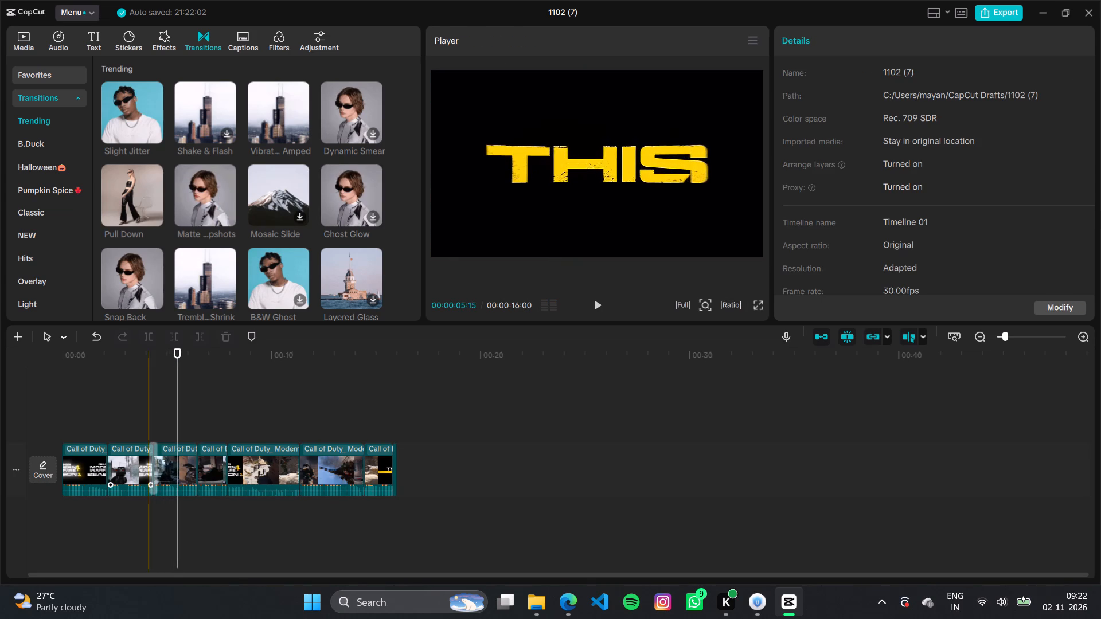
Lengthen the Matte Snapshots transition between the second and third clips to 0.7 s.
click(150, 438)
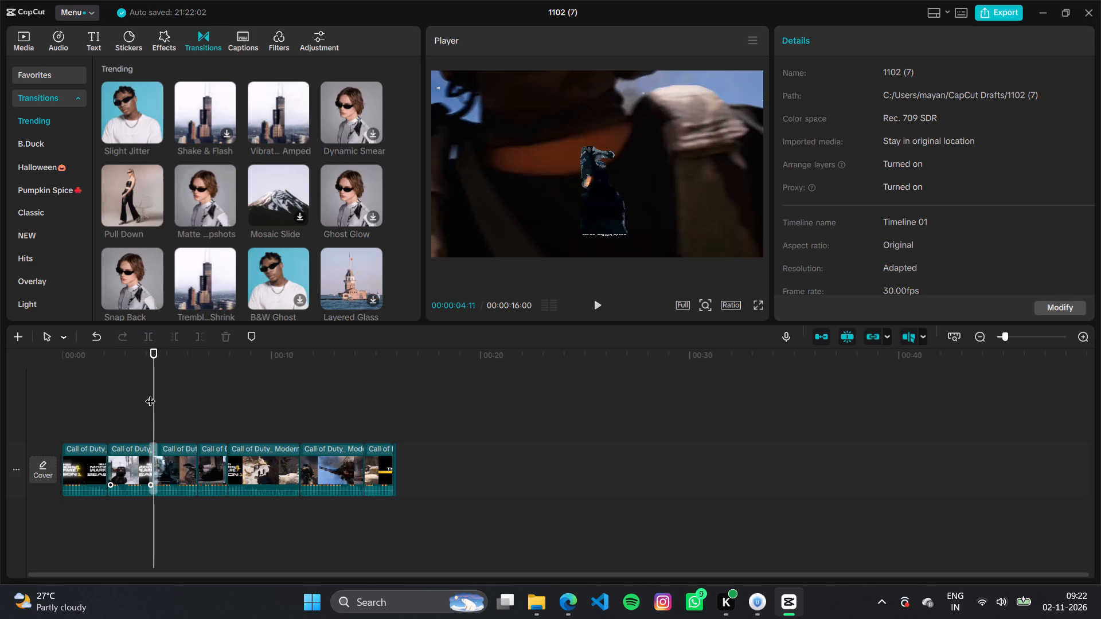
click(152, 452)
click(933, 142)
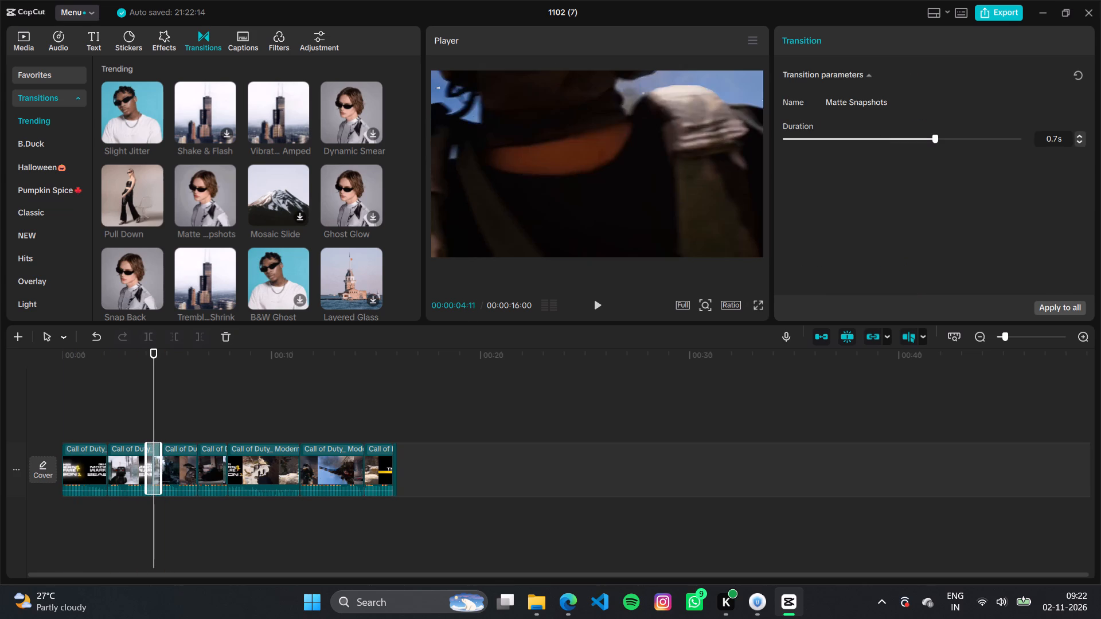
Add the Shake & Flash transition at the cuts between the third and fourth, fourth and fifth, and fifth and sixth clips.
click(195, 437)
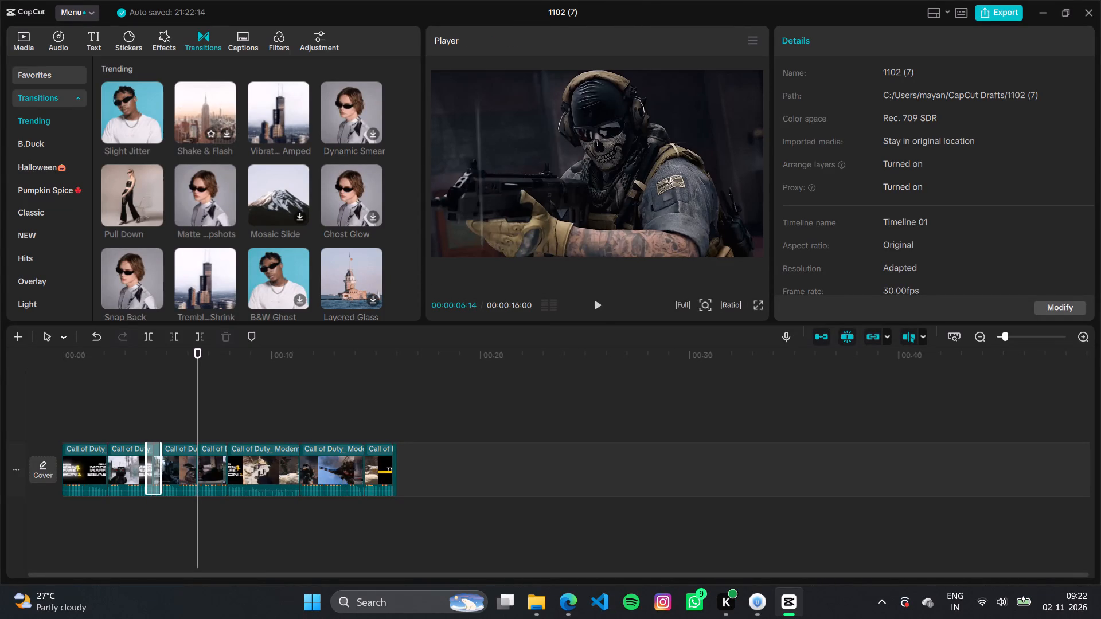
click(228, 132)
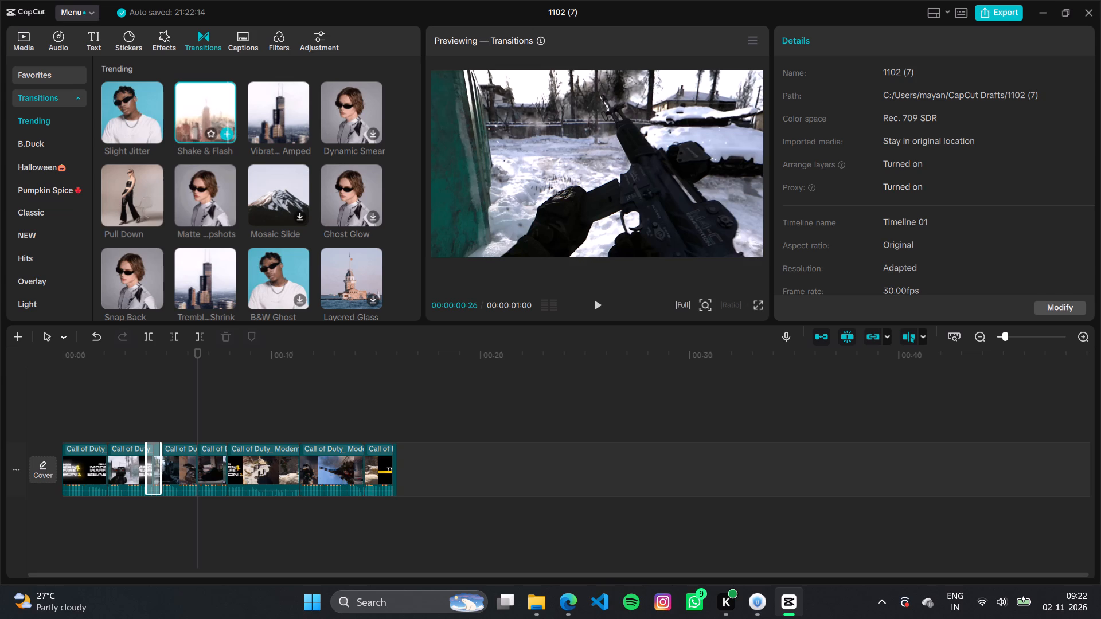
click(228, 132)
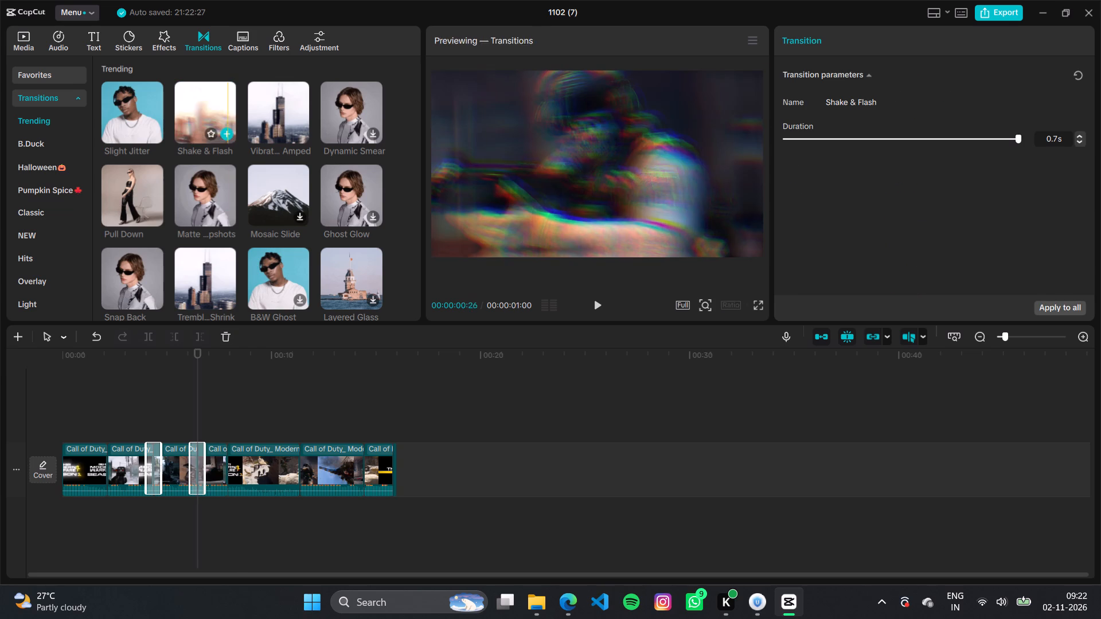
click(231, 386)
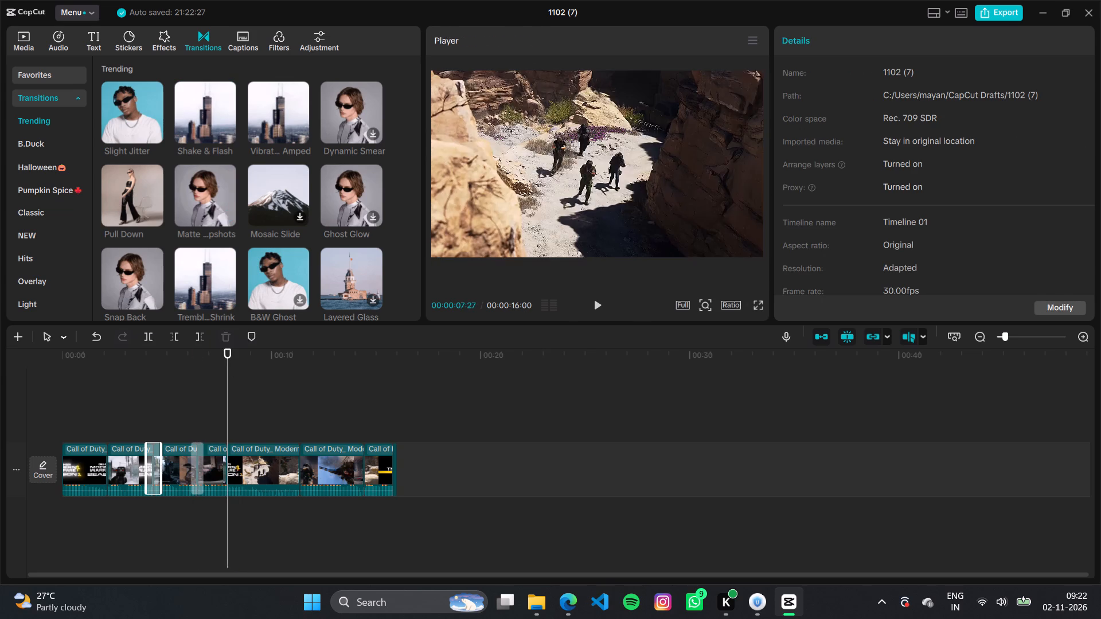
click(226, 136)
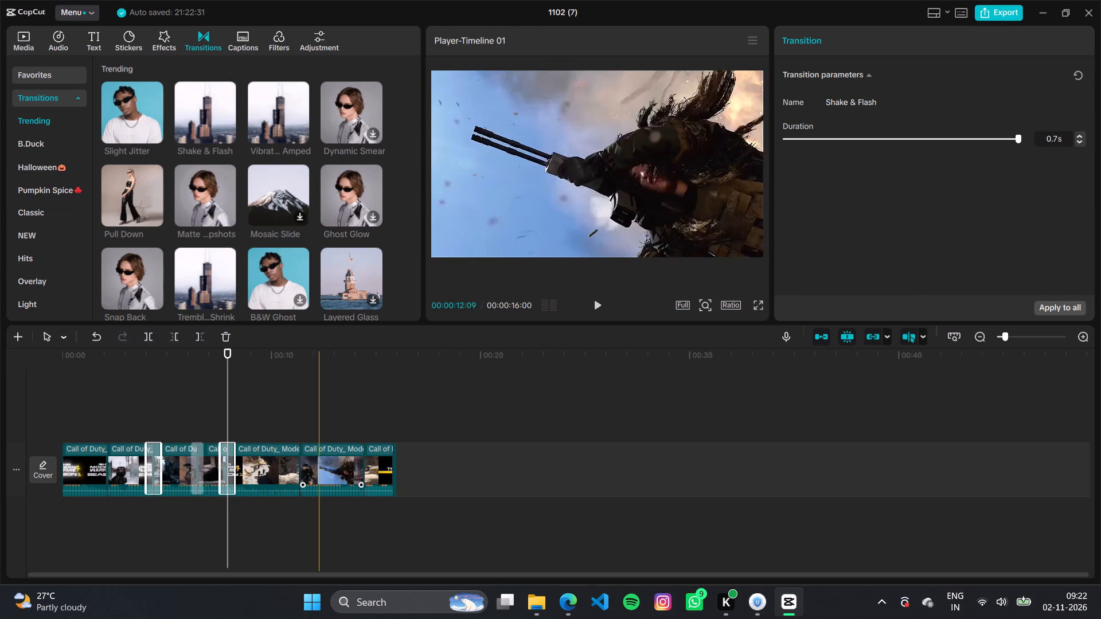
click(299, 409)
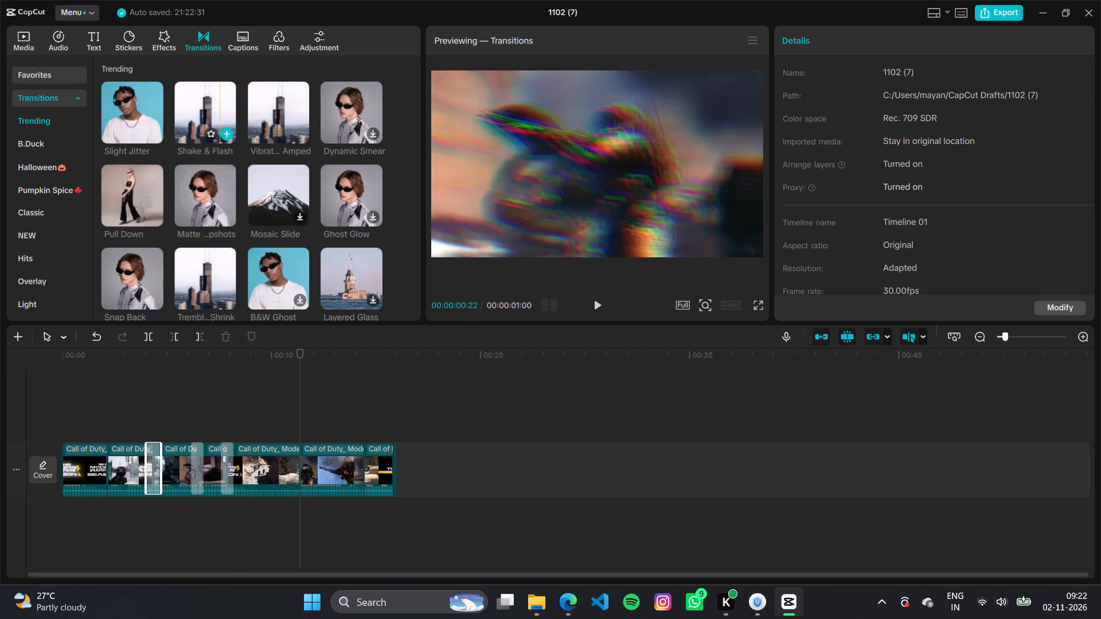
click(224, 135)
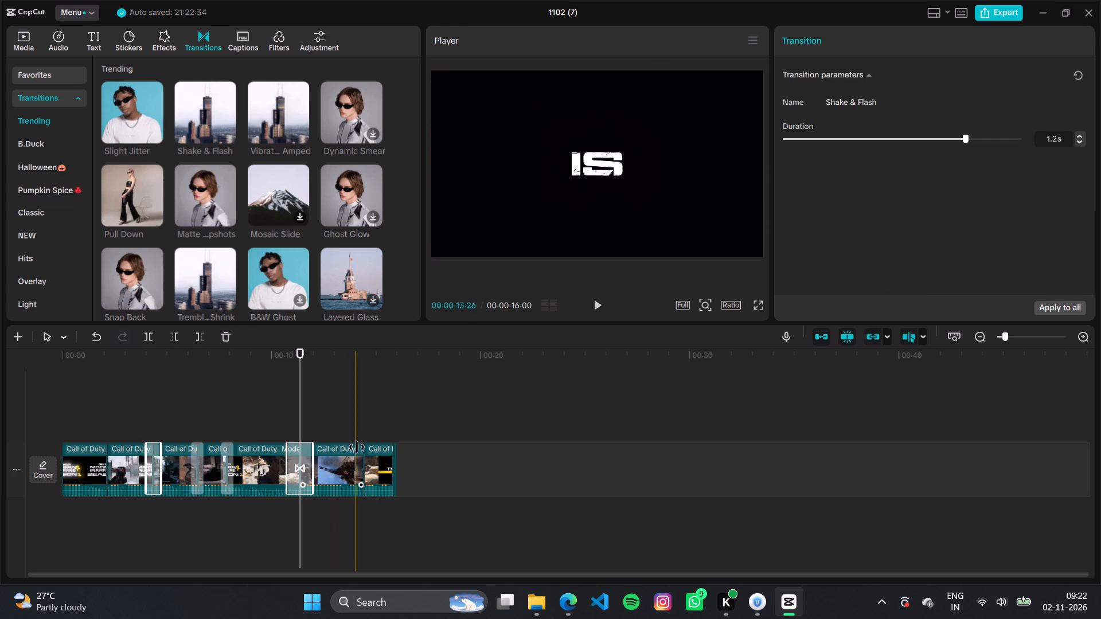
Add the Tremble & Shrink transition between the sixth and last clips and play the edit back from near the start.
click(362, 410)
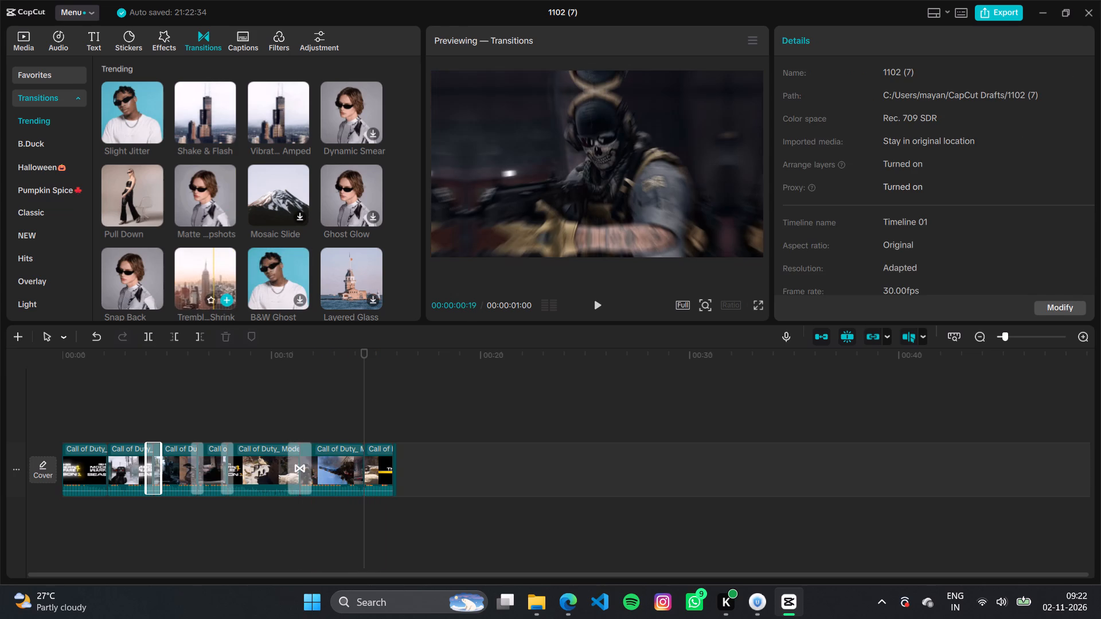
click(220, 294)
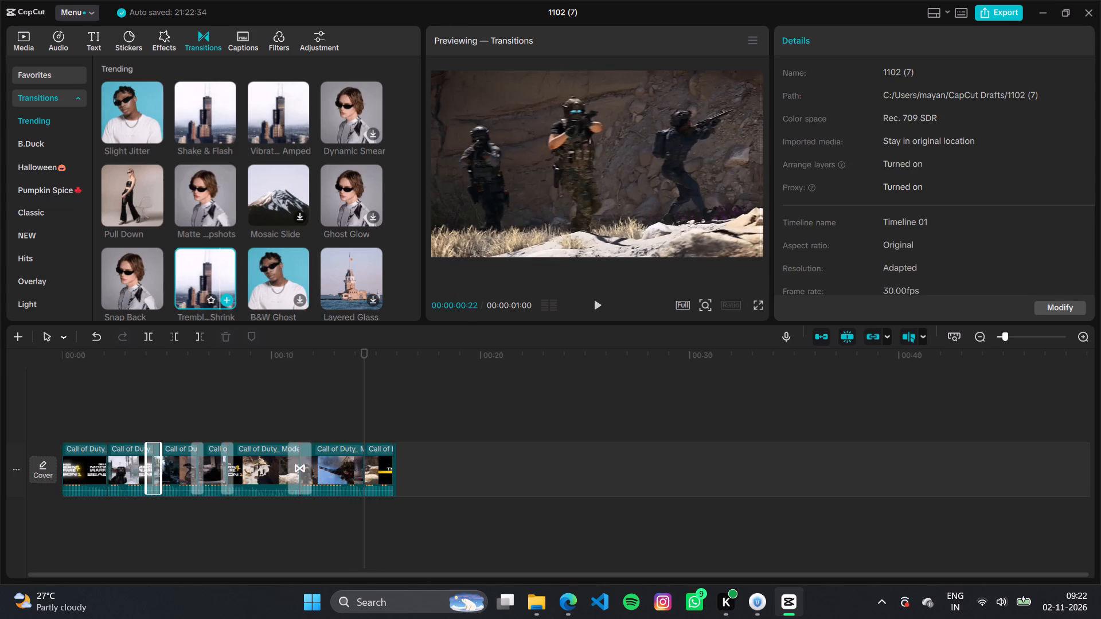
click(228, 300)
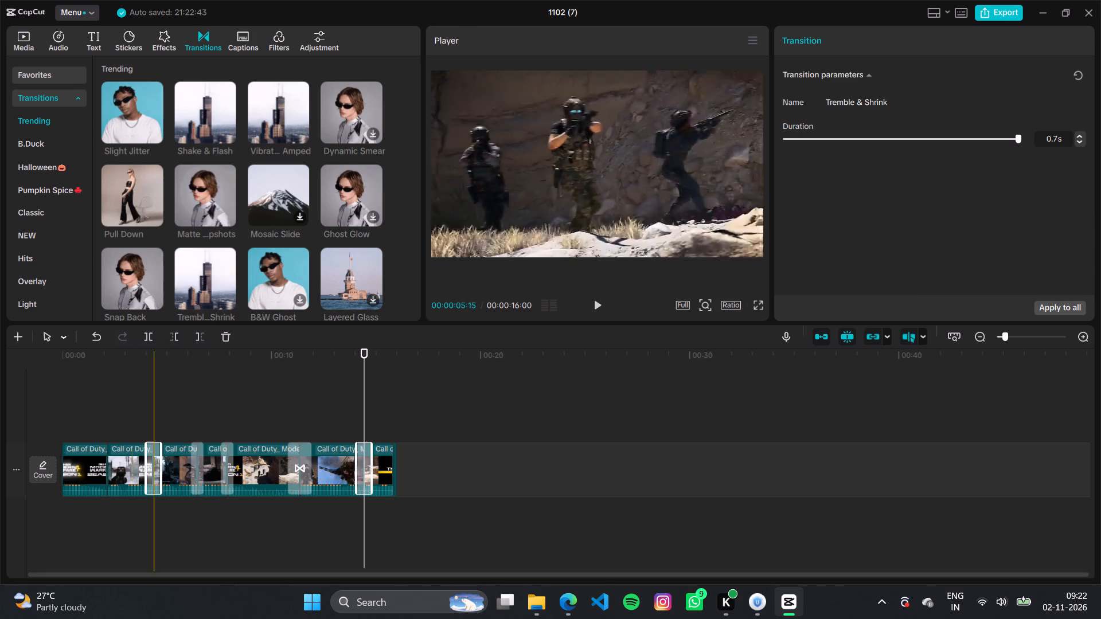
click(71, 387)
key(space)
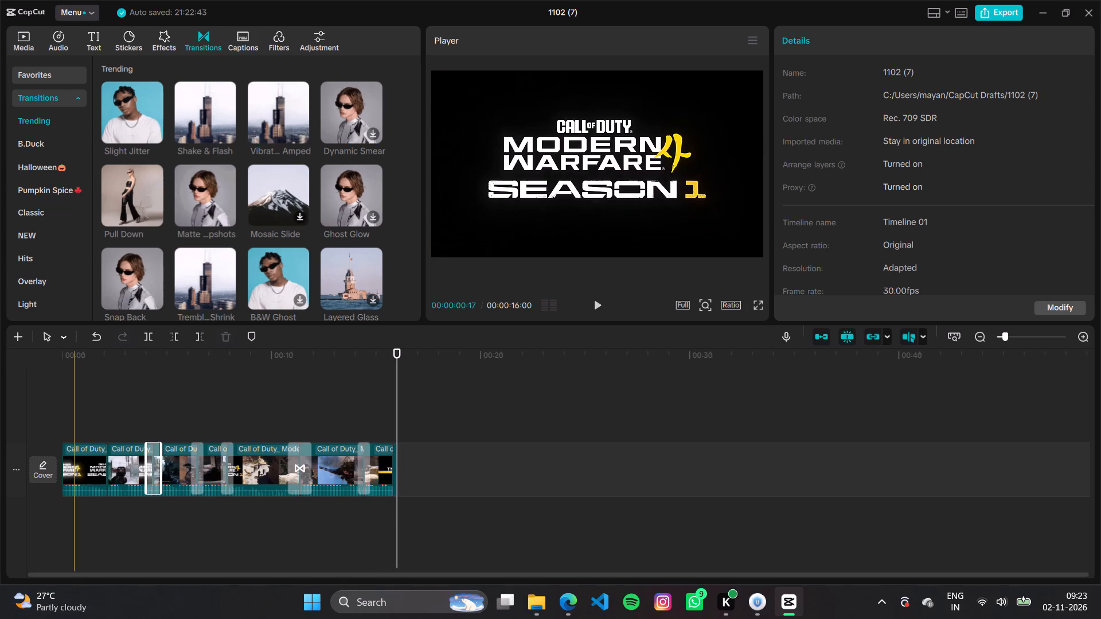
Apply the Basic out animation Slide Left to the last clip and play it back.
click(385, 469)
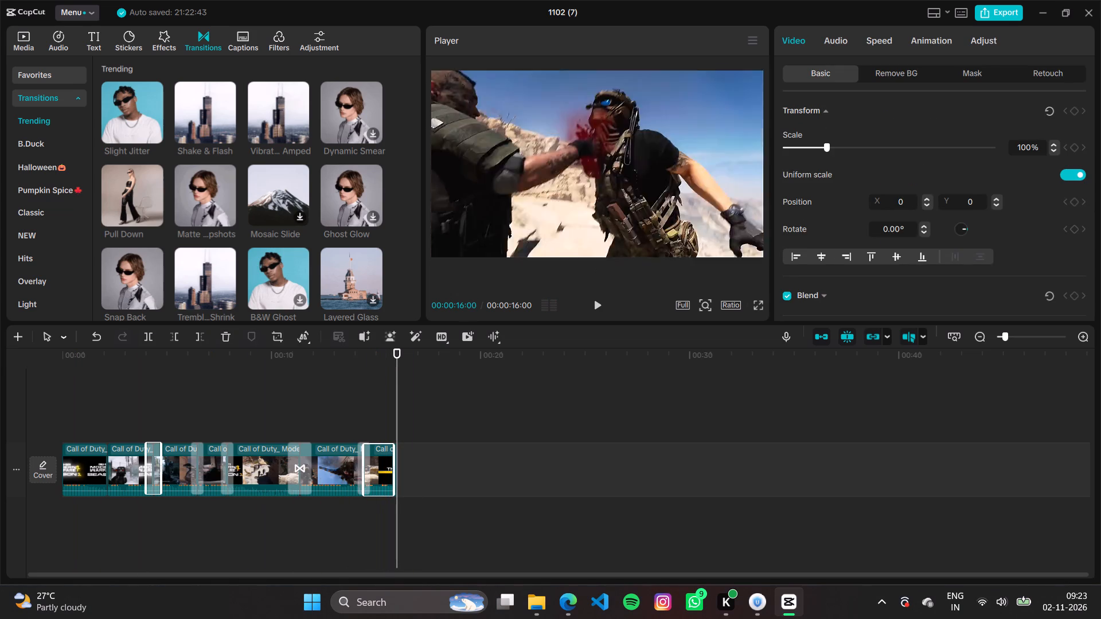
click(930, 44)
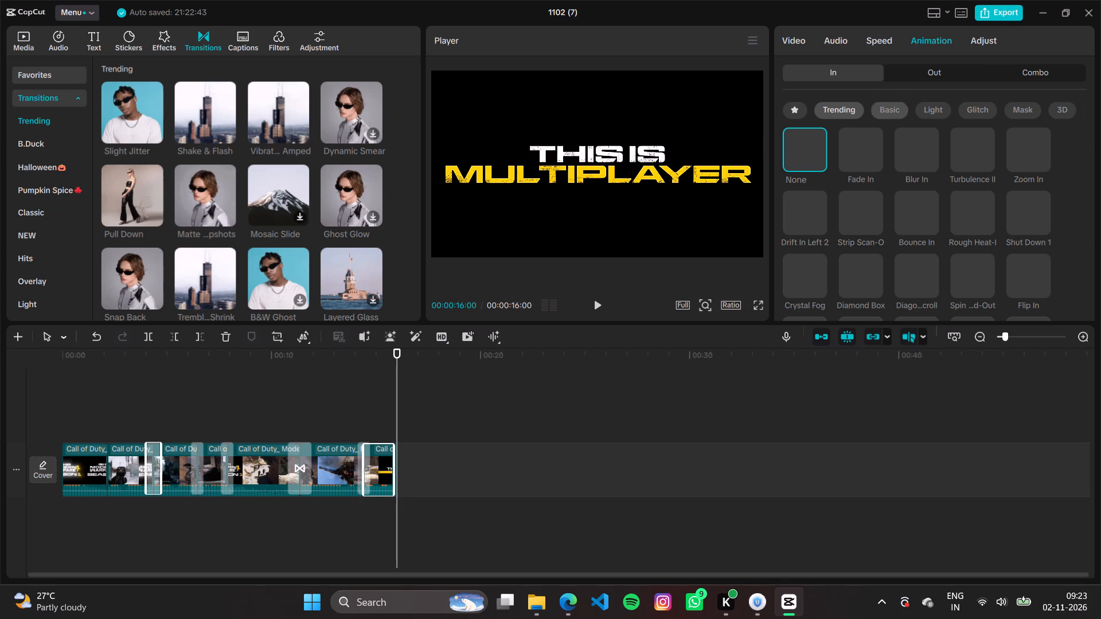
click(950, 72)
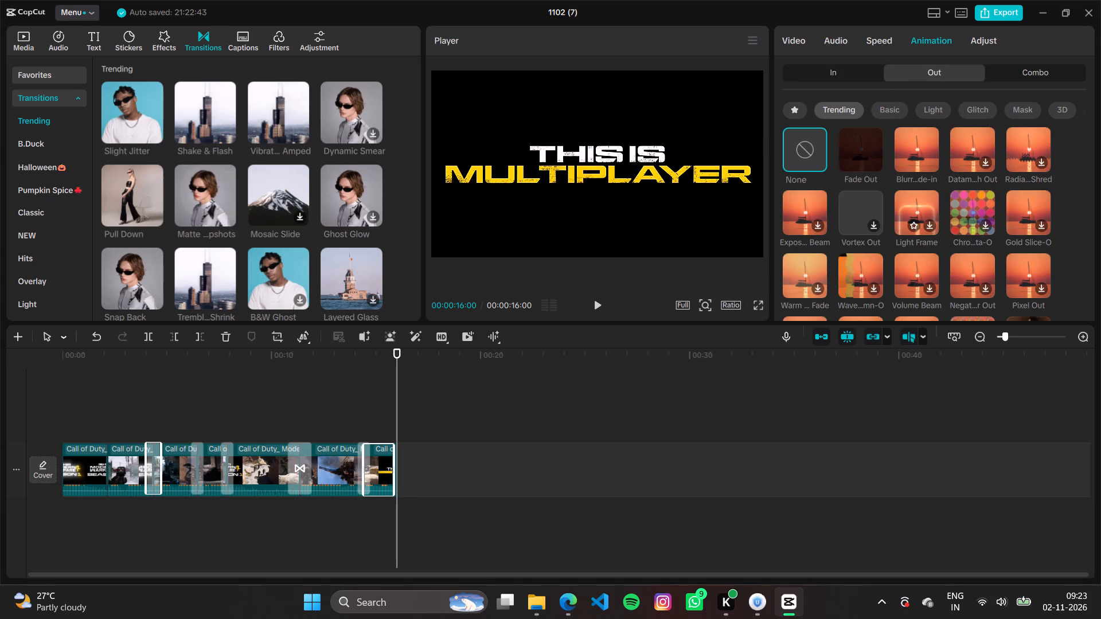
click(891, 108)
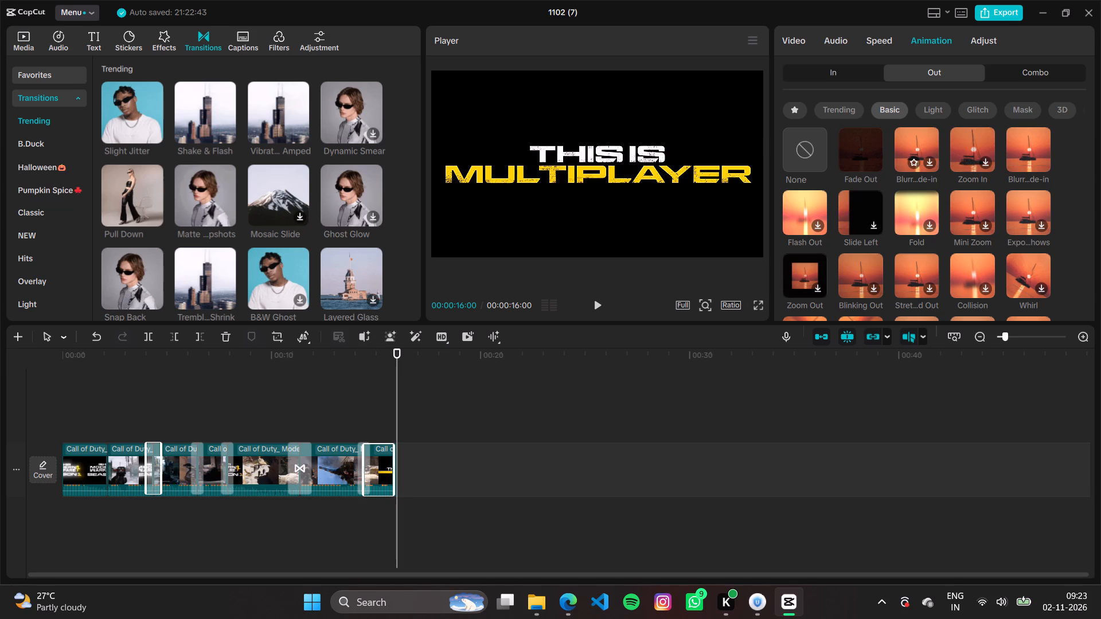
click(873, 227)
click(861, 216)
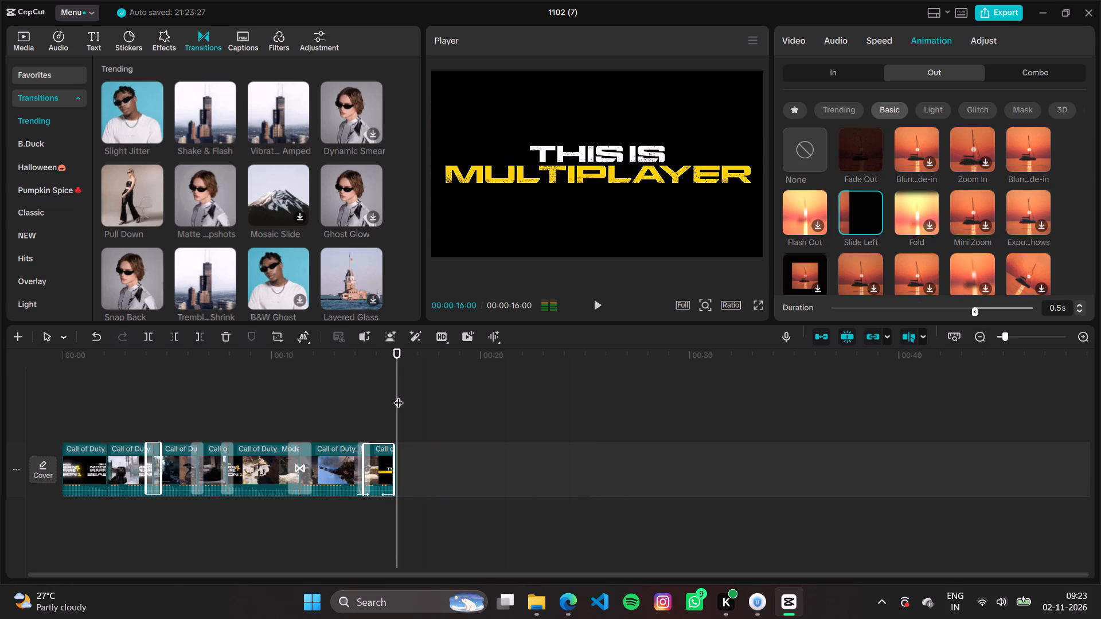
key(space)
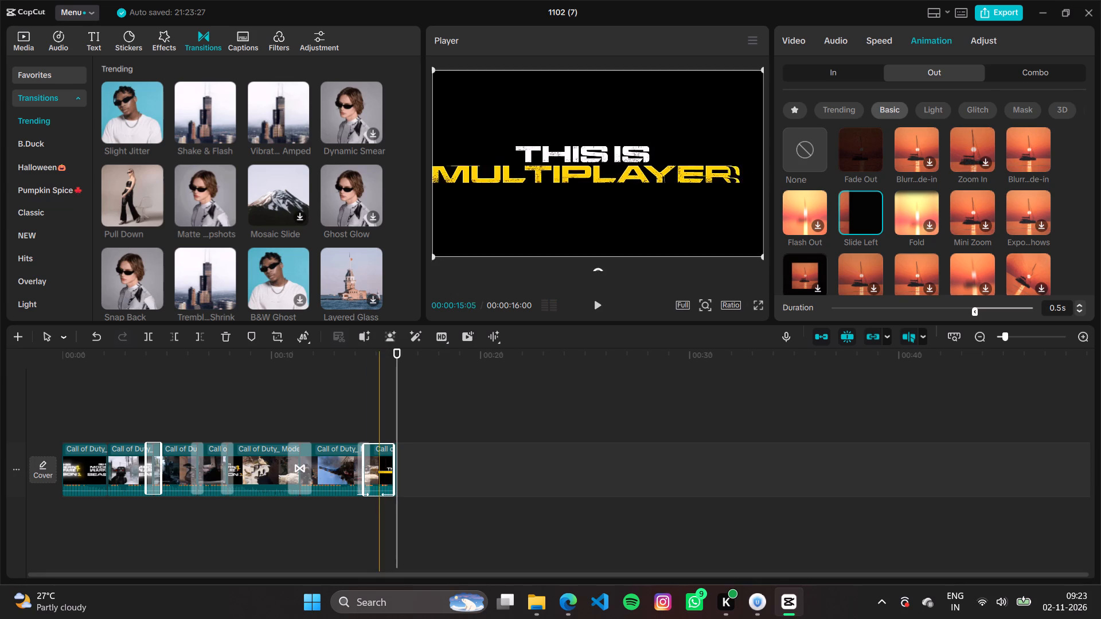
Shorten the last clip's Slide Left out animation to 0.1 s after trying 0.4 s and 0.3 s, and preview the ending.
click(379, 406)
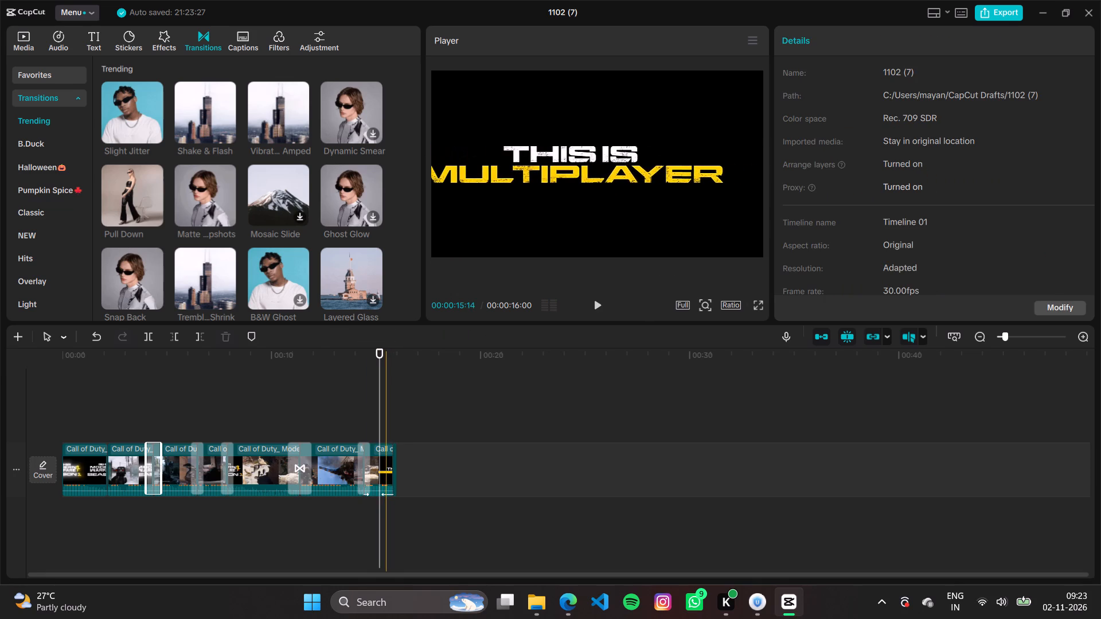
click(379, 457)
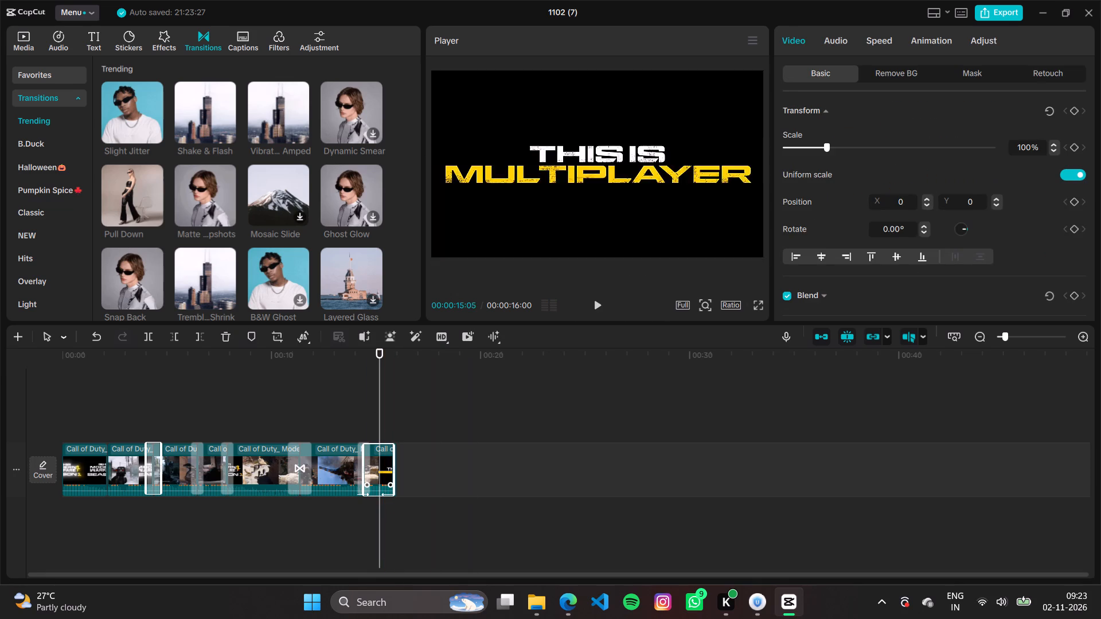
click(933, 39)
click(988, 310)
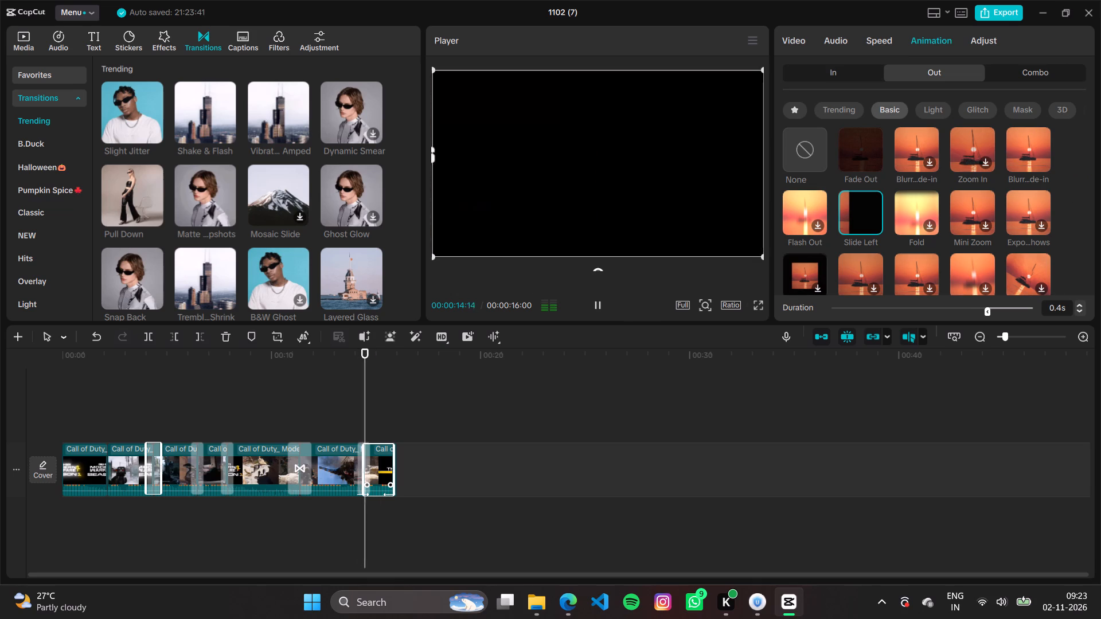
click(996, 309)
key(space)
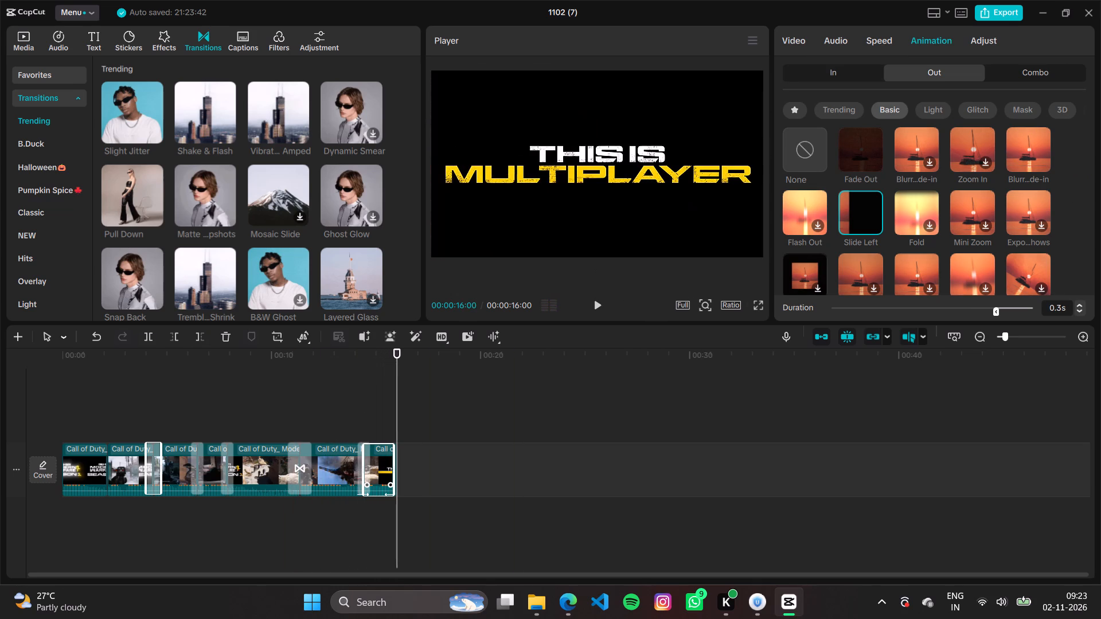
key(space)
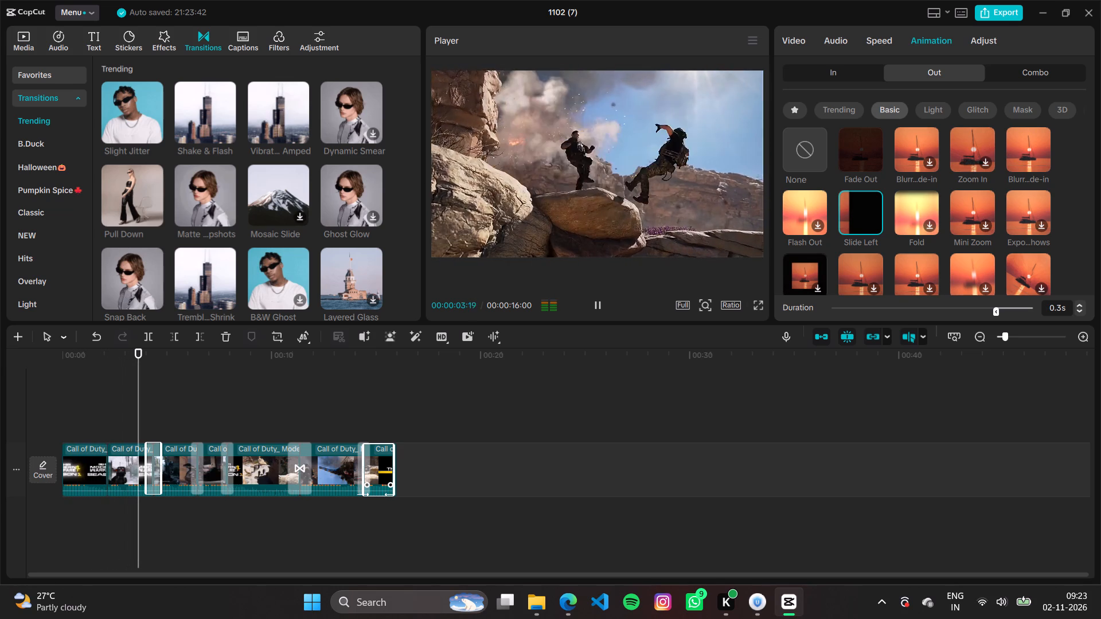
click(1016, 308)
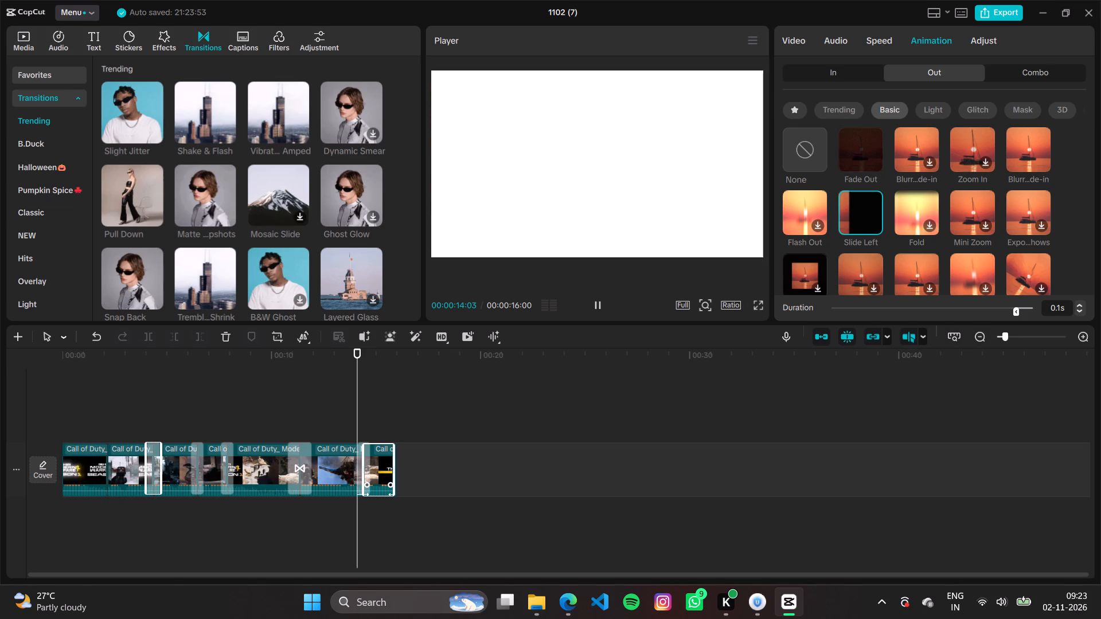
click(383, 416)
key(space)
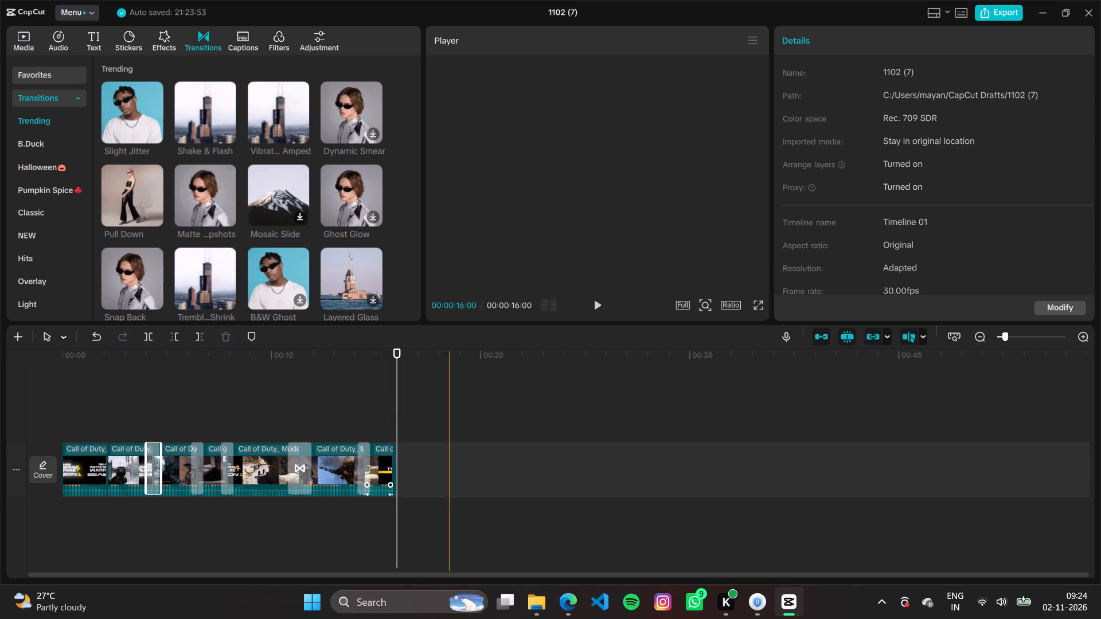
Replace the last clip's out animation with the Glitch animation Shake Slide and play back the ending.
click(381, 464)
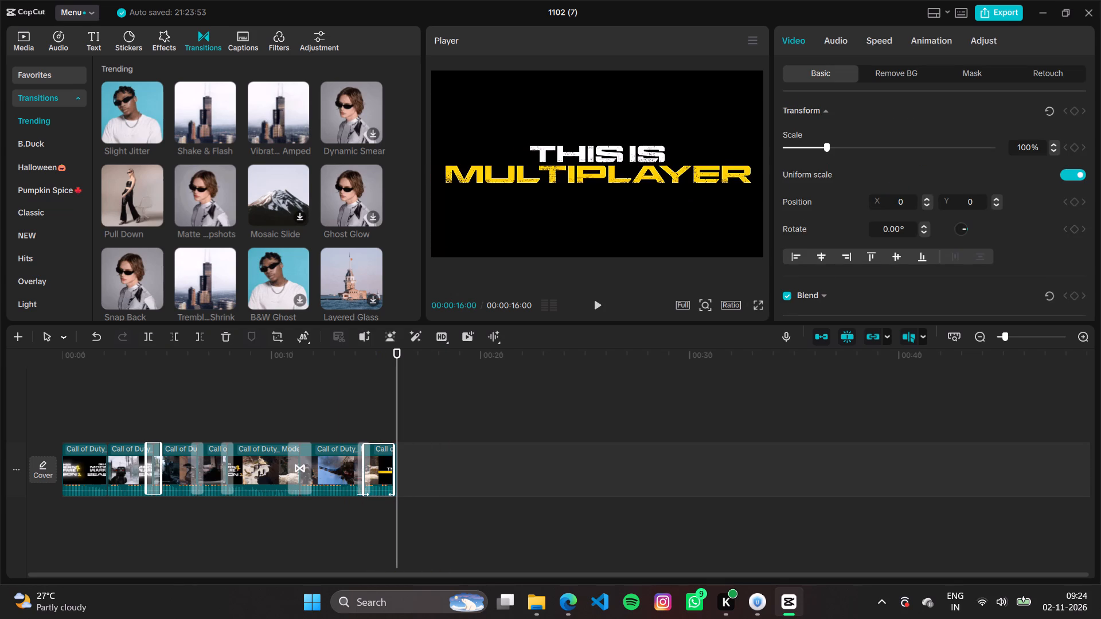
click(917, 44)
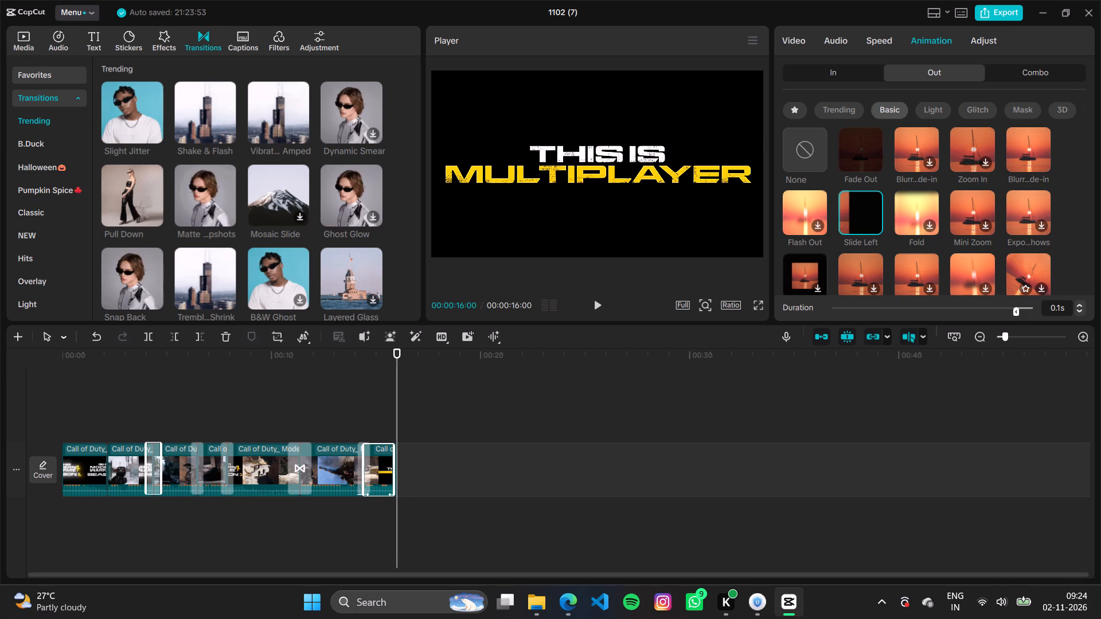
scroll(1015, 243, down, 2)
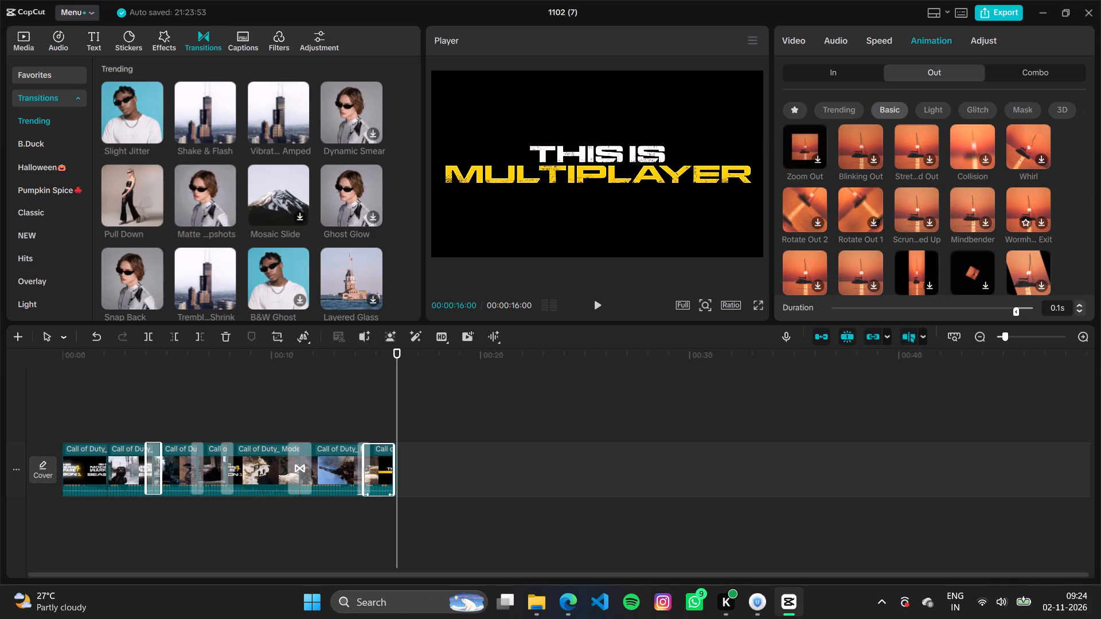
click(969, 111)
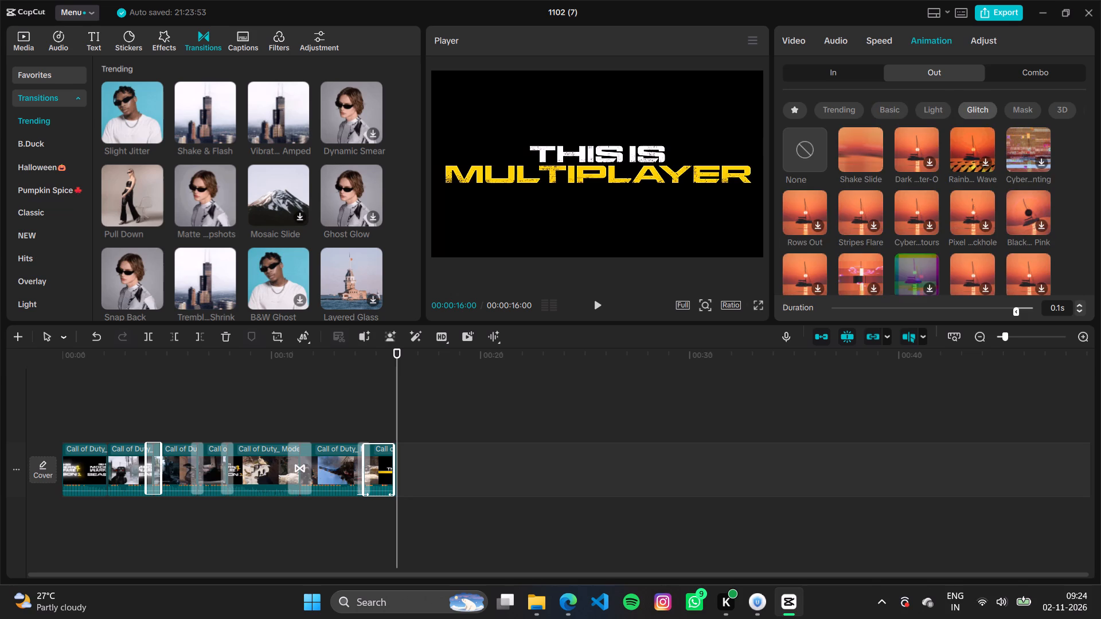
click(866, 152)
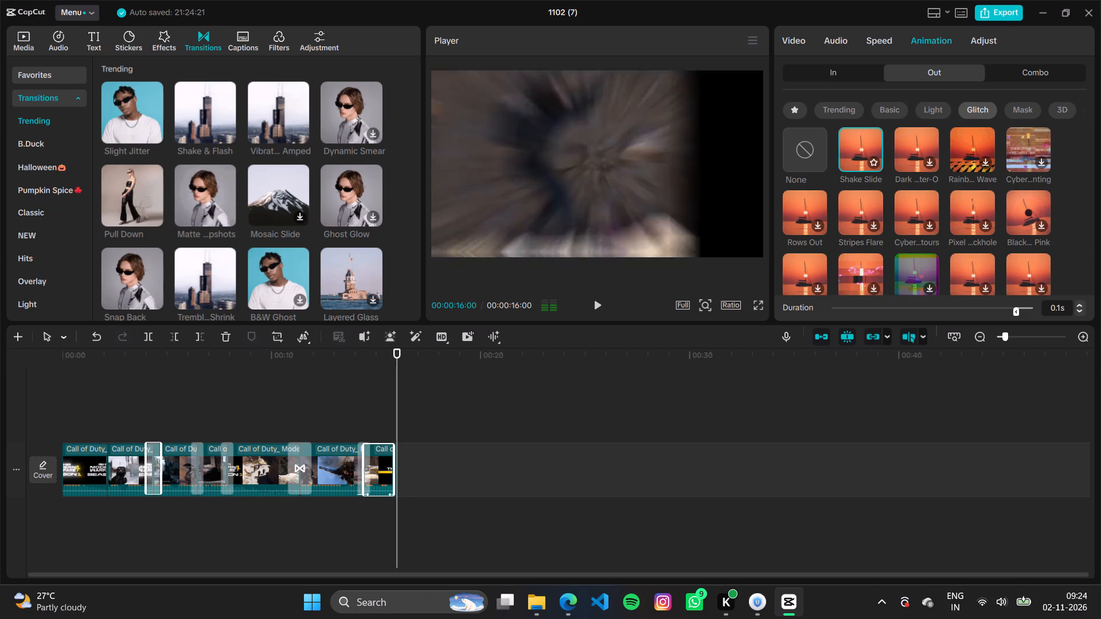
click(378, 397)
key(space)
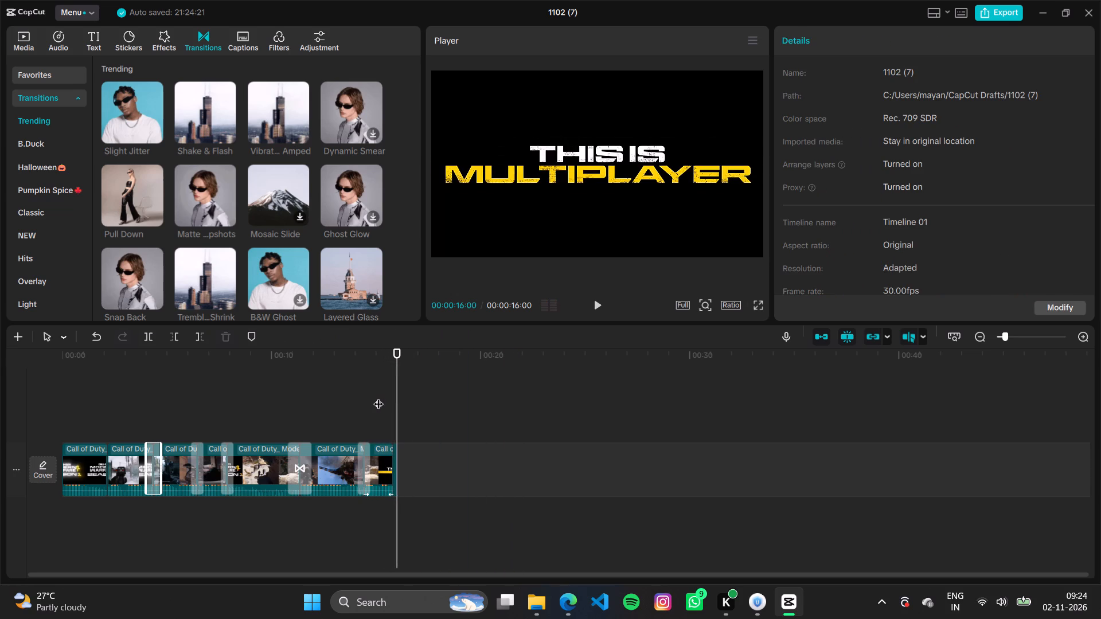
Extend the end of the last clip slightly so the edit lasts 16:05, and play back the ending.
click(390, 459)
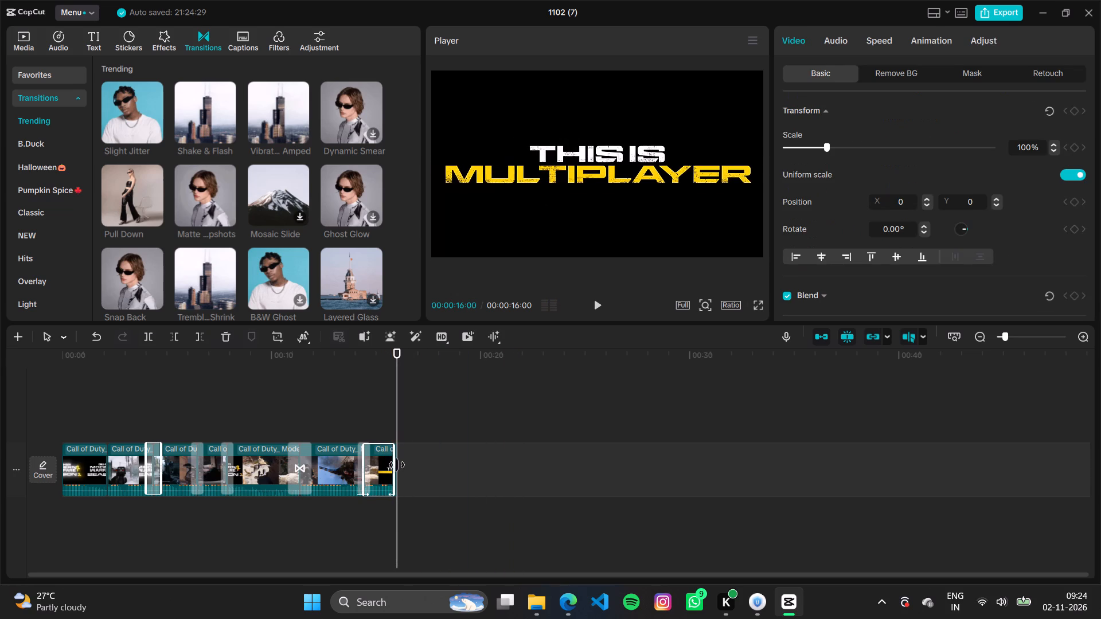
click(397, 465)
click(376, 418)
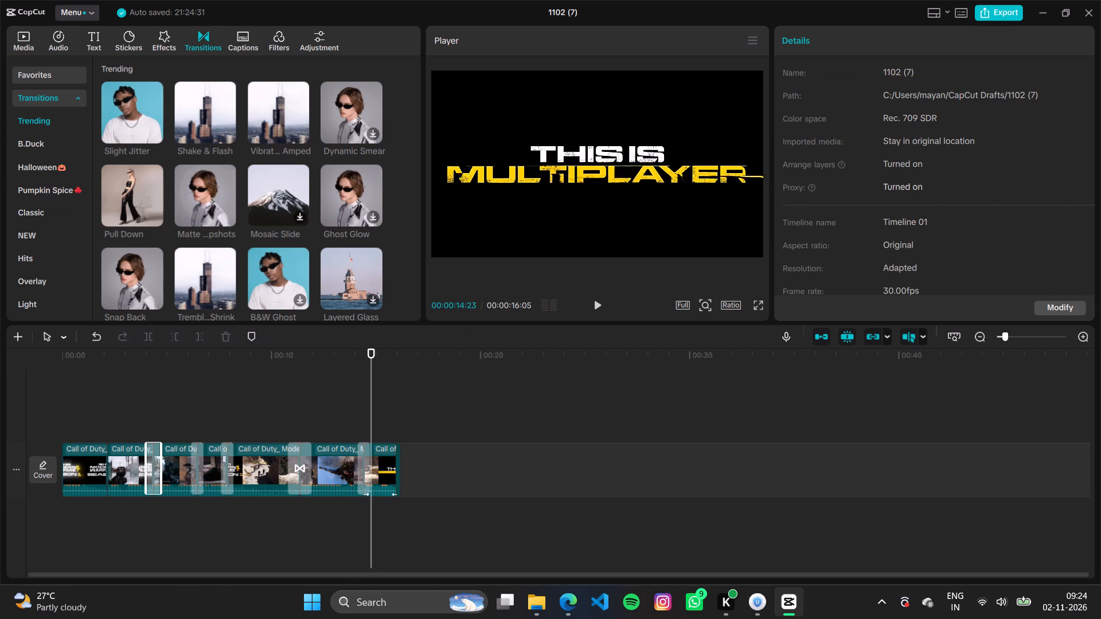
key(space)
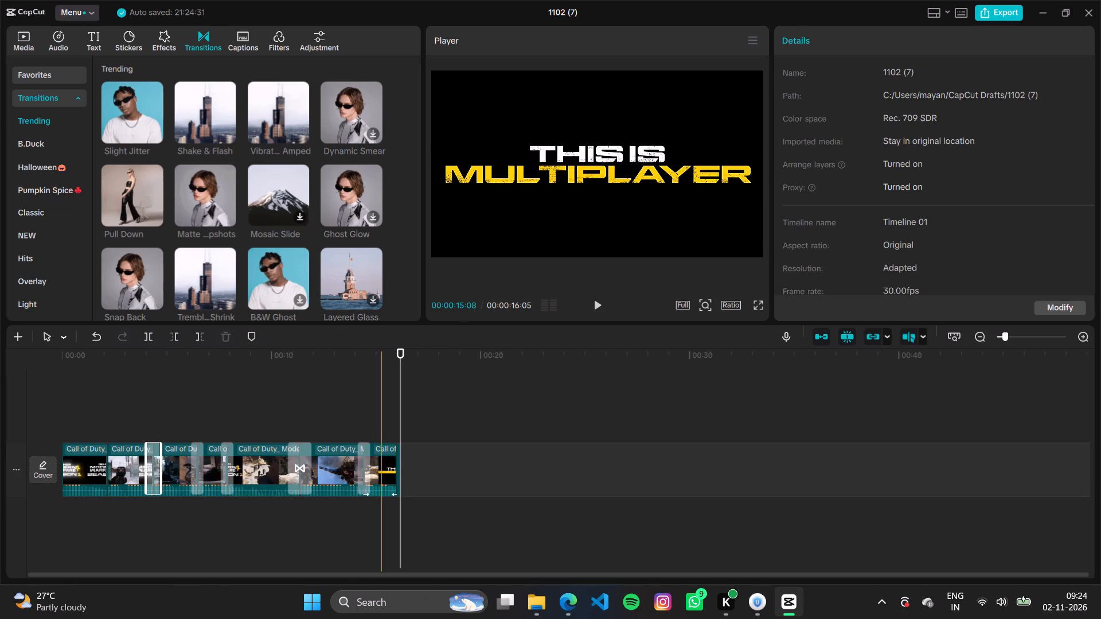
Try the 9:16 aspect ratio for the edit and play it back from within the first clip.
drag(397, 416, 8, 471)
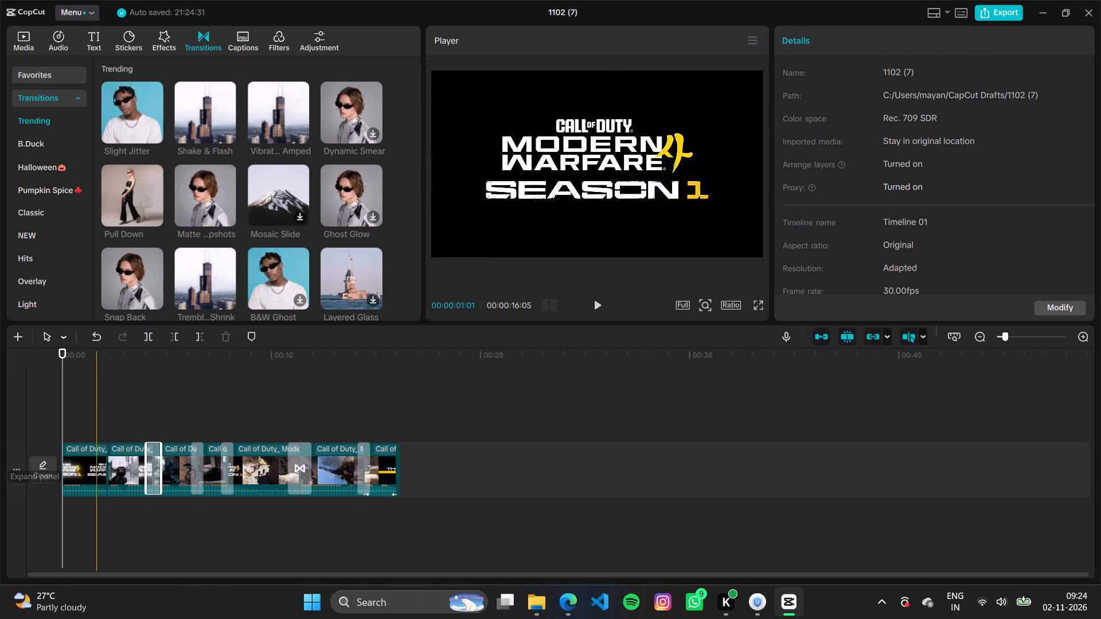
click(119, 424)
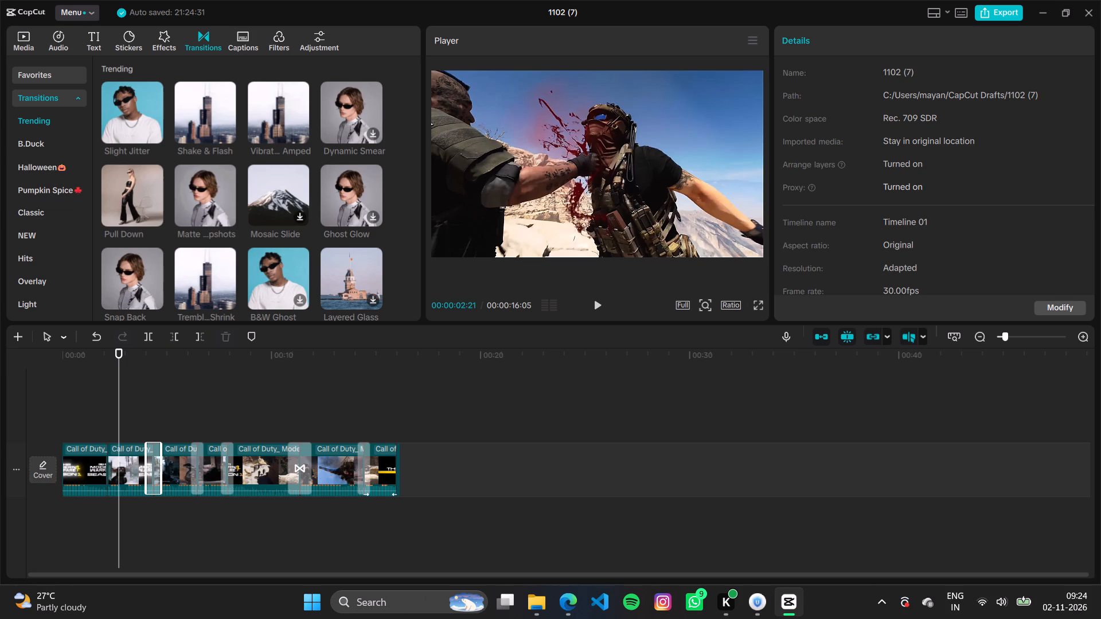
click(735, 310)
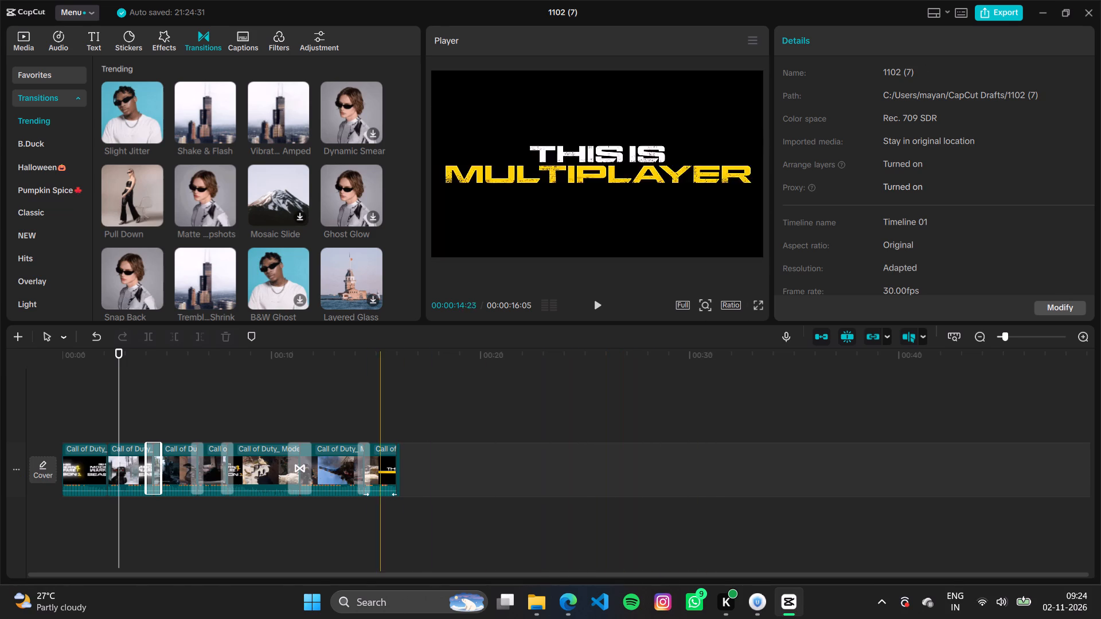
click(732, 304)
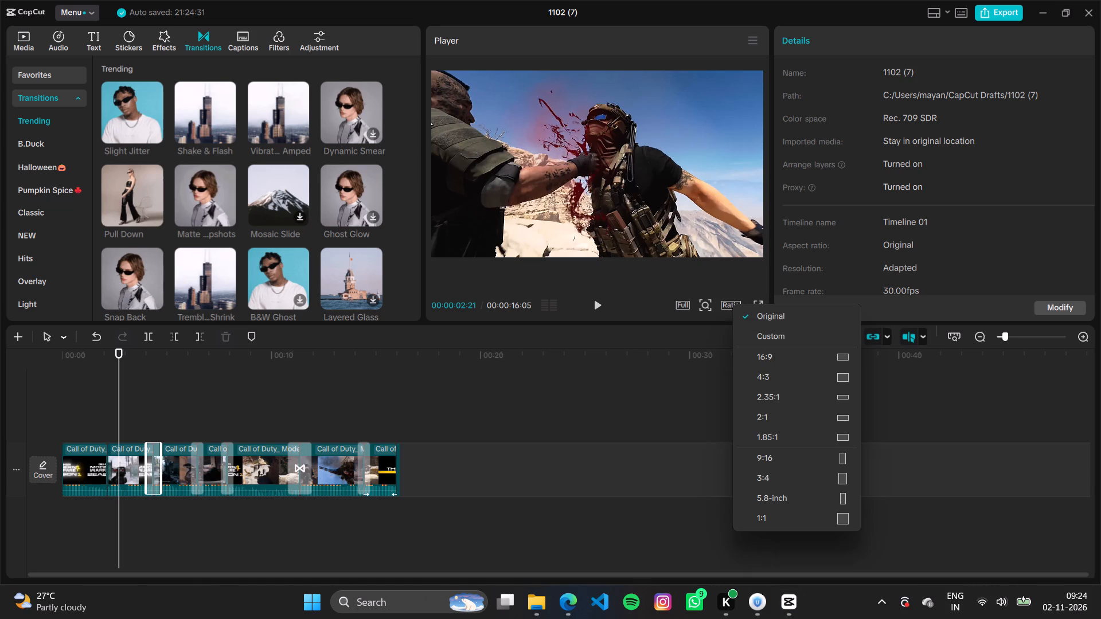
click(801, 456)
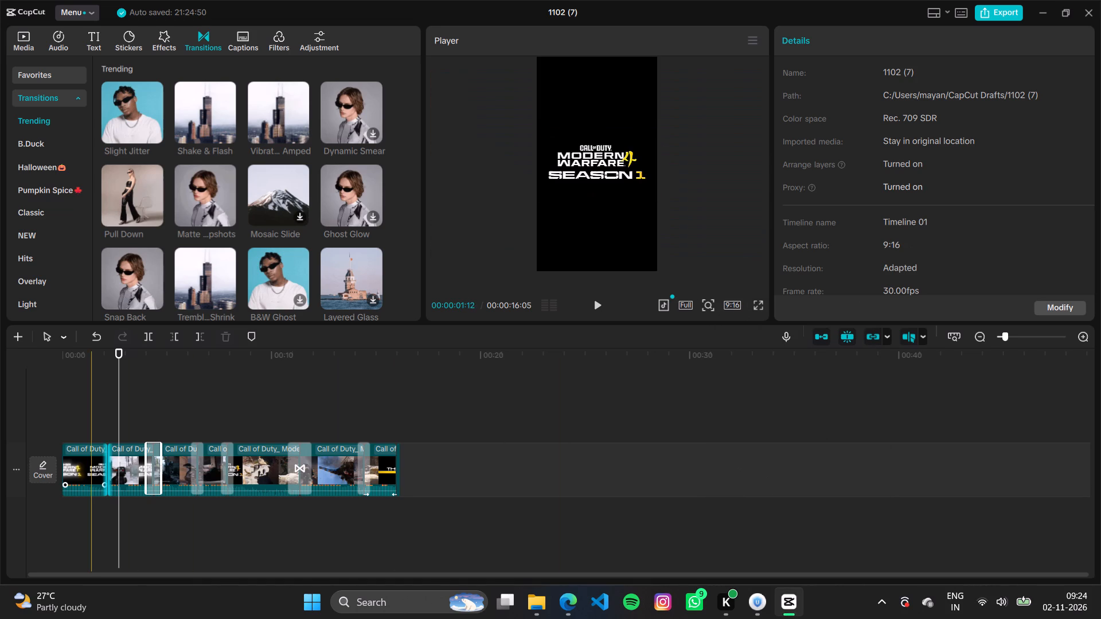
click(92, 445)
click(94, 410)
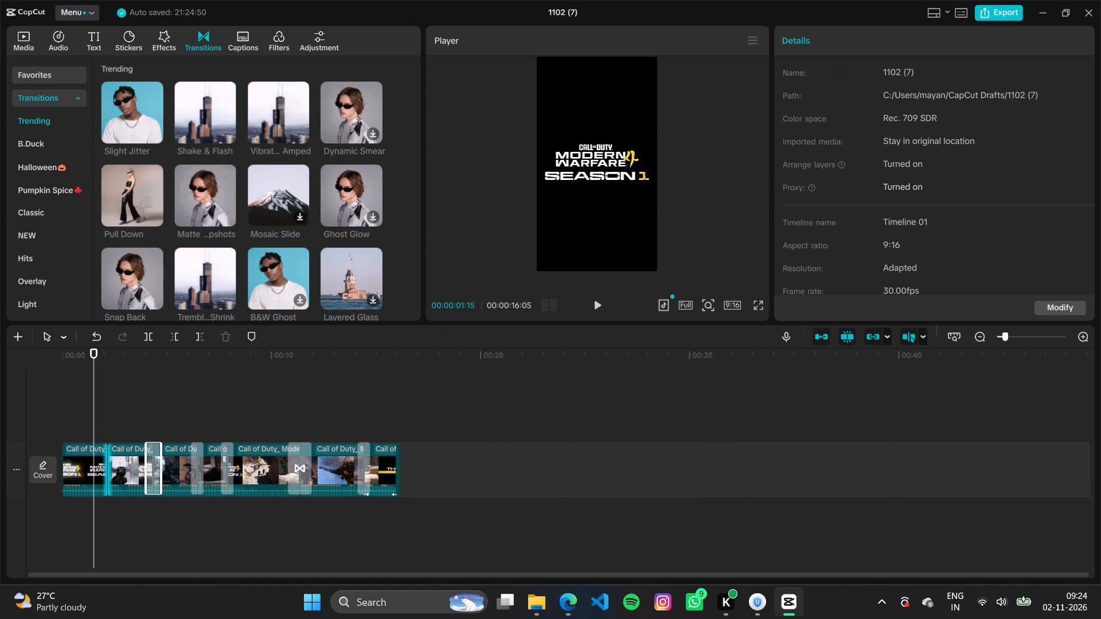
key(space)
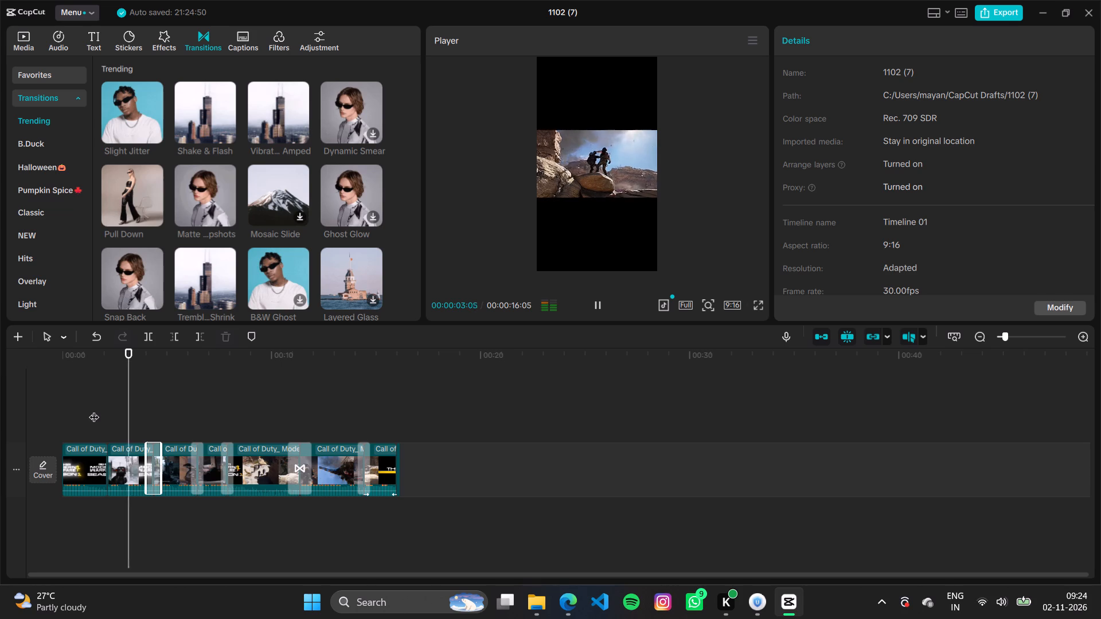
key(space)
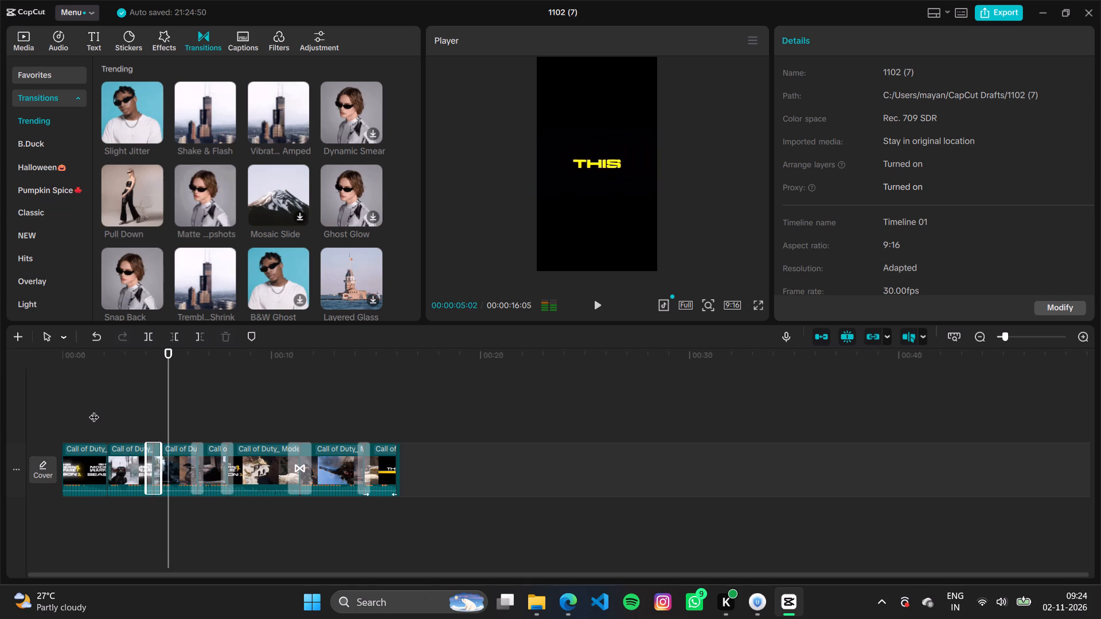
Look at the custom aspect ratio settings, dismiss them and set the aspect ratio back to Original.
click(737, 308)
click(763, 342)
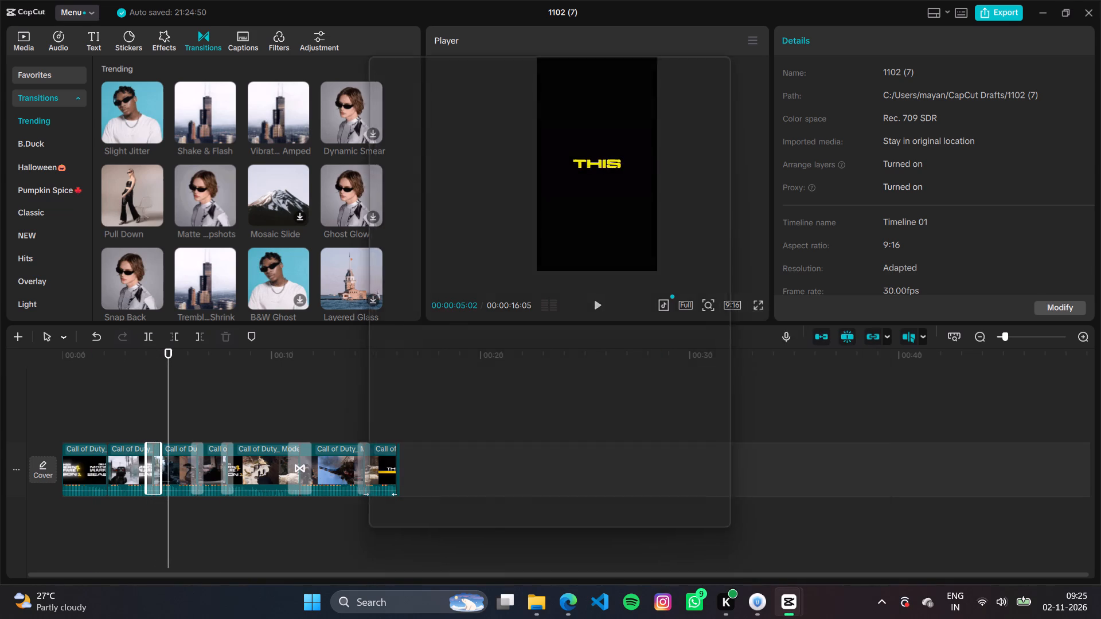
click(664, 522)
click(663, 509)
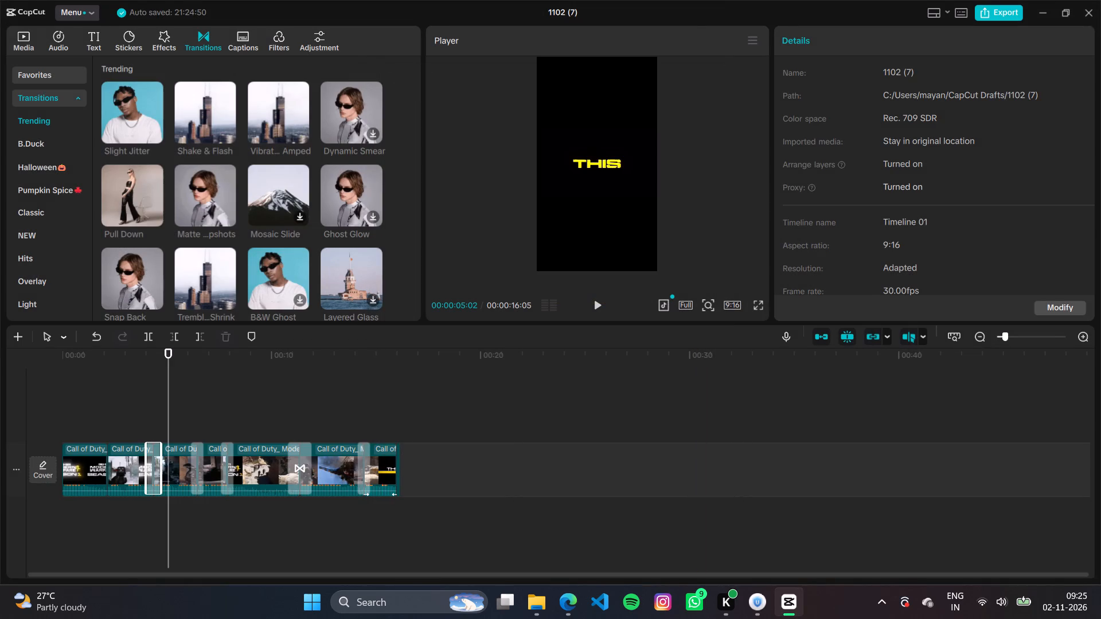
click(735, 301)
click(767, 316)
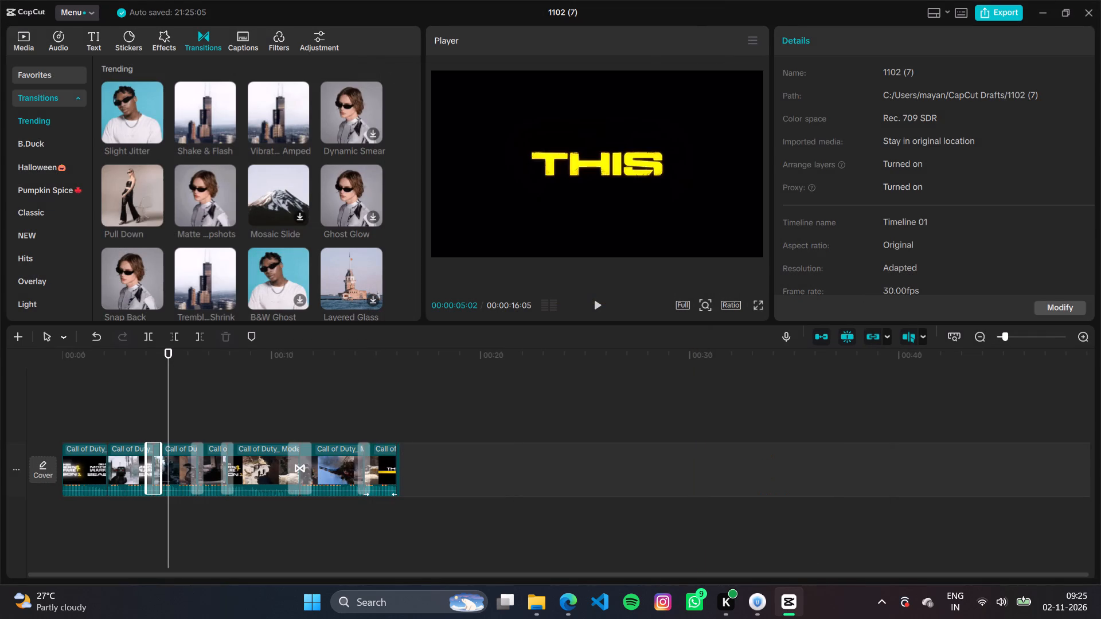
Export the edit as 1102 (7) in 4K, Higher bit rate, H.264 mp4 at 30fps, and close the export window.
click(998, 11)
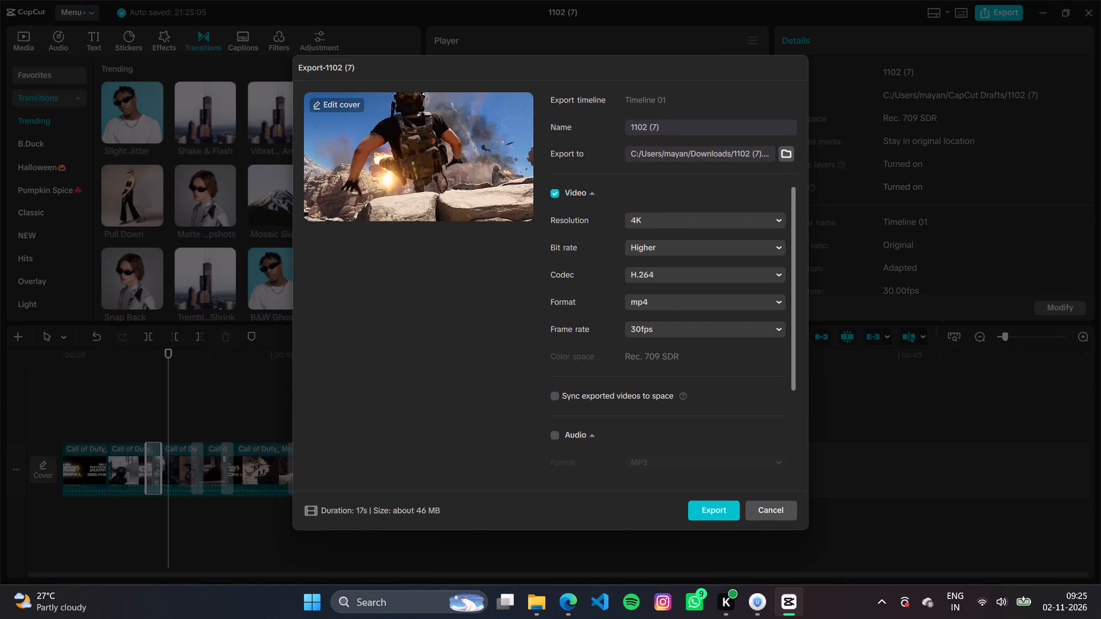
click(717, 508)
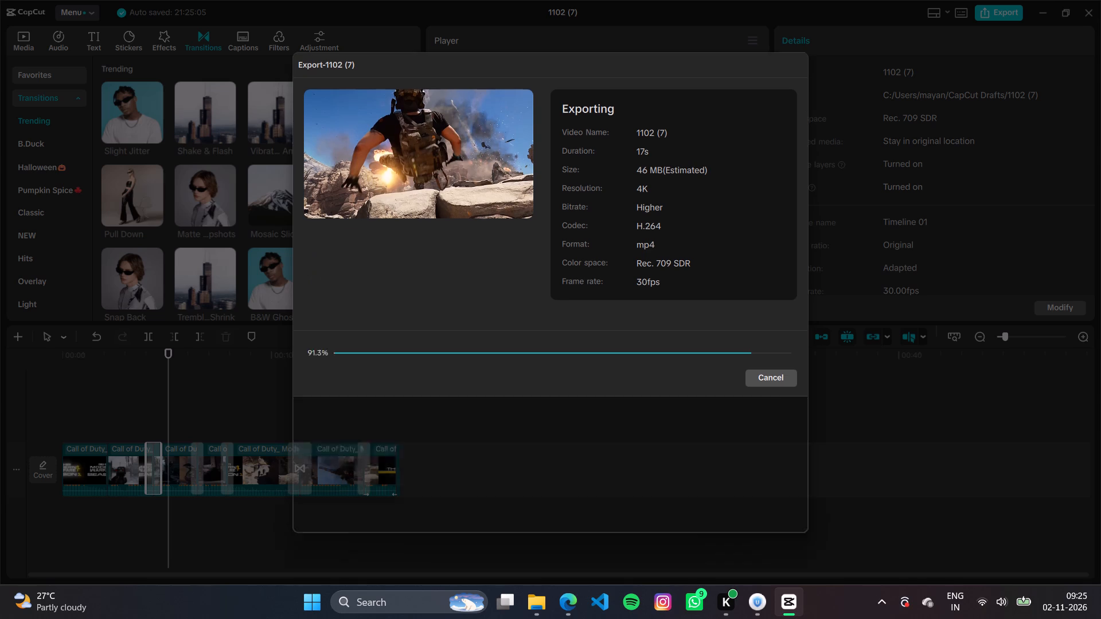
click(760, 497)
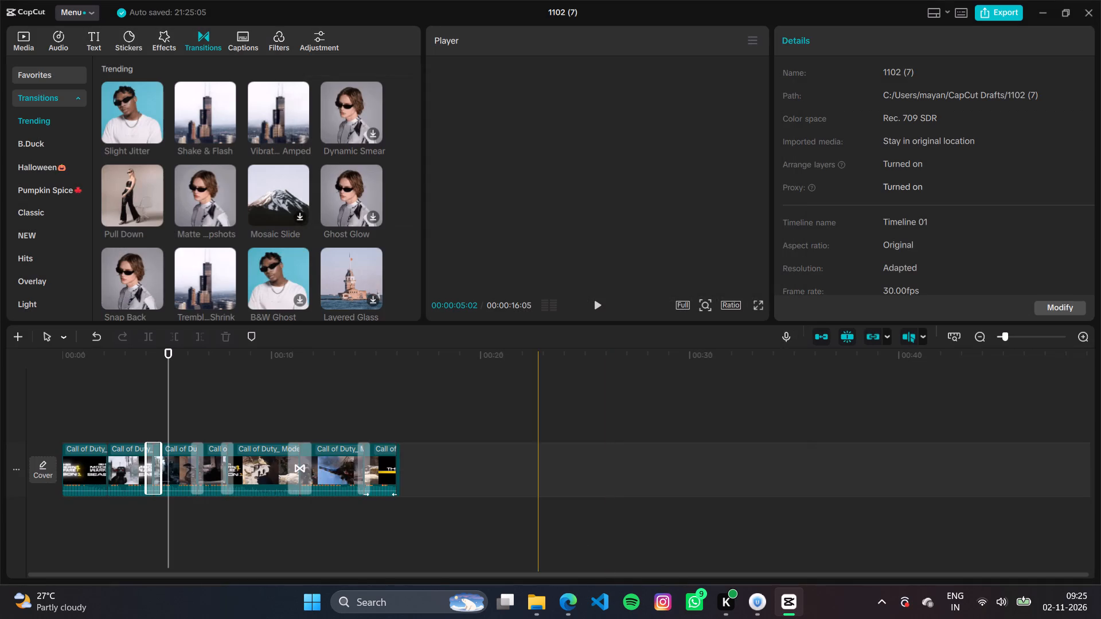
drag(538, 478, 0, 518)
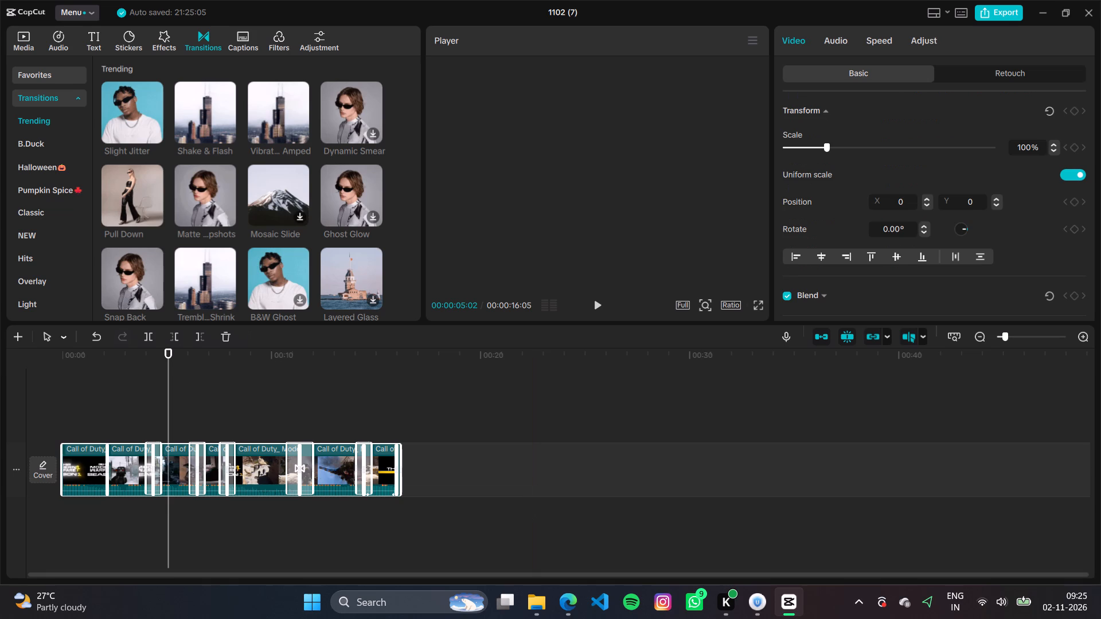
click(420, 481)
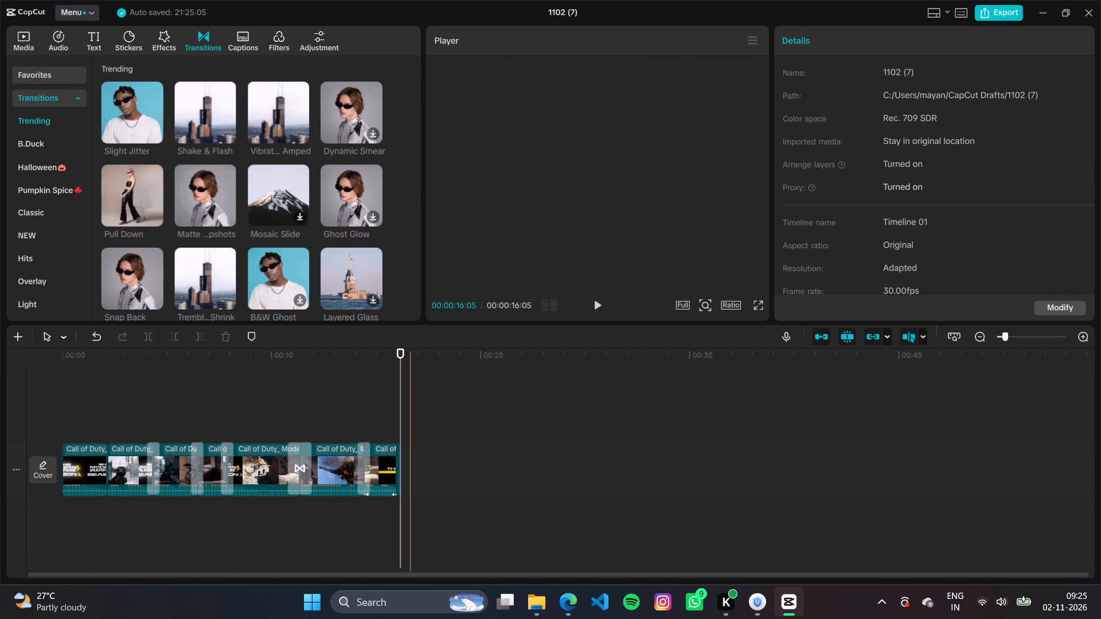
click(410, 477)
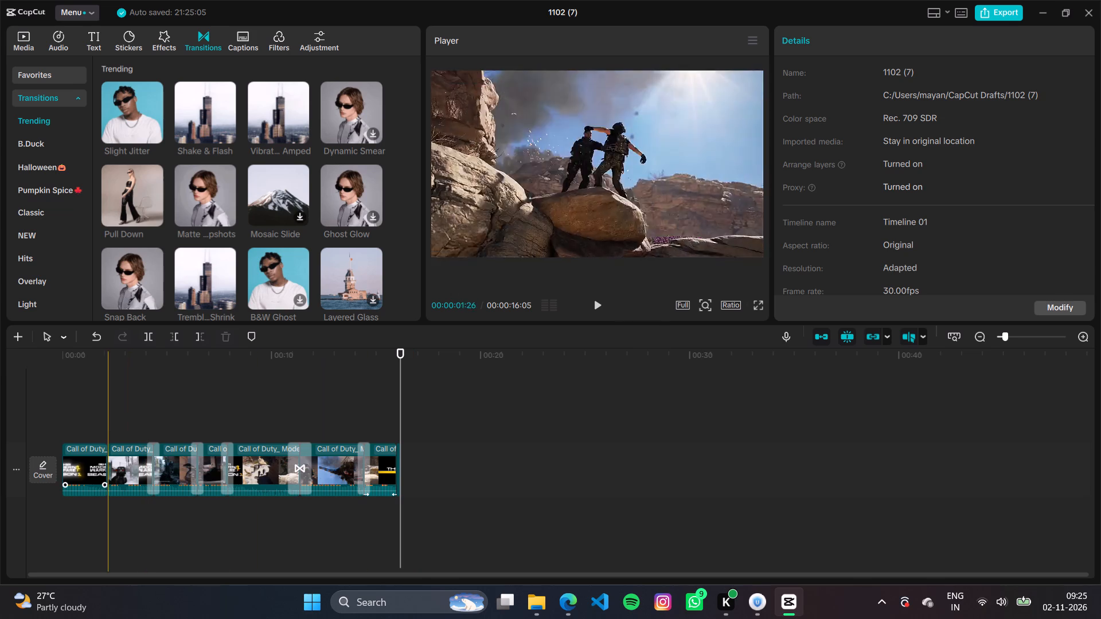
Import the exported video 1102 (7) from Downloads and insert it at the start of the timeline.
click(59, 393)
click(64, 399)
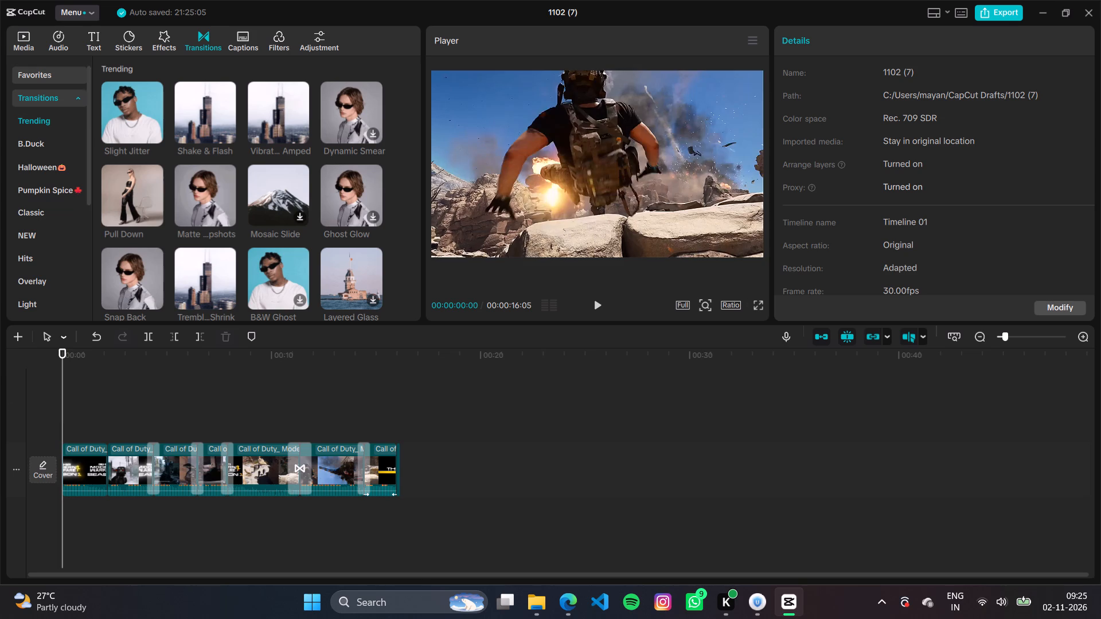
click(25, 39)
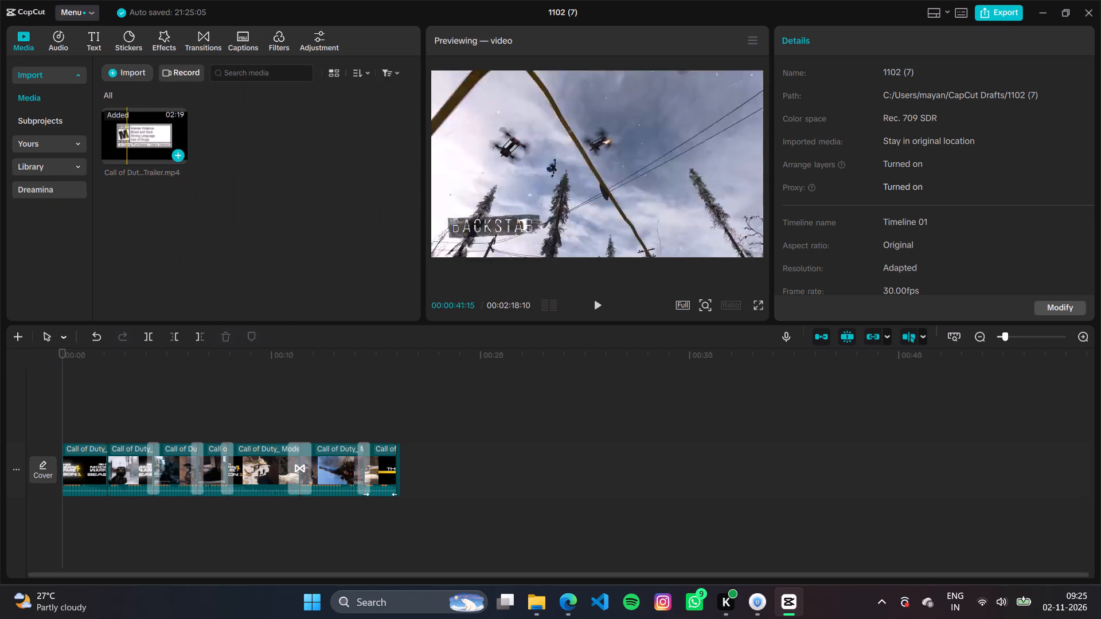
click(128, 75)
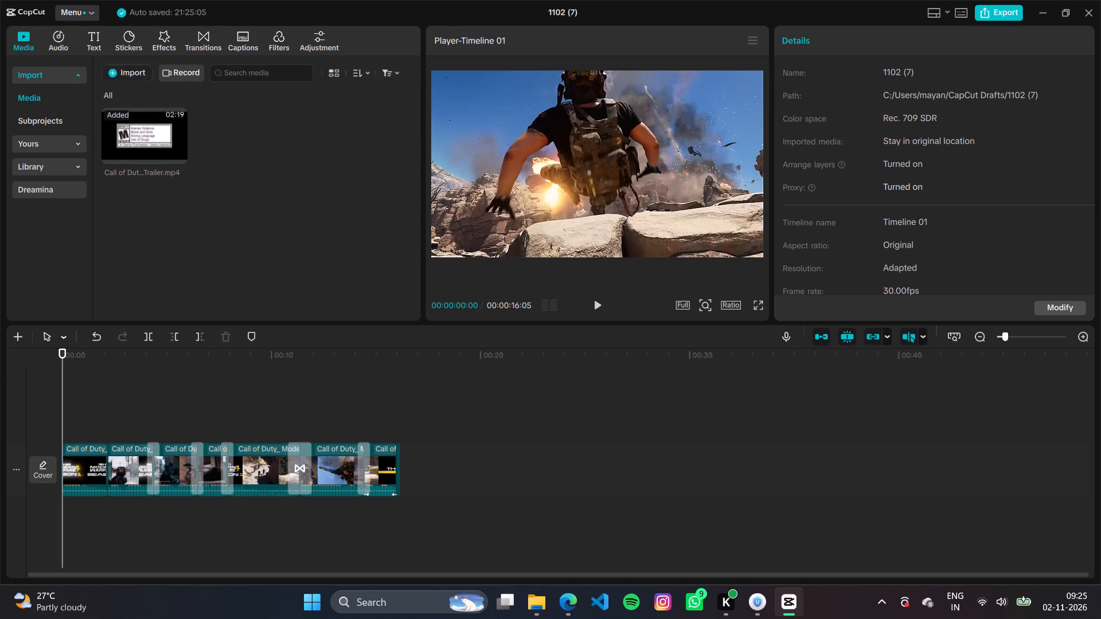
click(156, 132)
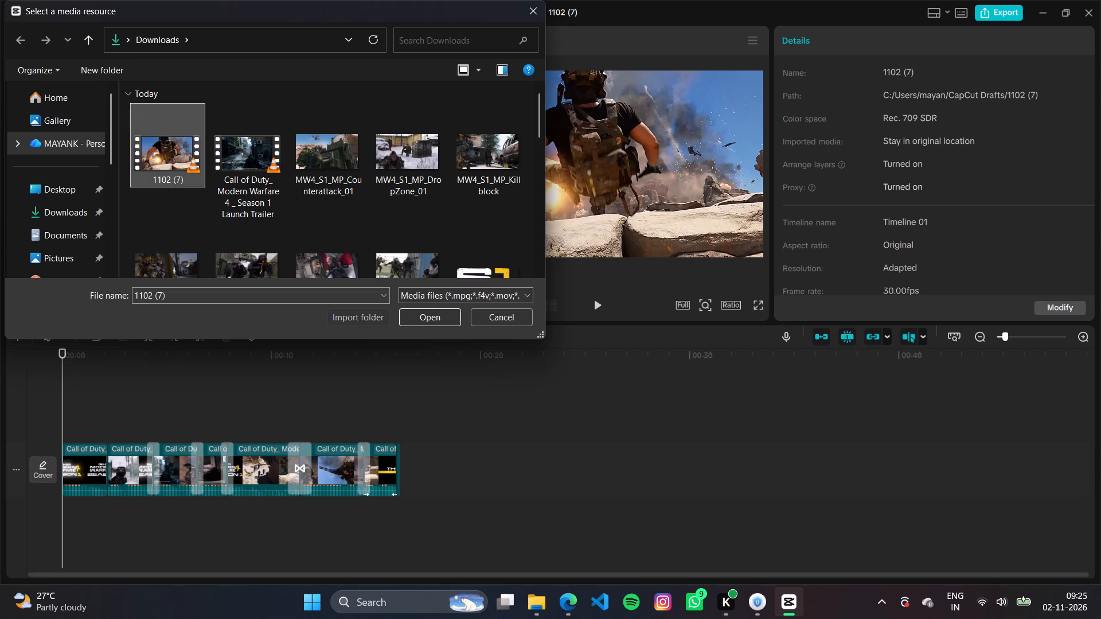
click(409, 319)
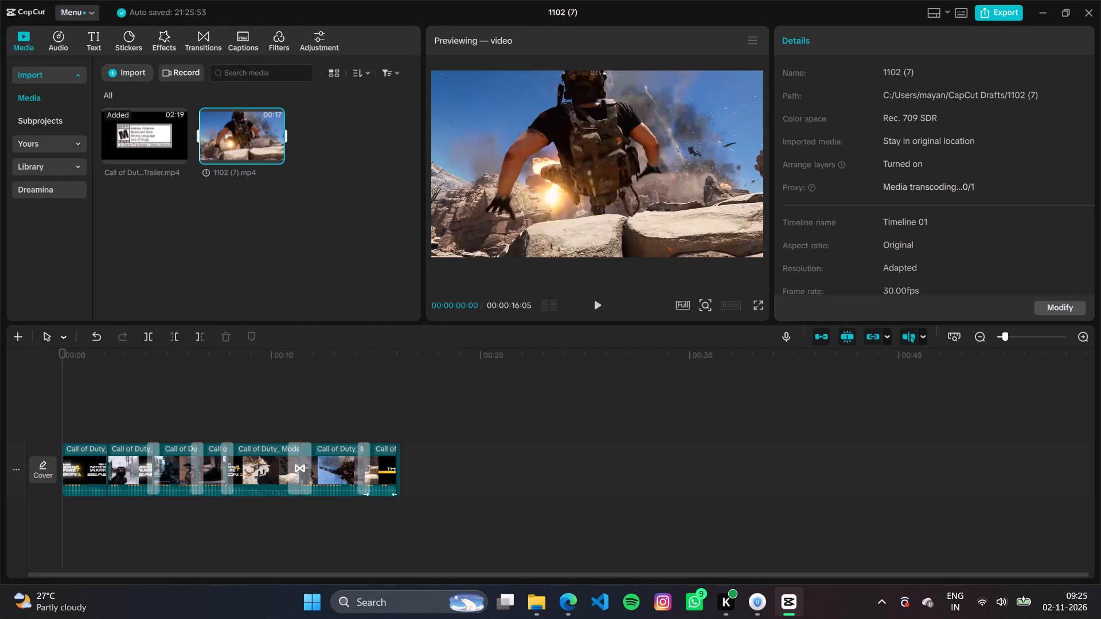
click(278, 154)
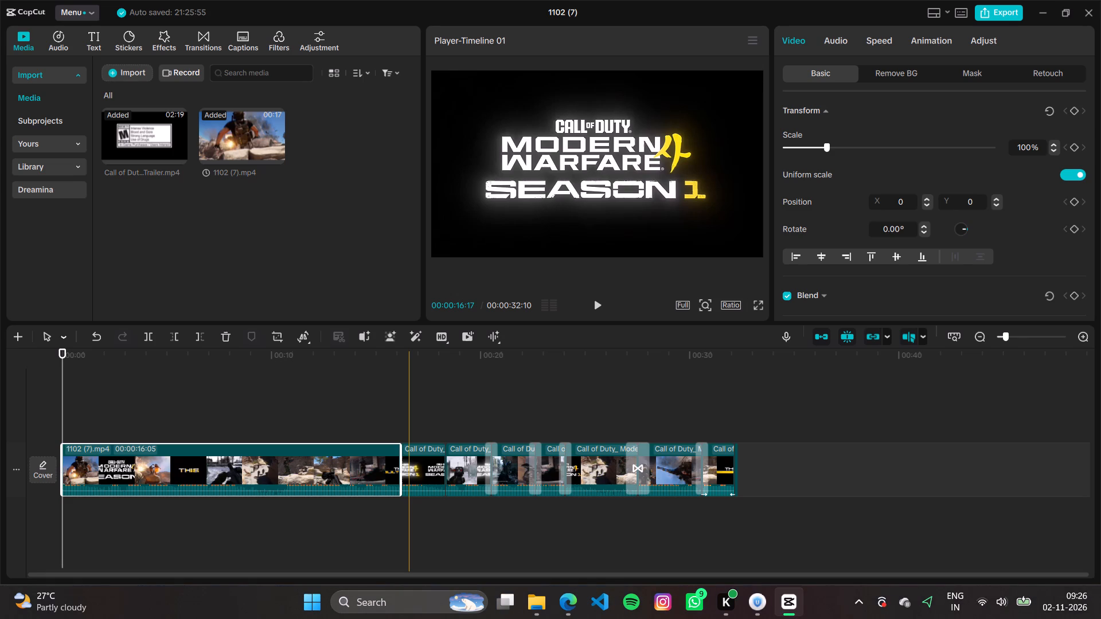
Paste the copied clips at the very end of the timeline.
click(755, 445)
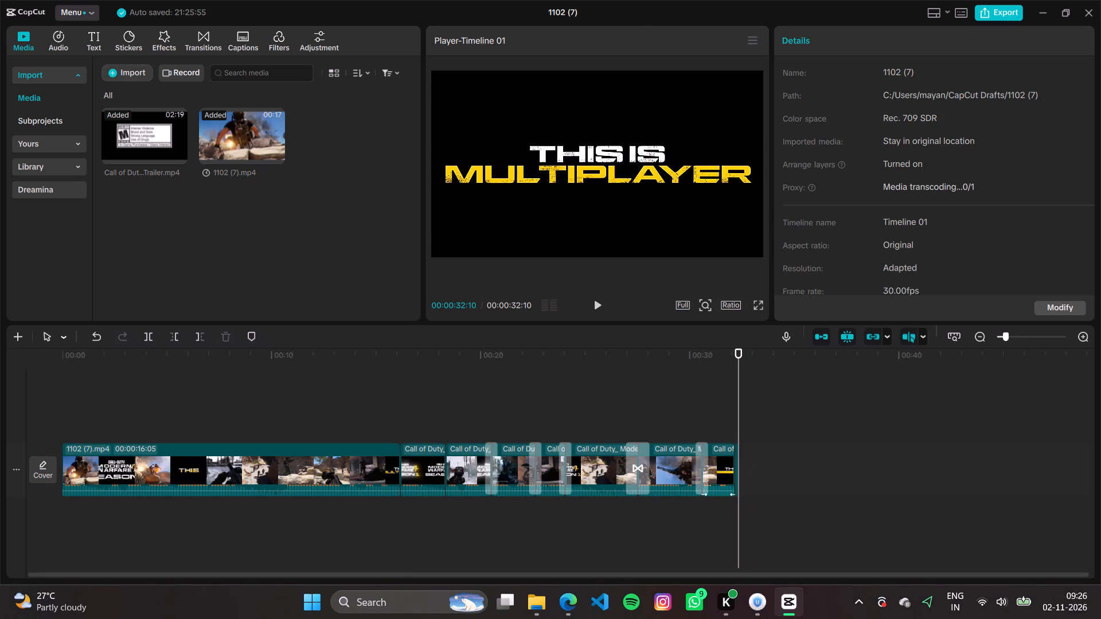
key(ctrl+v)
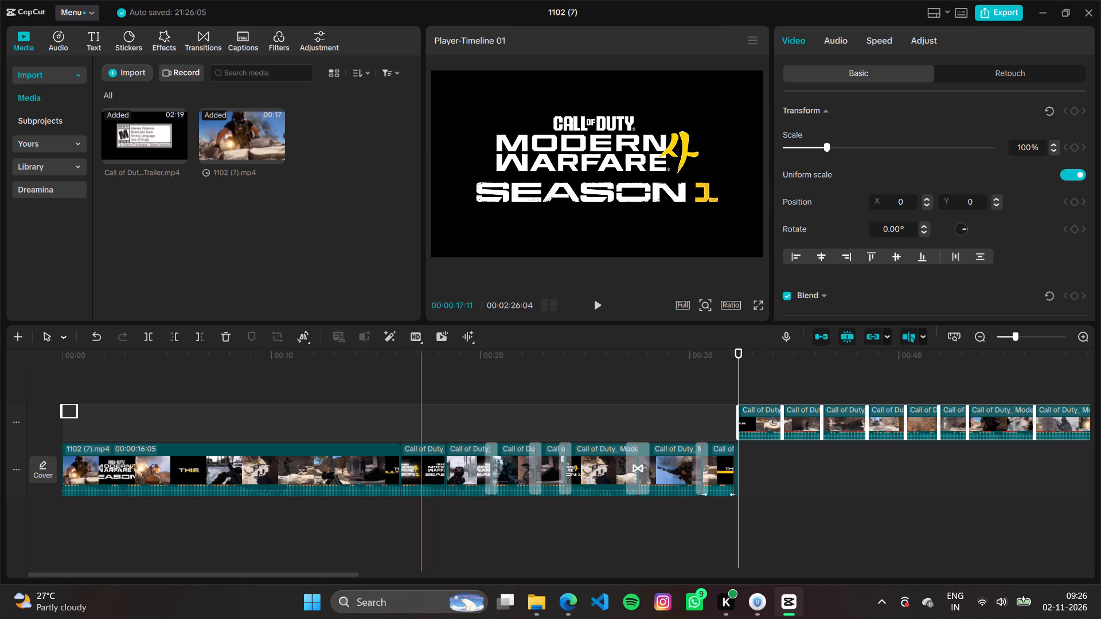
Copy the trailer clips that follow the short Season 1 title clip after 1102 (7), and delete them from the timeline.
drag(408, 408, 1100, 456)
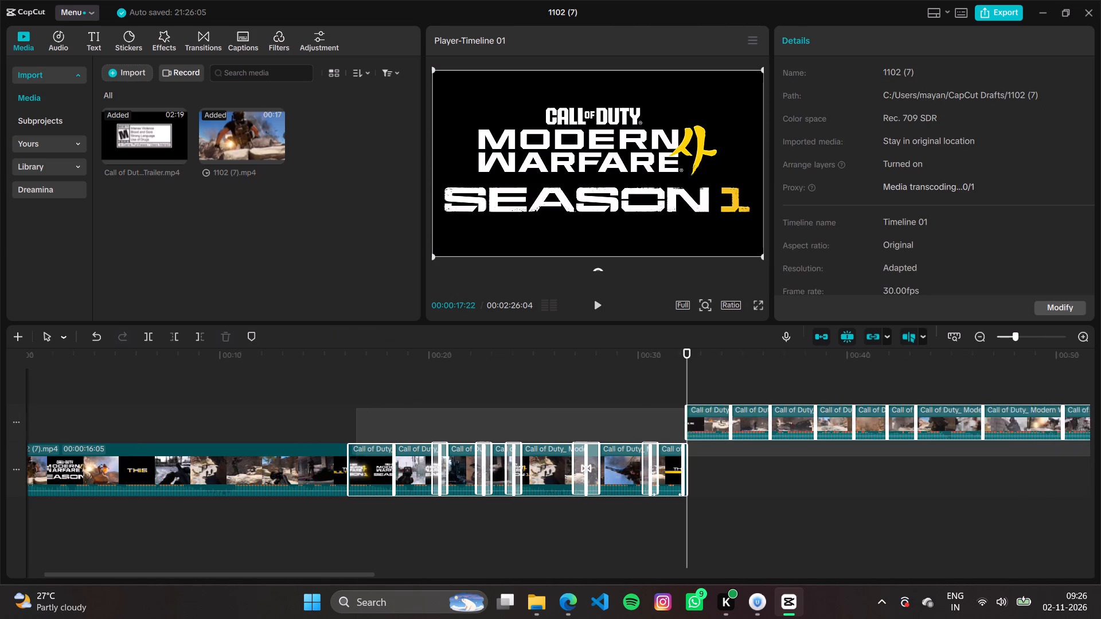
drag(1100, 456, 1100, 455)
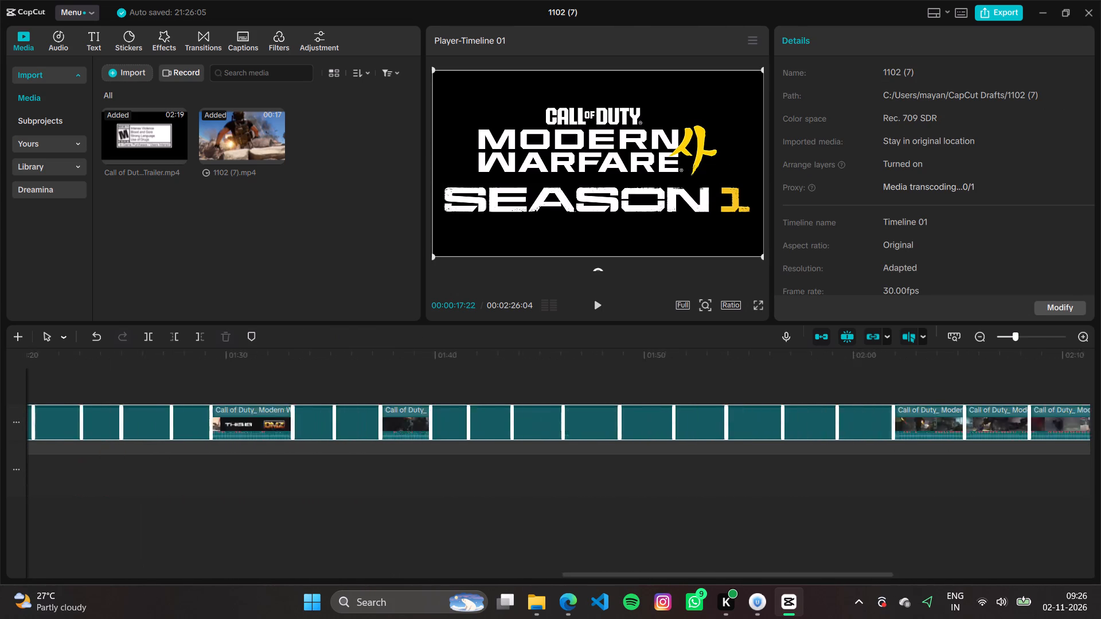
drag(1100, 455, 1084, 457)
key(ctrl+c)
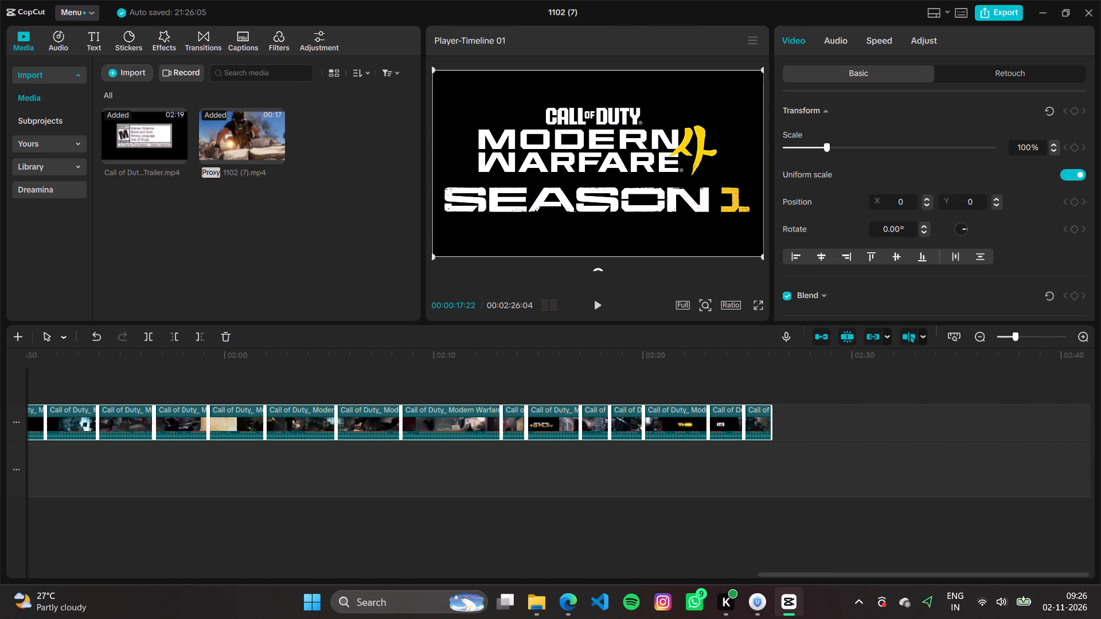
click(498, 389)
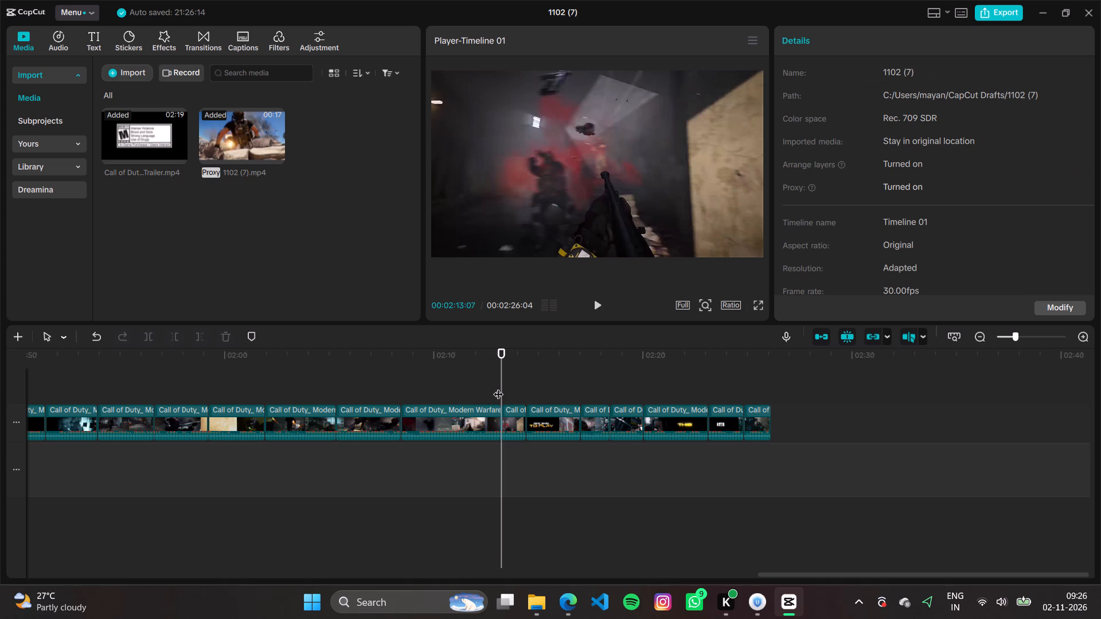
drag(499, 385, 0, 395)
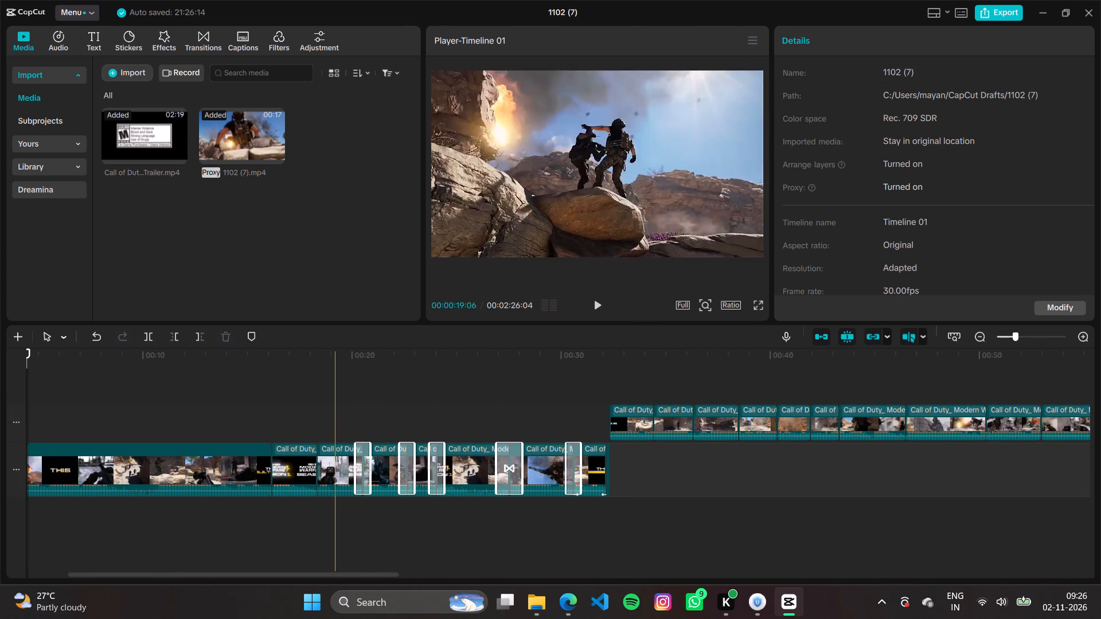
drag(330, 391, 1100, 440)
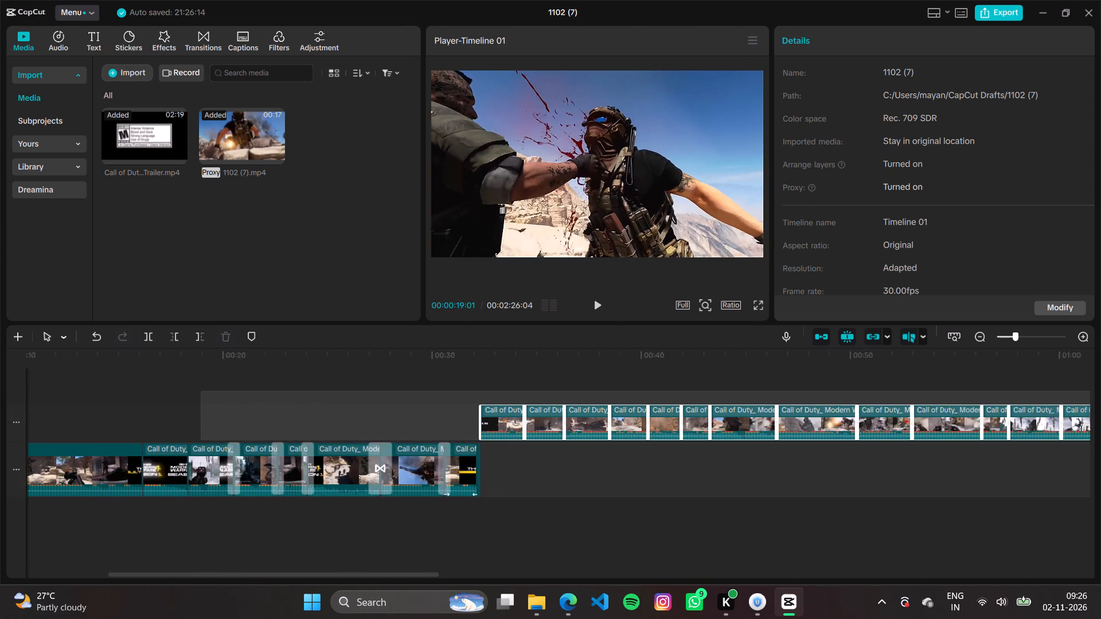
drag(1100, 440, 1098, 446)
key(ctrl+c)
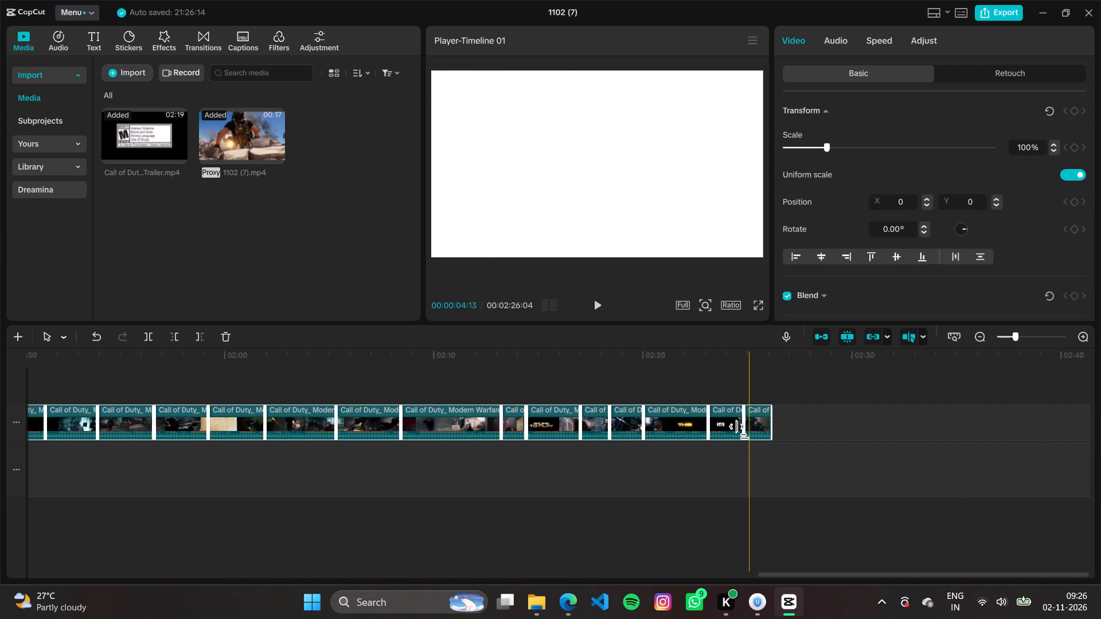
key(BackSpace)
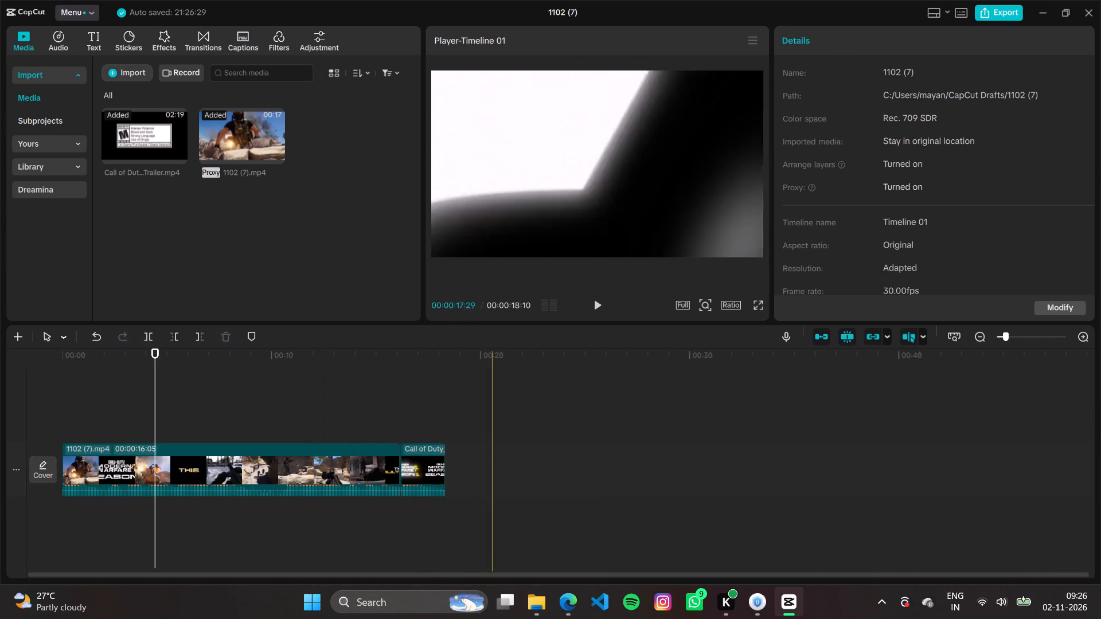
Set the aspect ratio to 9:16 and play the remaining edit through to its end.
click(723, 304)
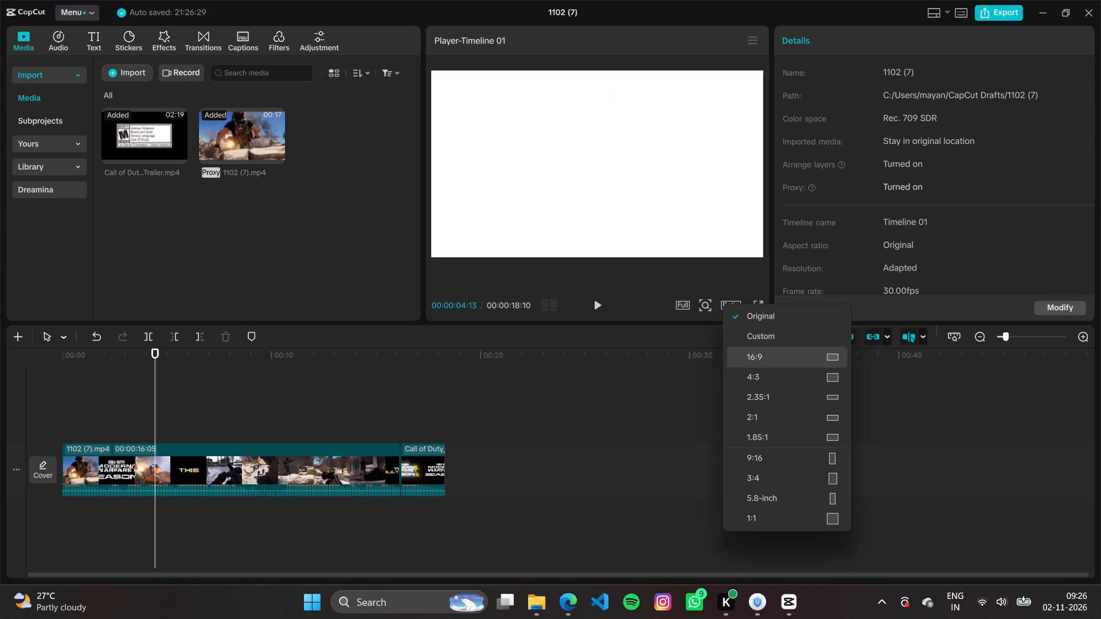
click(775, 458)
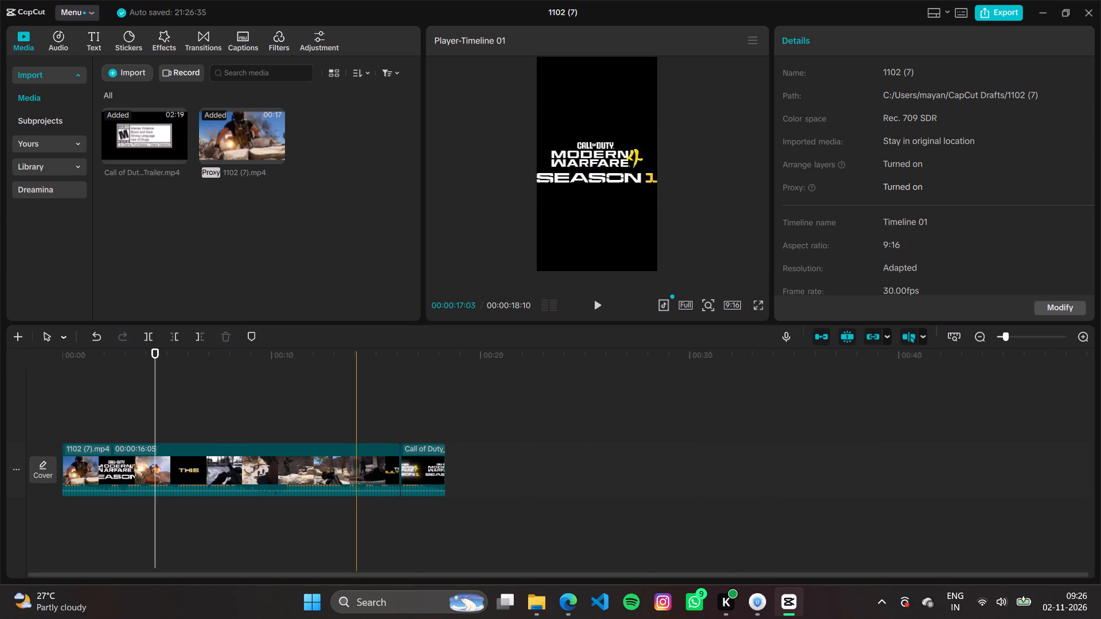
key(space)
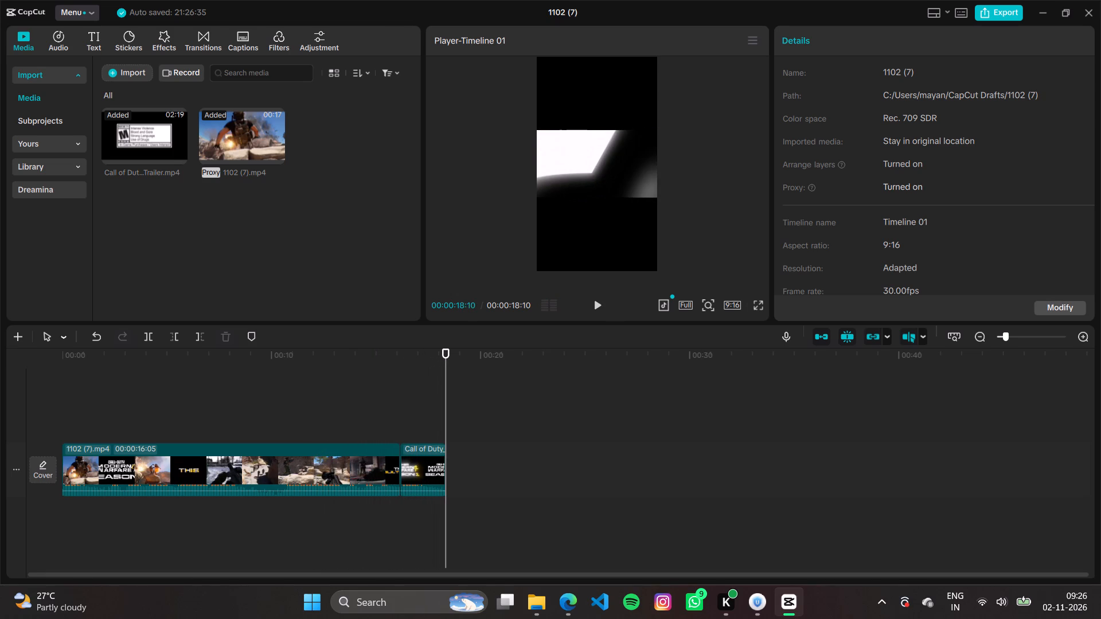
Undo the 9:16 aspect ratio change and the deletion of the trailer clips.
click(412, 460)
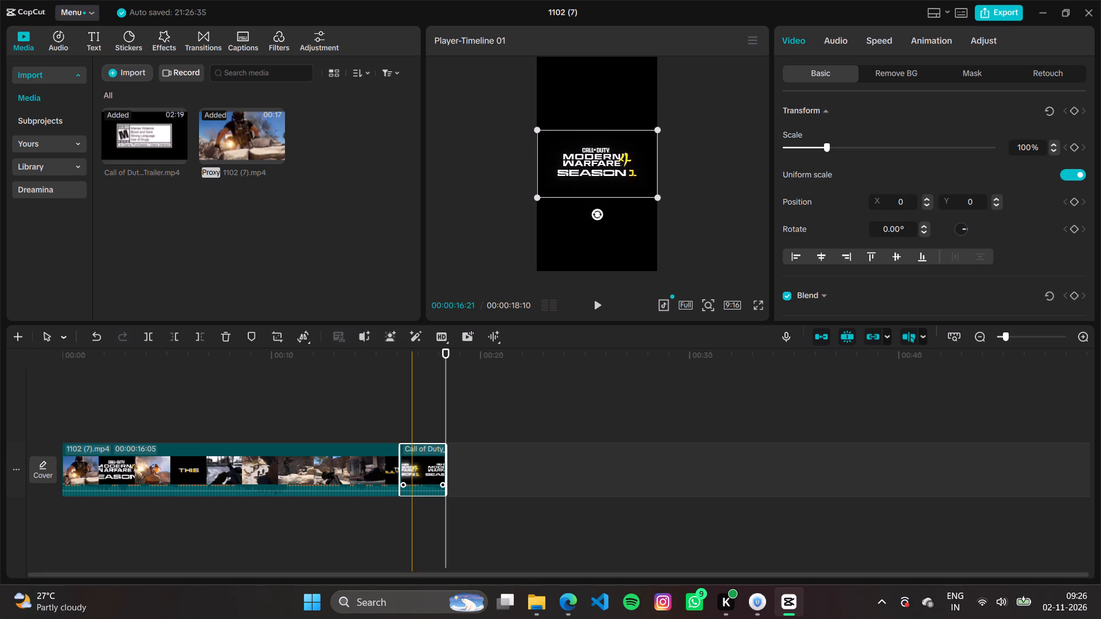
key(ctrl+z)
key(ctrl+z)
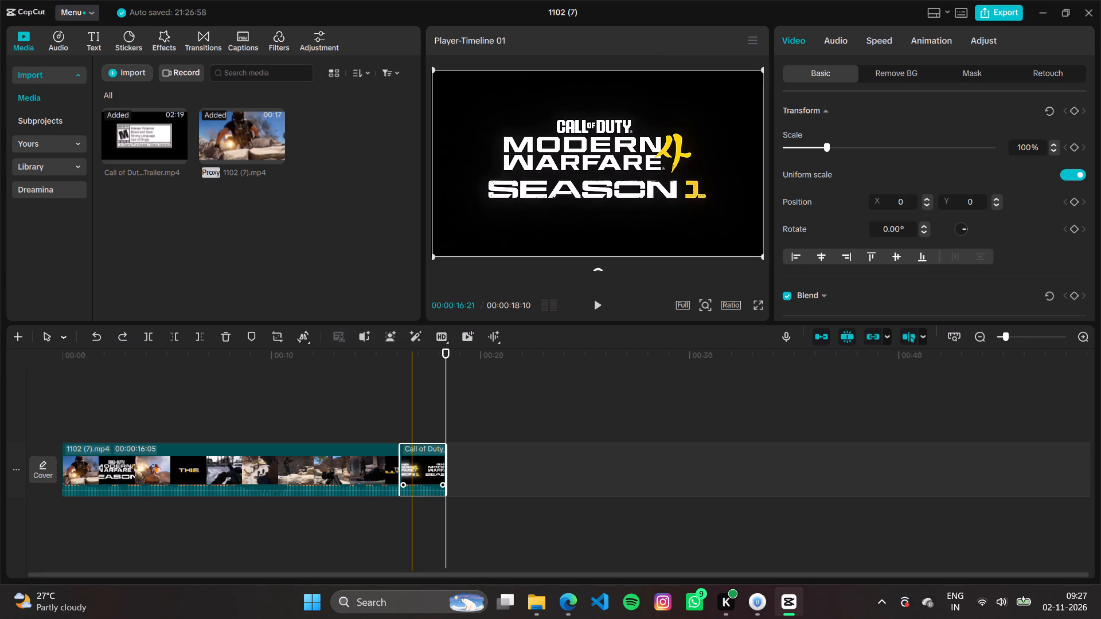
Copy all the trailer clips after 1102 (7), including the title clip, and delete them so only the rendered video remains.
click(406, 415)
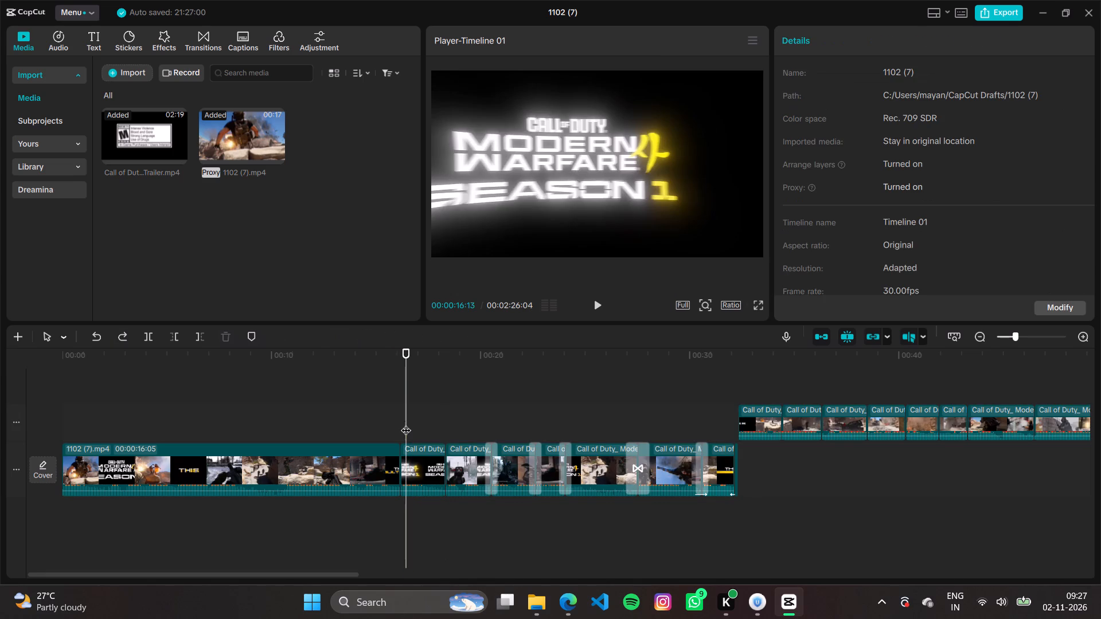
drag(406, 413, 588, 471)
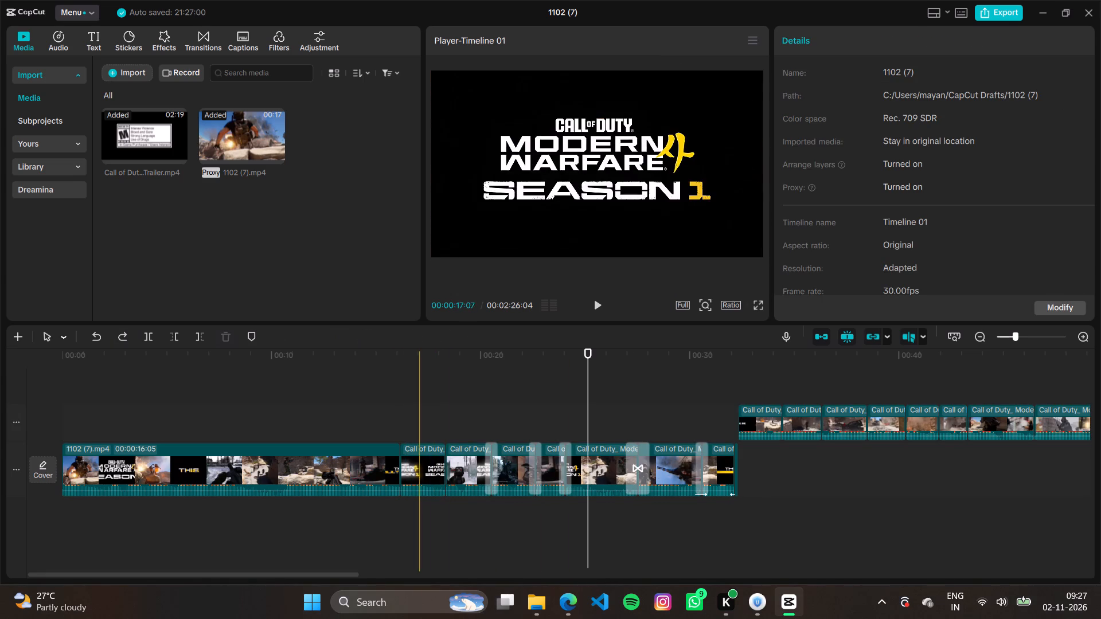
click(405, 410)
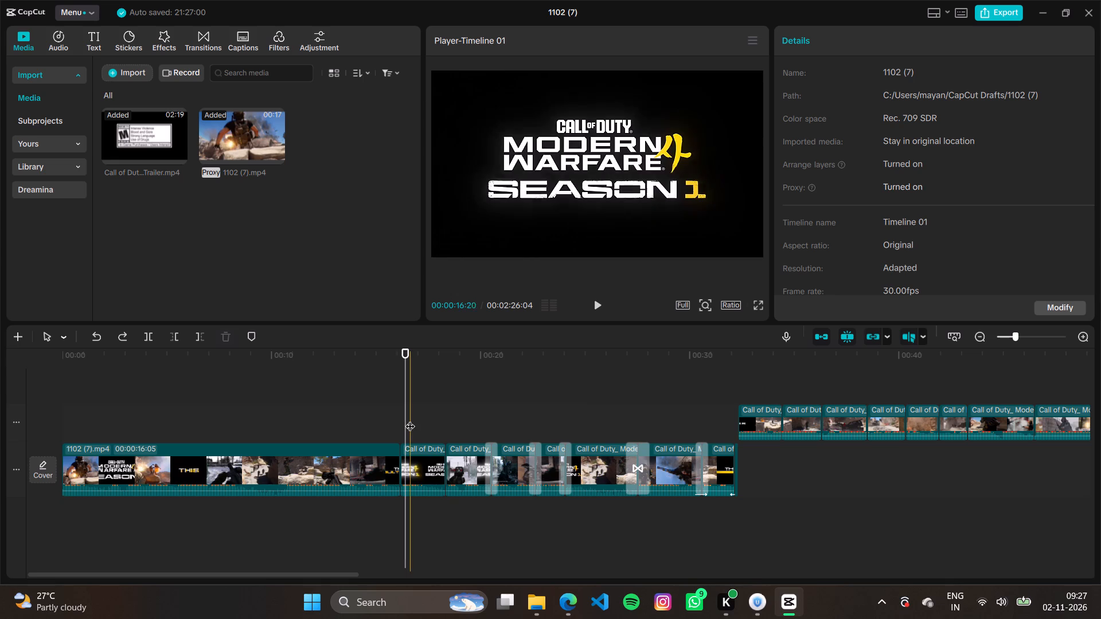
click(458, 419)
drag(412, 417, 775, 479)
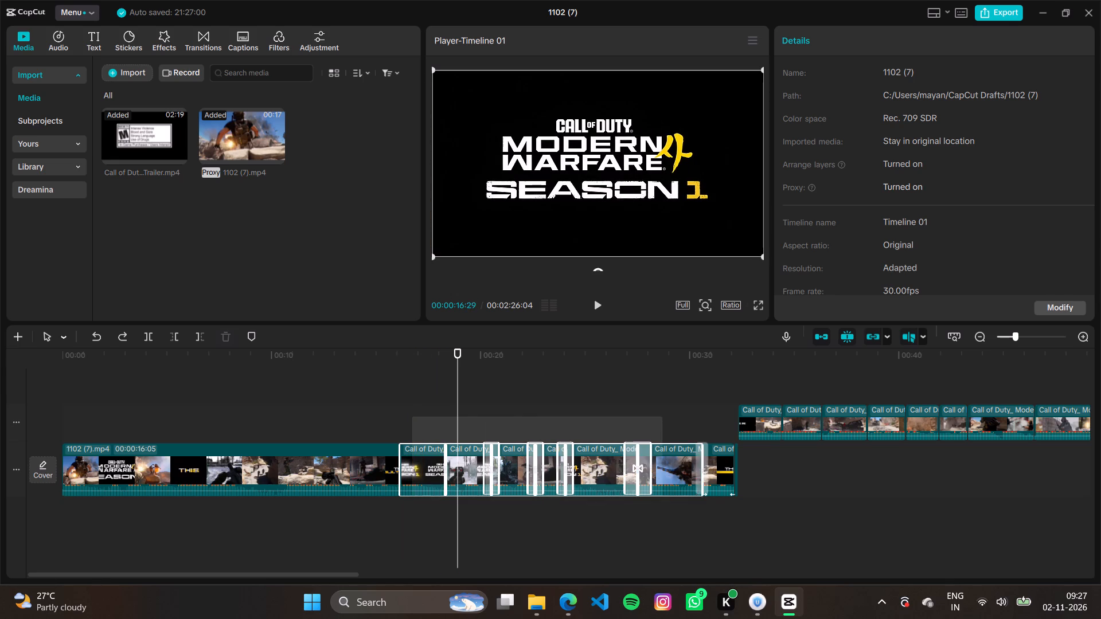
drag(775, 479, 1100, 457)
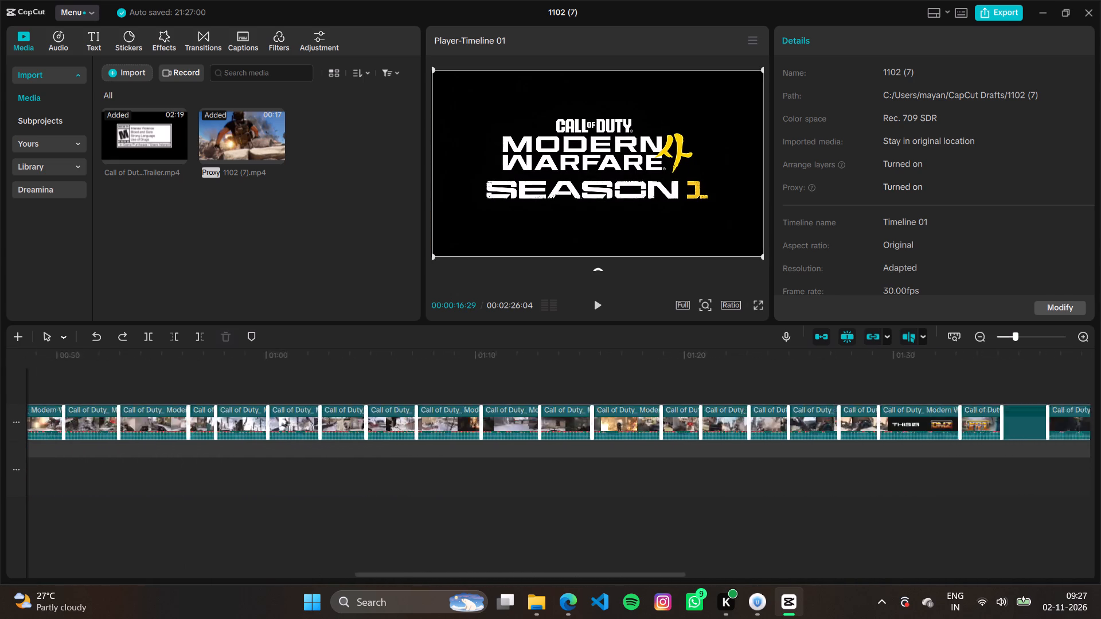
drag(1100, 457, 967, 423)
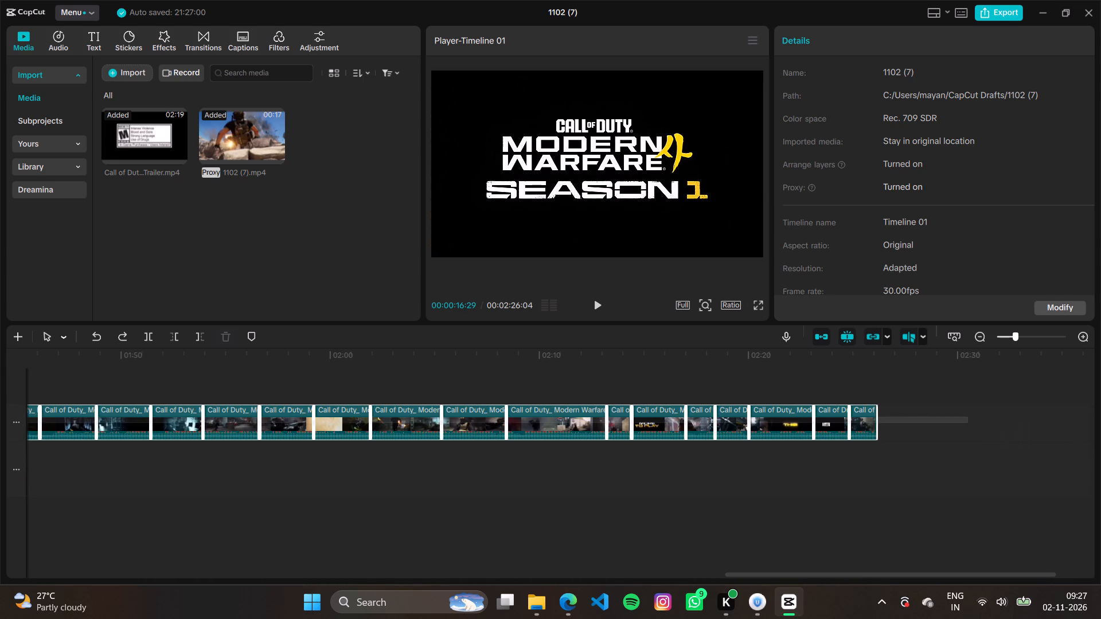
drag(967, 423, 992, 503)
key(ctrl+c)
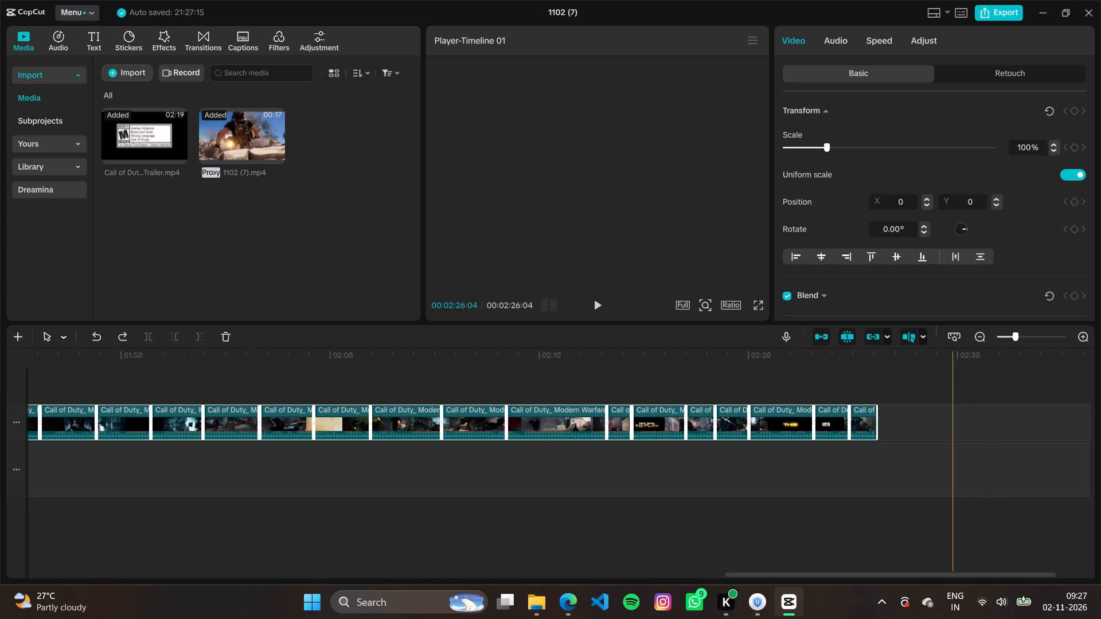
key(BackSpace)
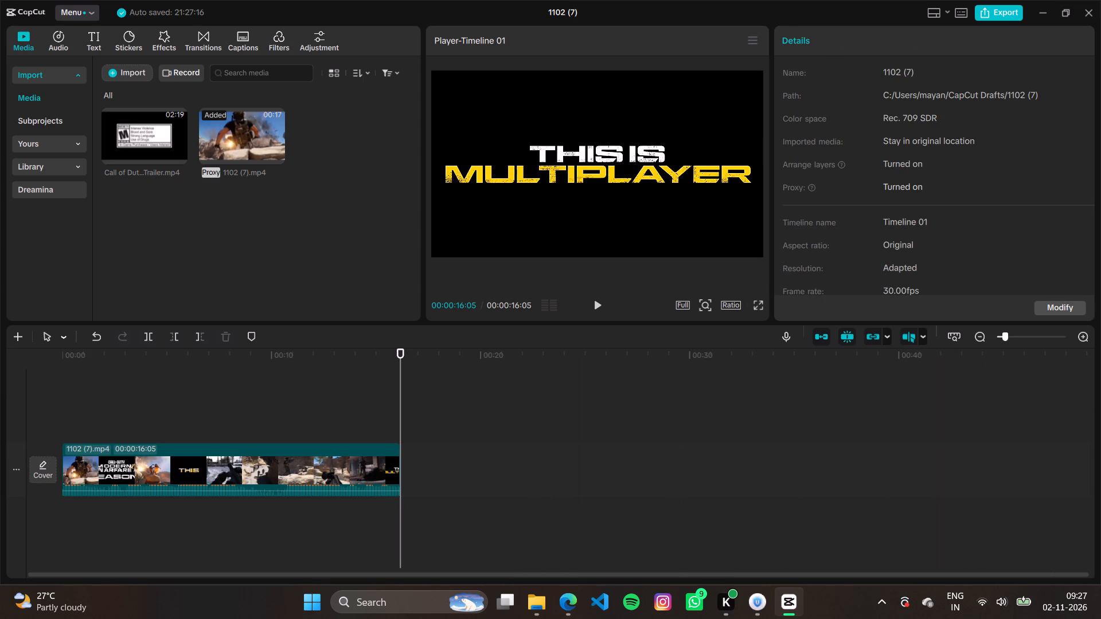
Set the aspect ratio to 9:16 and check a frame of the rendered video in the vertical preview.
click(732, 309)
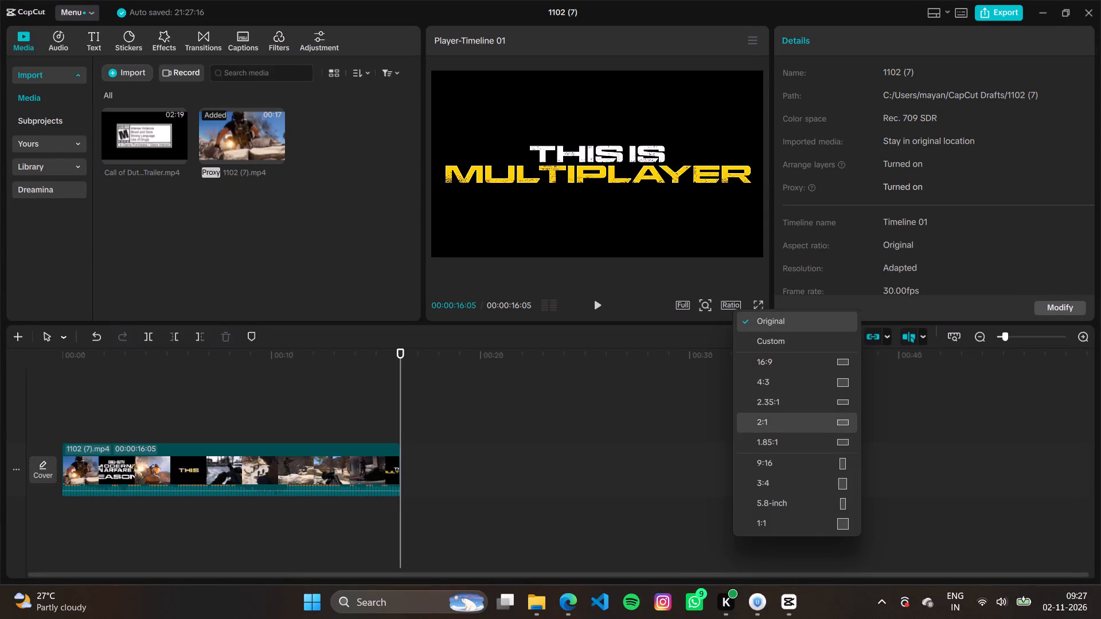
click(776, 464)
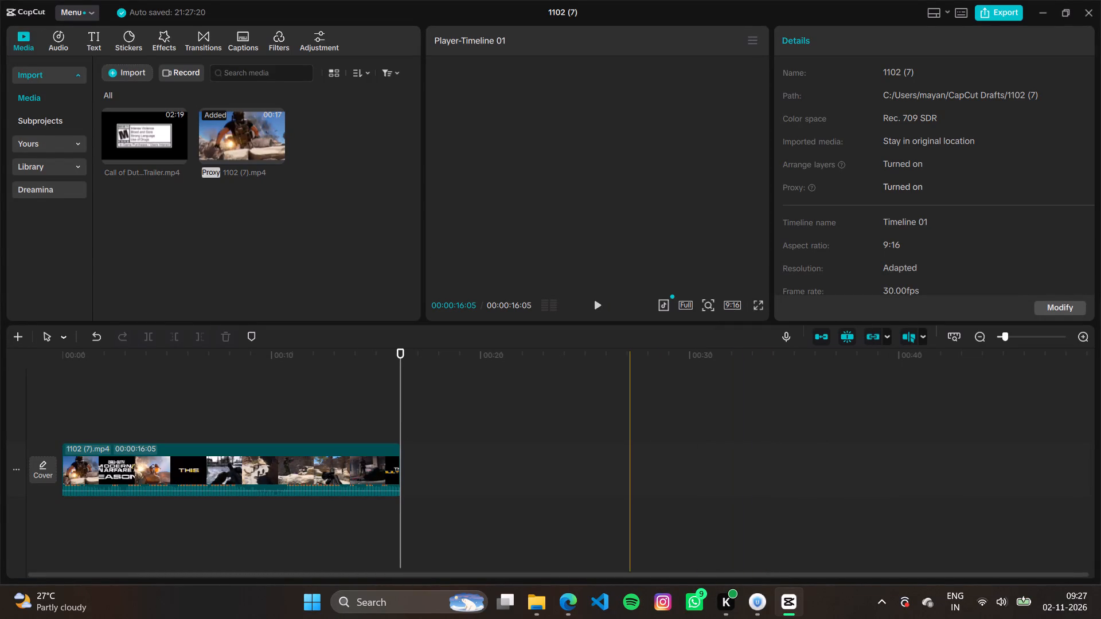
click(286, 428)
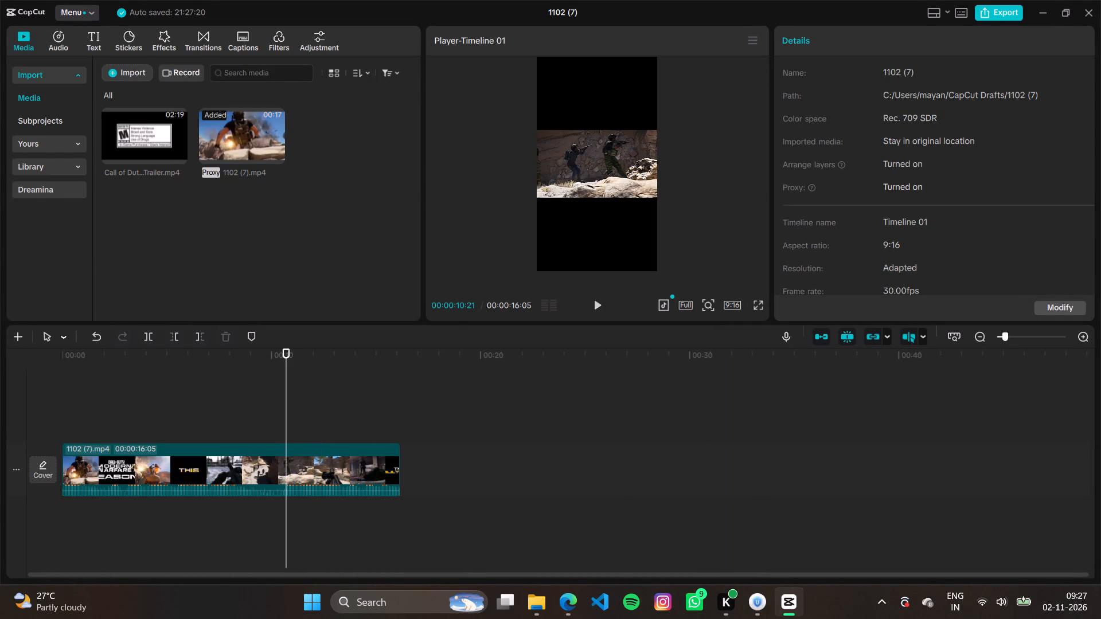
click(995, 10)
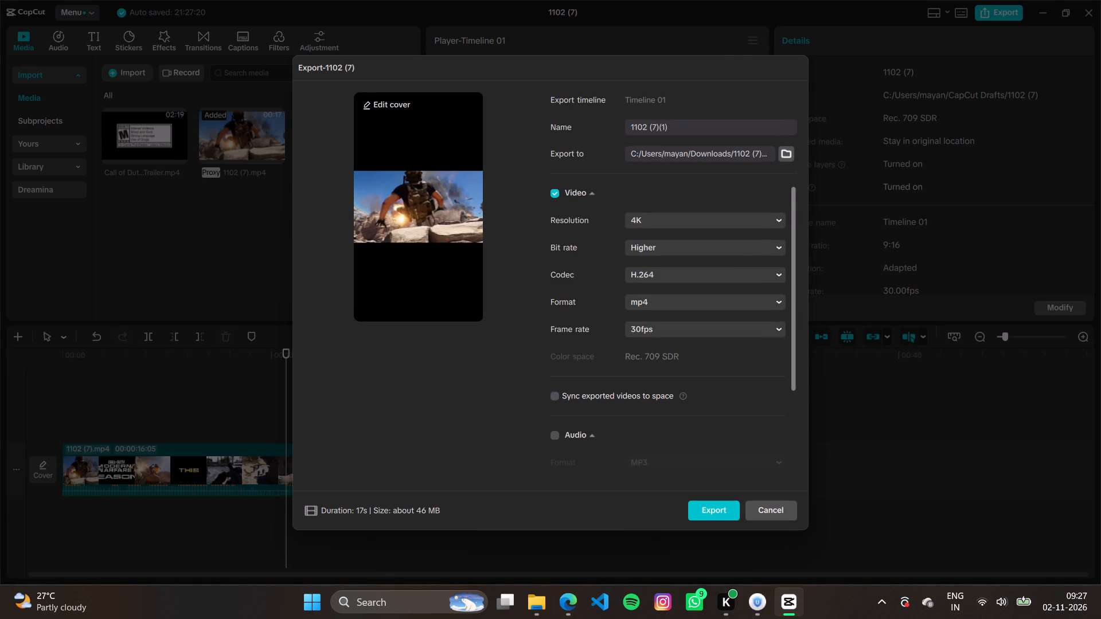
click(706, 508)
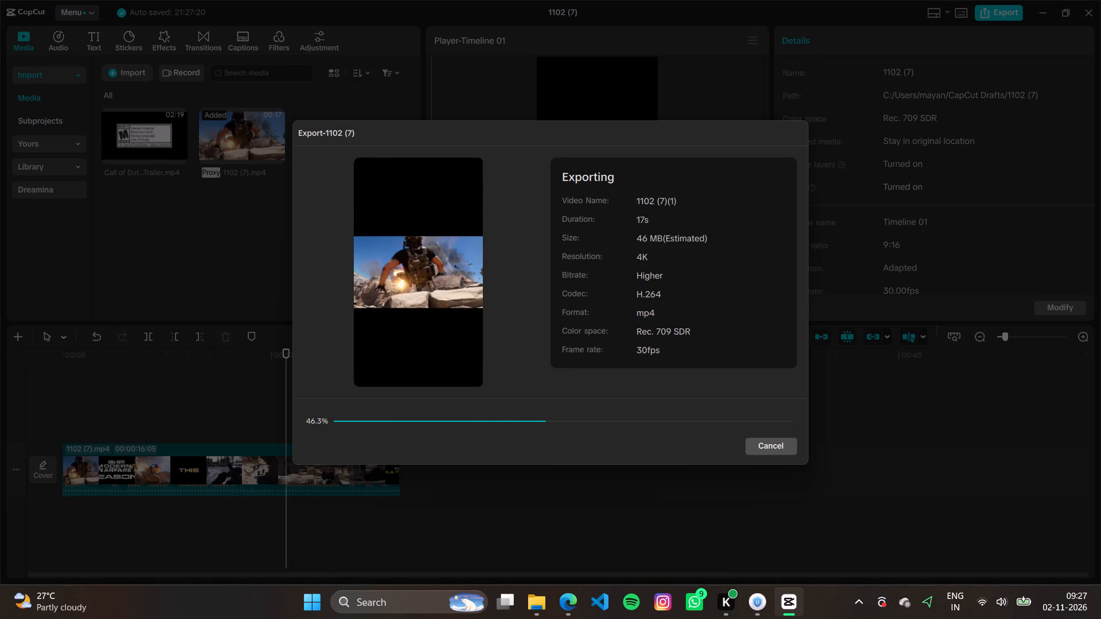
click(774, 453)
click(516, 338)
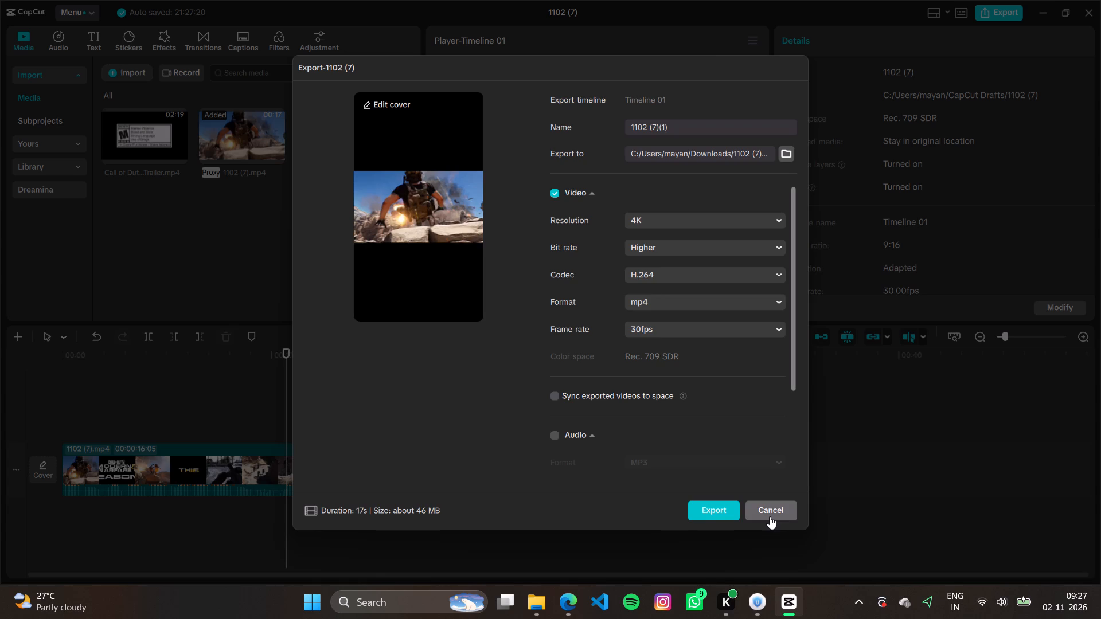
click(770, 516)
Refresh the Downloads folder in File Explorer, check which exported videos it holds, and return to CapCut.
click(530, 607)
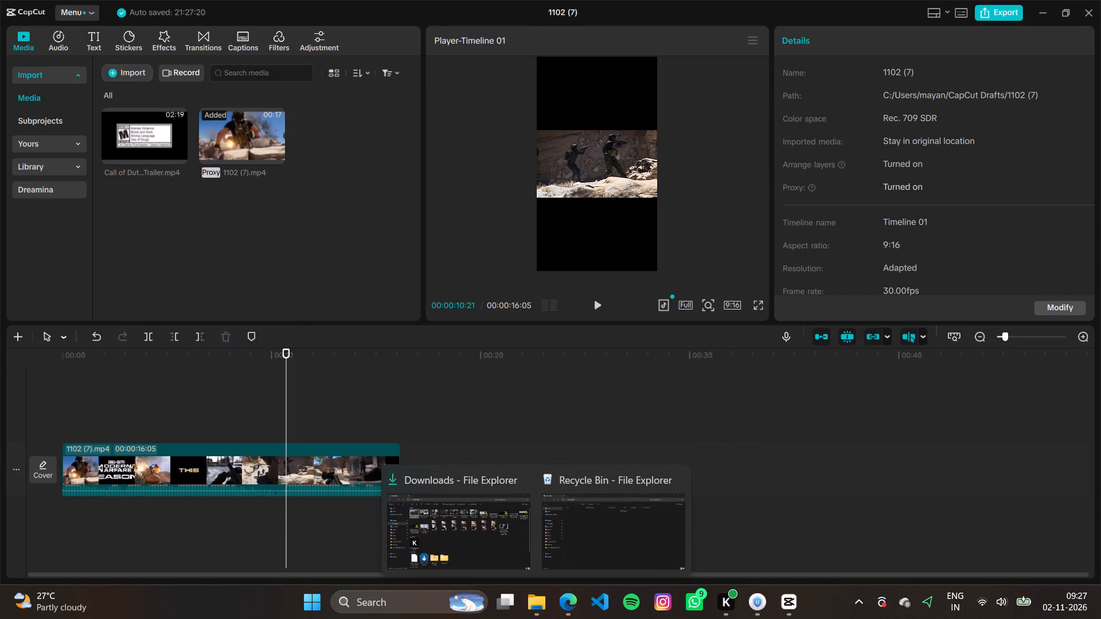
click(492, 510)
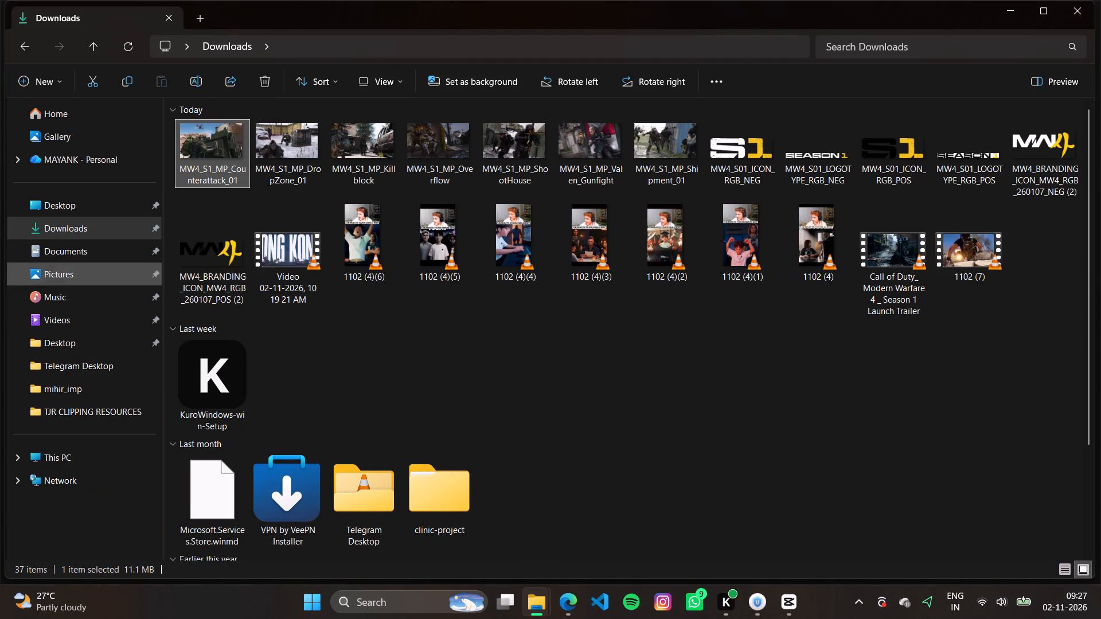
click(136, 50)
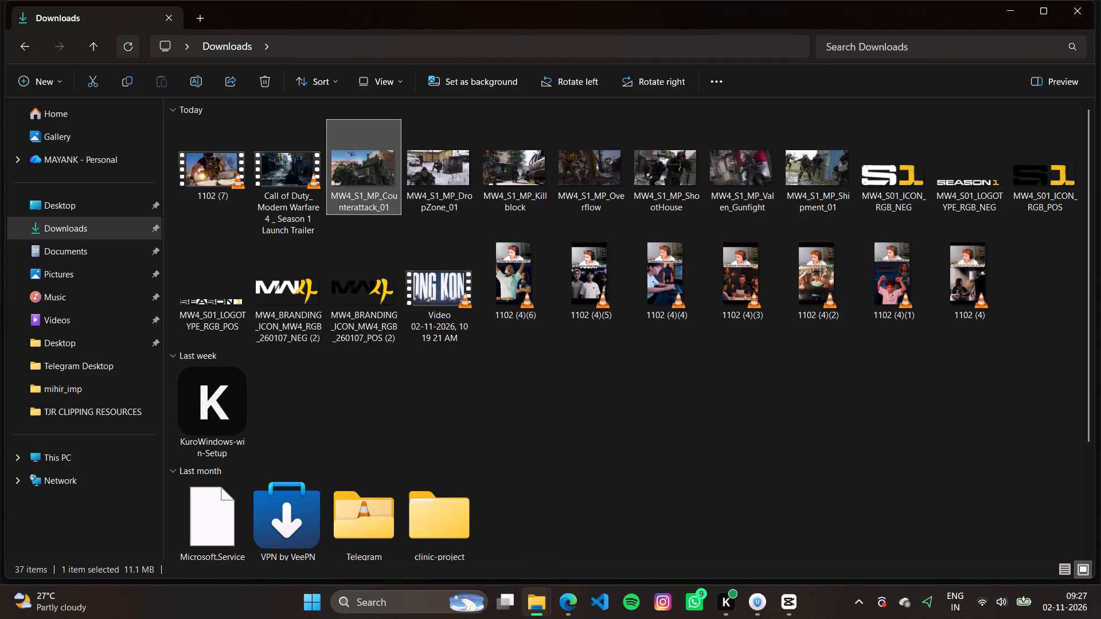
click(794, 610)
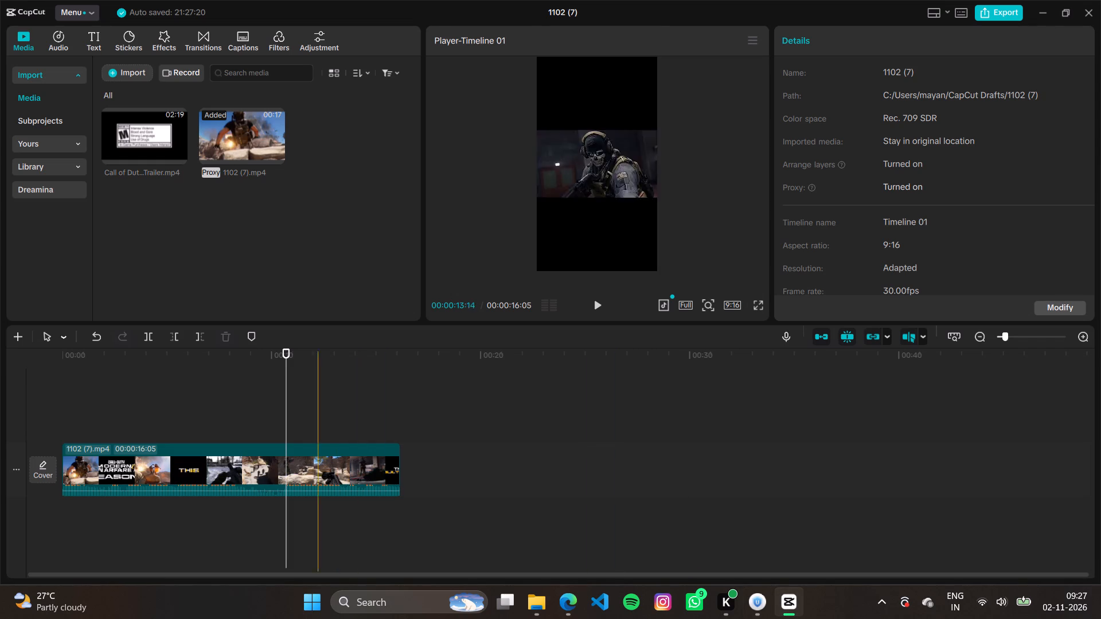
Add a default text clip above the rendered video at the very start of the timeline.
drag(288, 405, 161, 430)
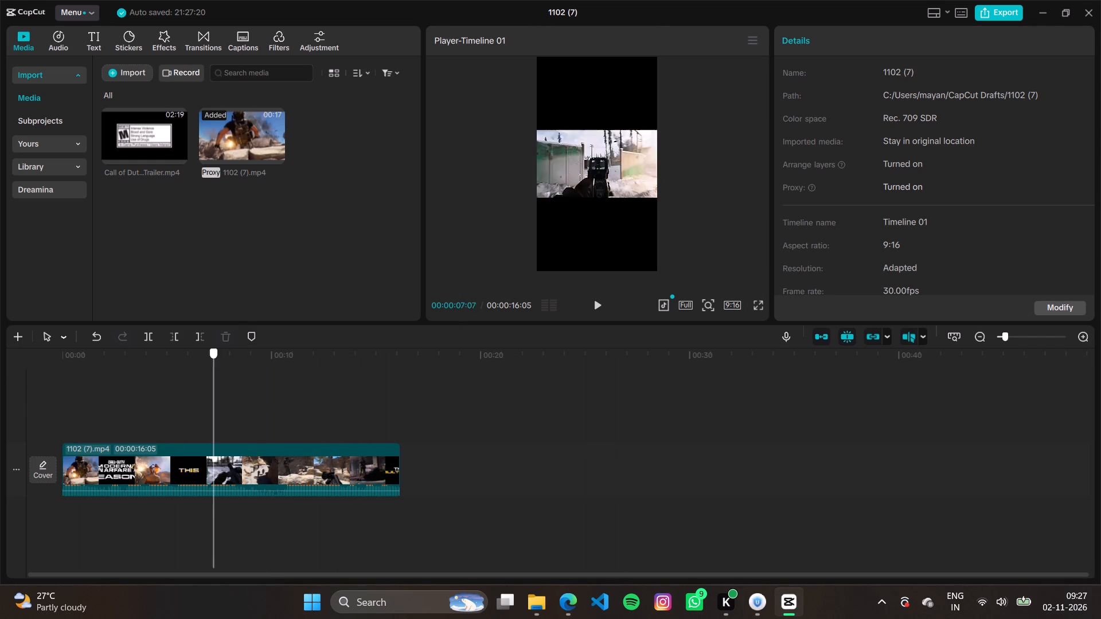
drag(161, 430, 29, 444)
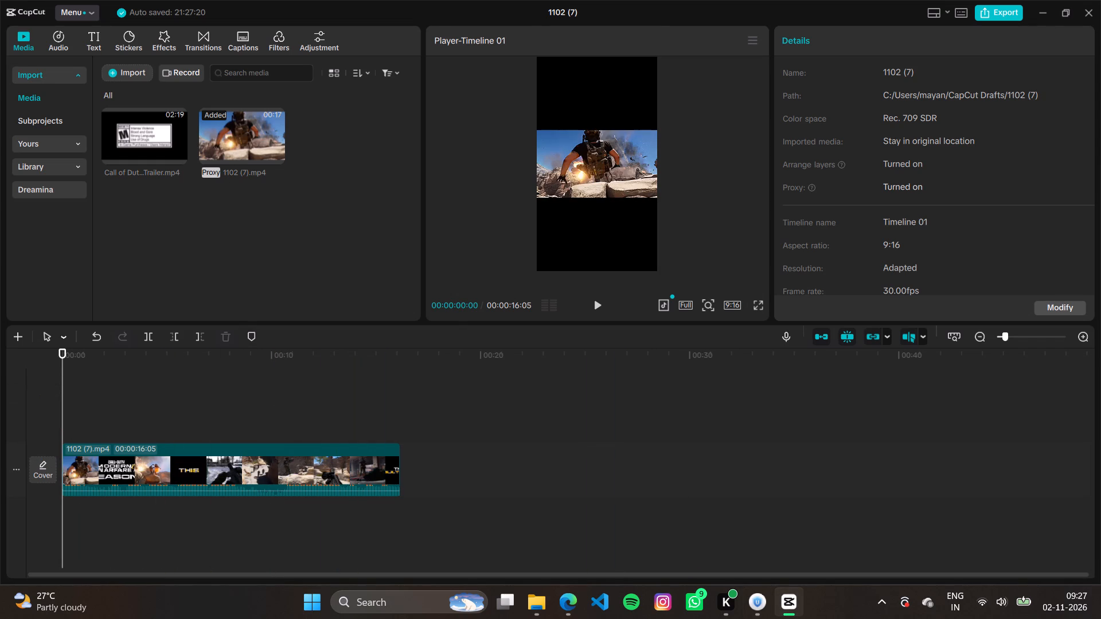
click(92, 41)
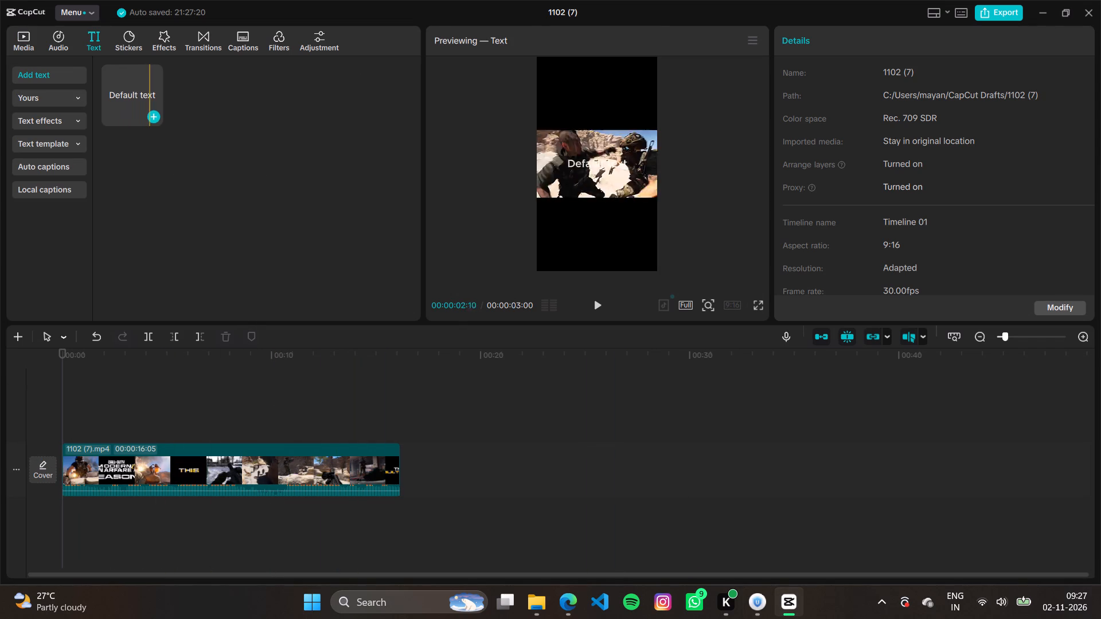
click(153, 114)
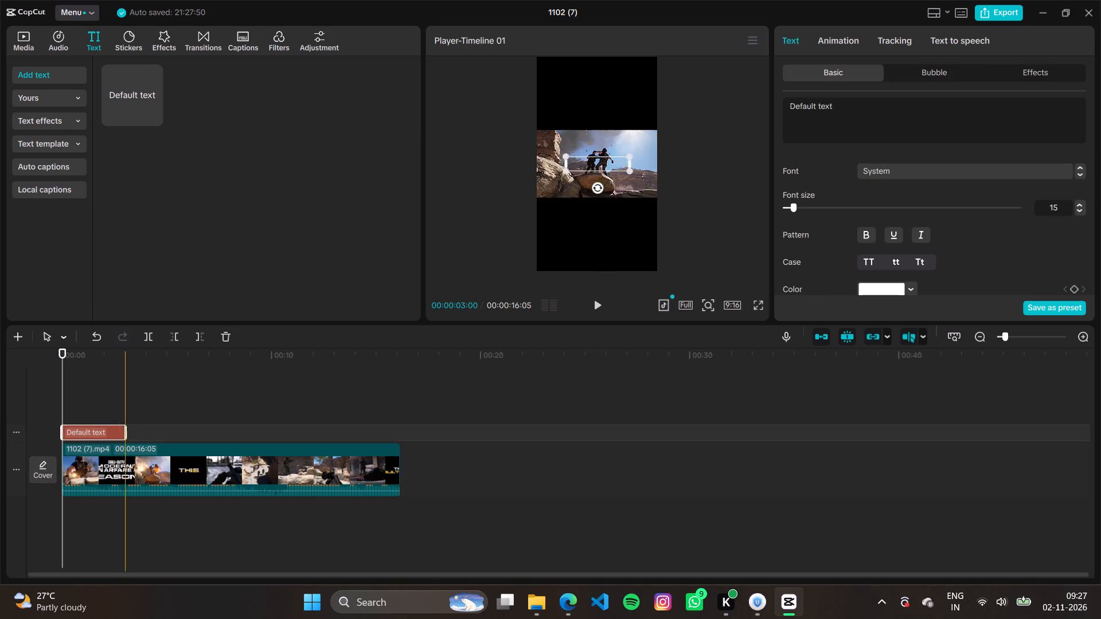
Extend the default text clip so it spans the full length of the rendered video.
drag(127, 432, 397, 448)
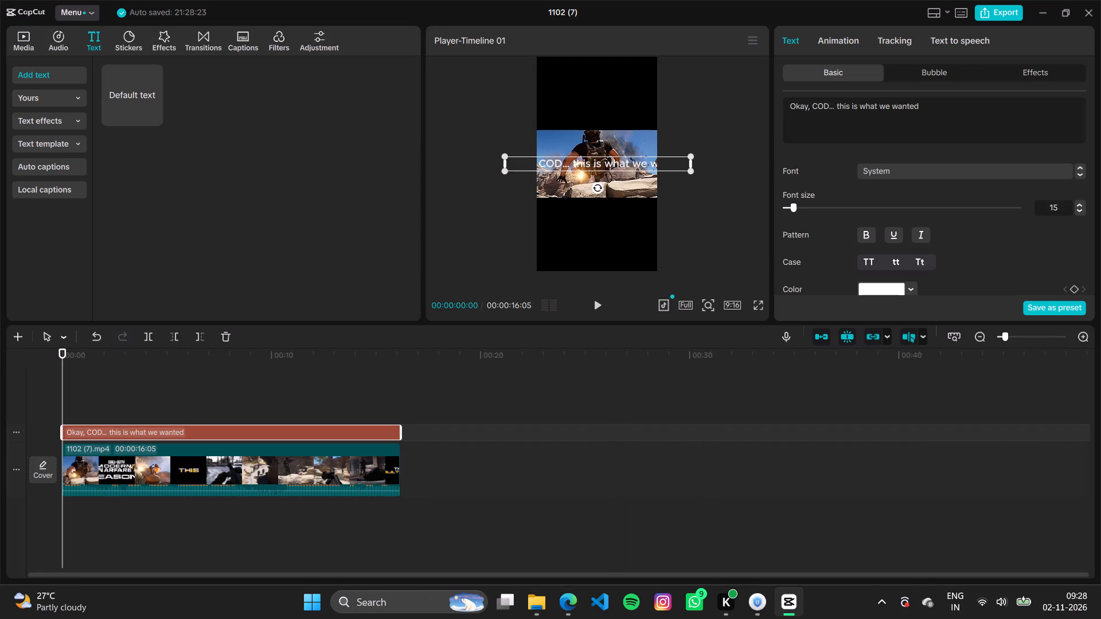
Make the caption bold and uppercase, shrink it to the frame width, and place it just above the video picture.
click(864, 230)
click(865, 263)
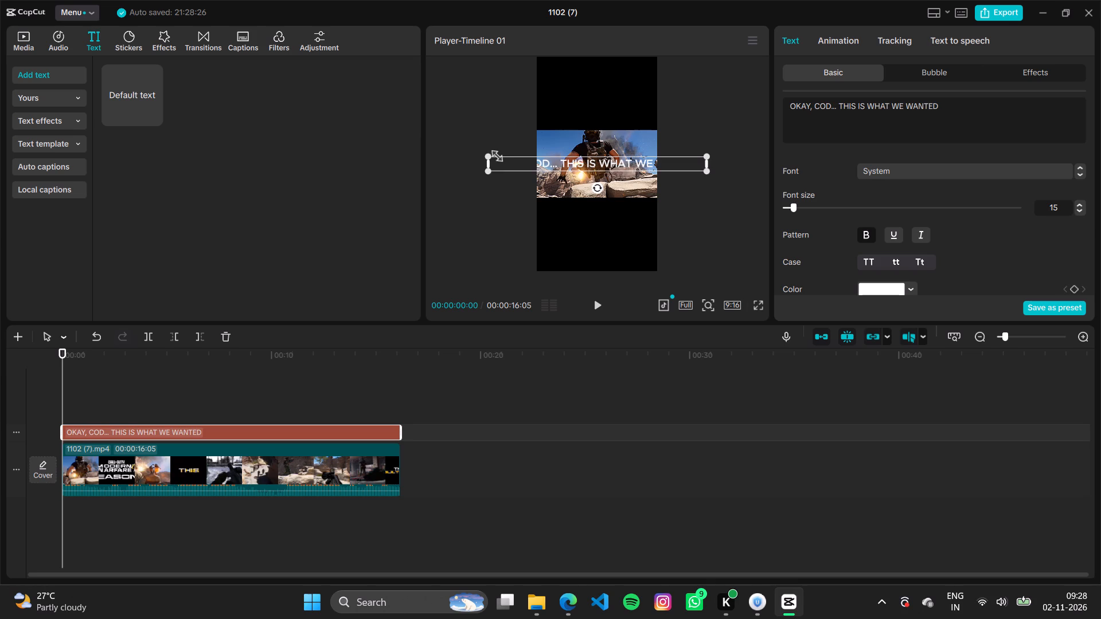
drag(487, 154, 577, 163)
drag(583, 163, 581, 120)
click(715, 210)
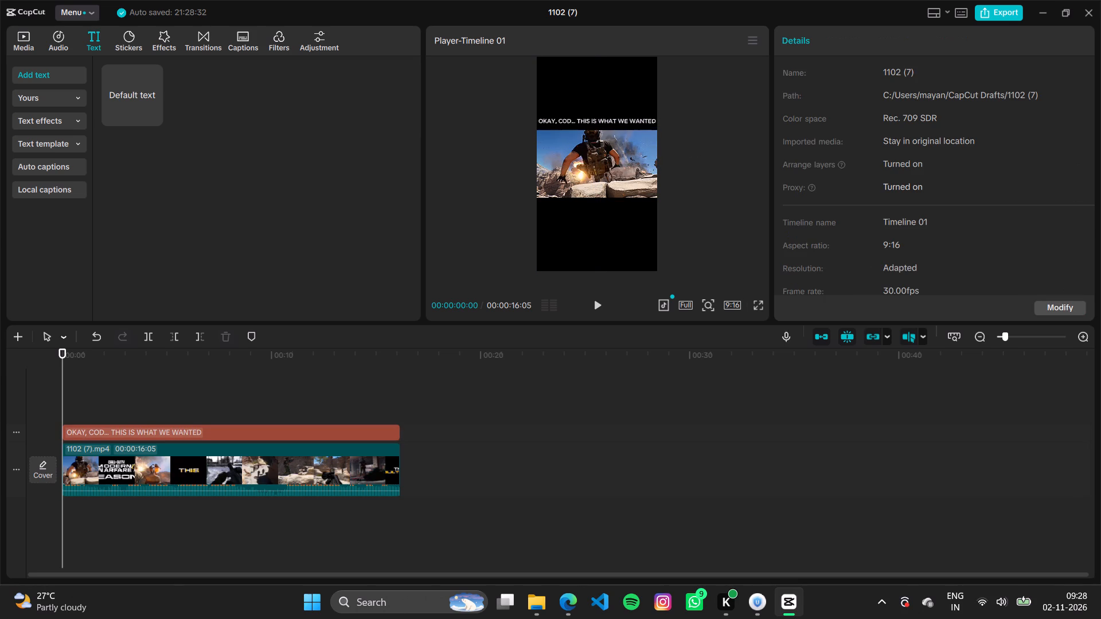
Add a space and a colon at the end of the caption text.
click(615, 122)
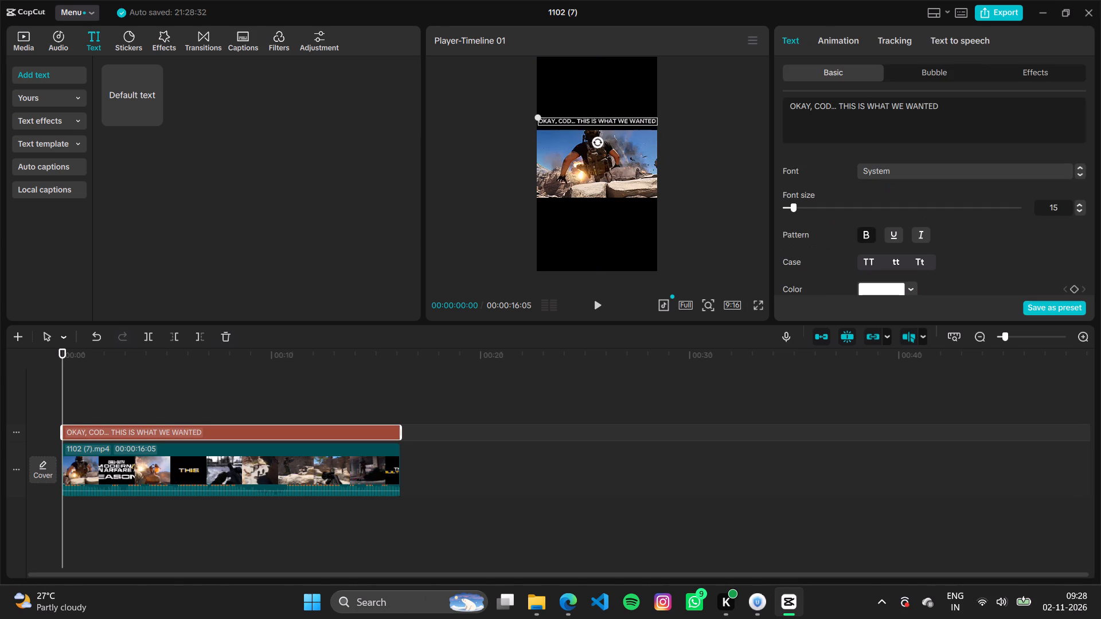
click(951, 108)
key(space)
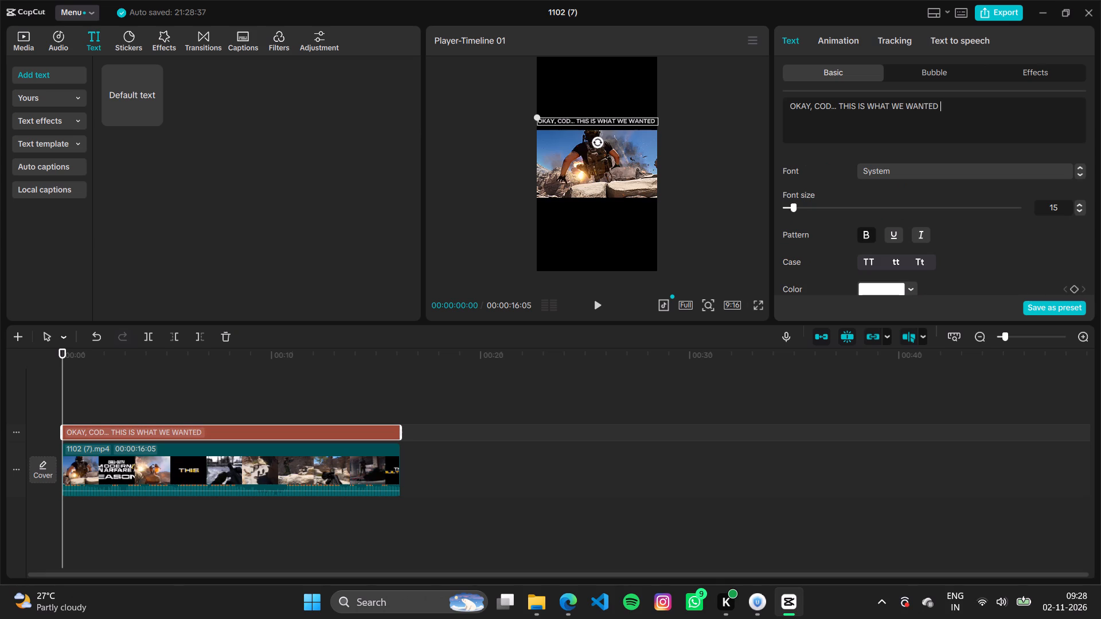
text(:)
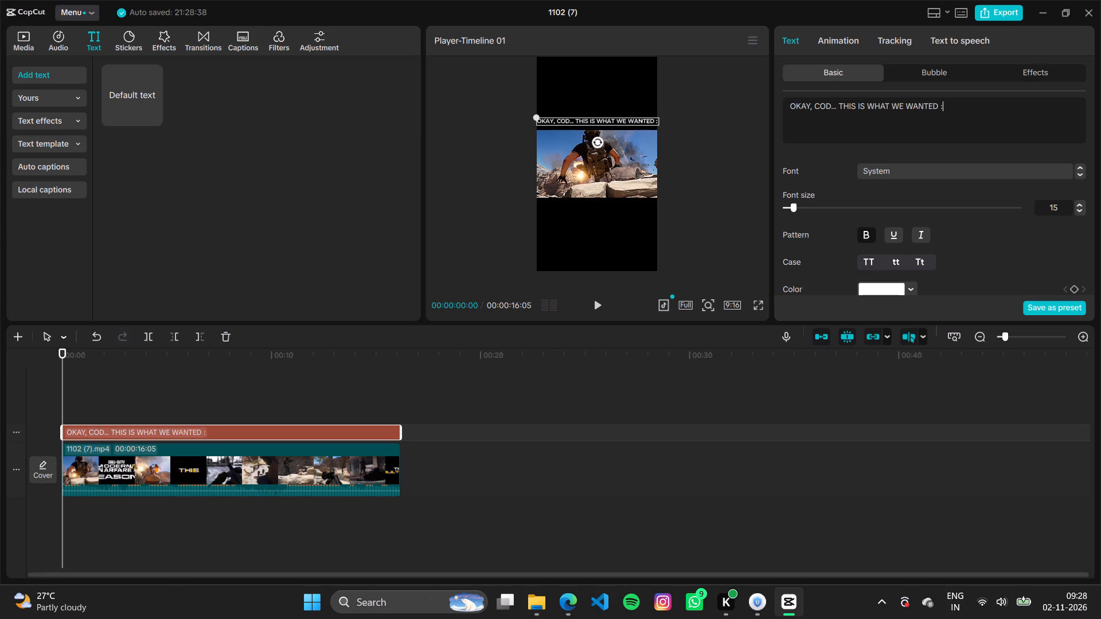
click(721, 136)
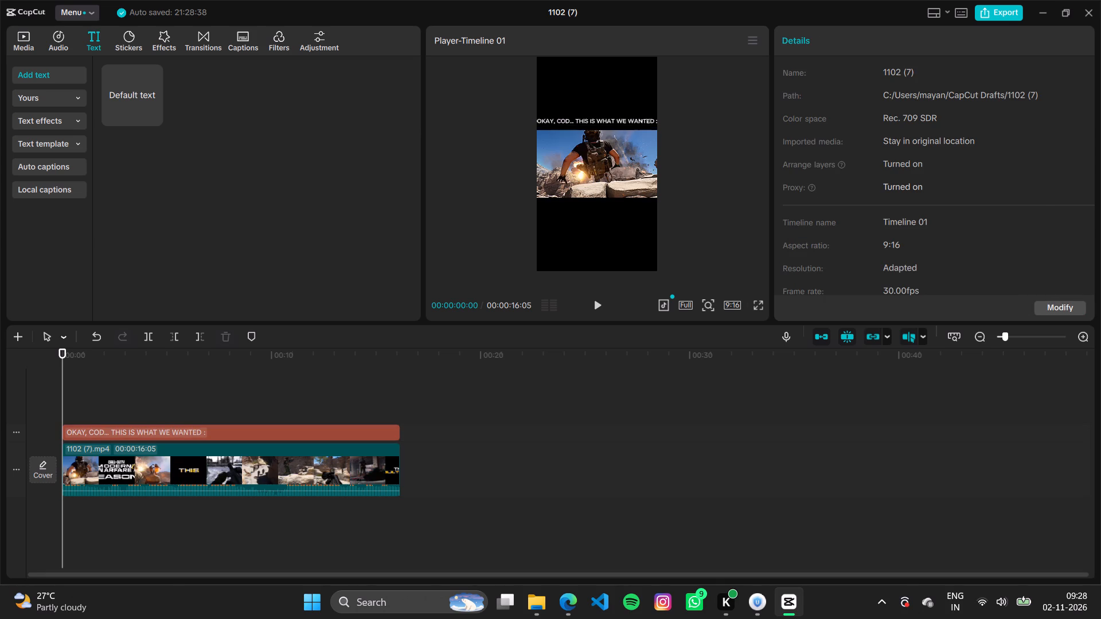
Change the caption's font to Zero Gothic.
click(591, 123)
click(930, 174)
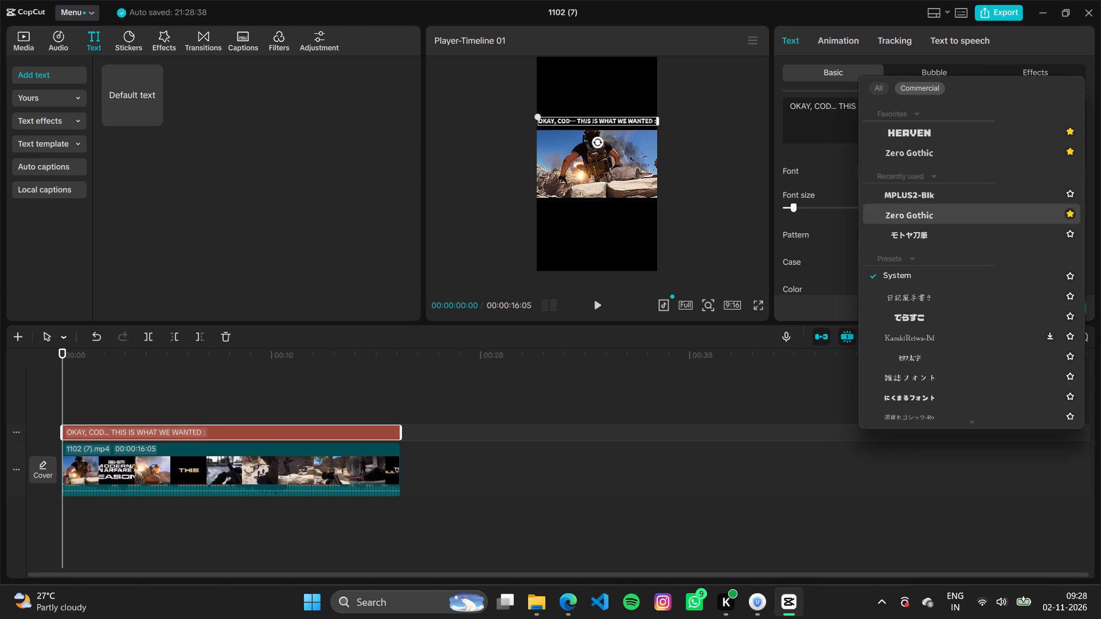
click(916, 210)
click(740, 171)
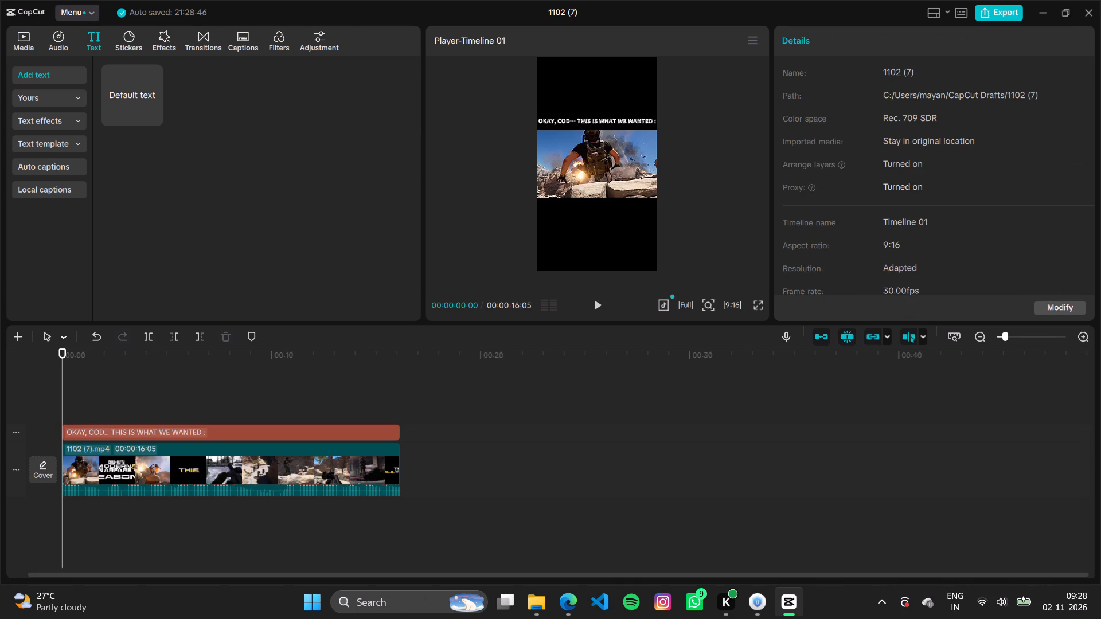
Play the vertical video in stretches to review how the caption looks over the trailer footage.
click(596, 311)
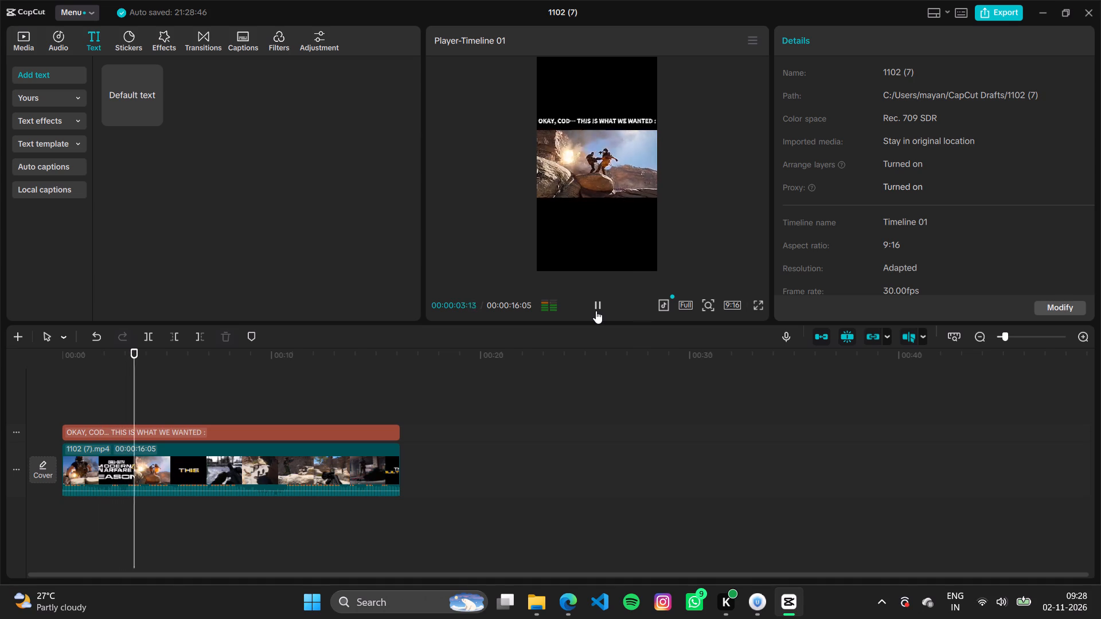
click(596, 311)
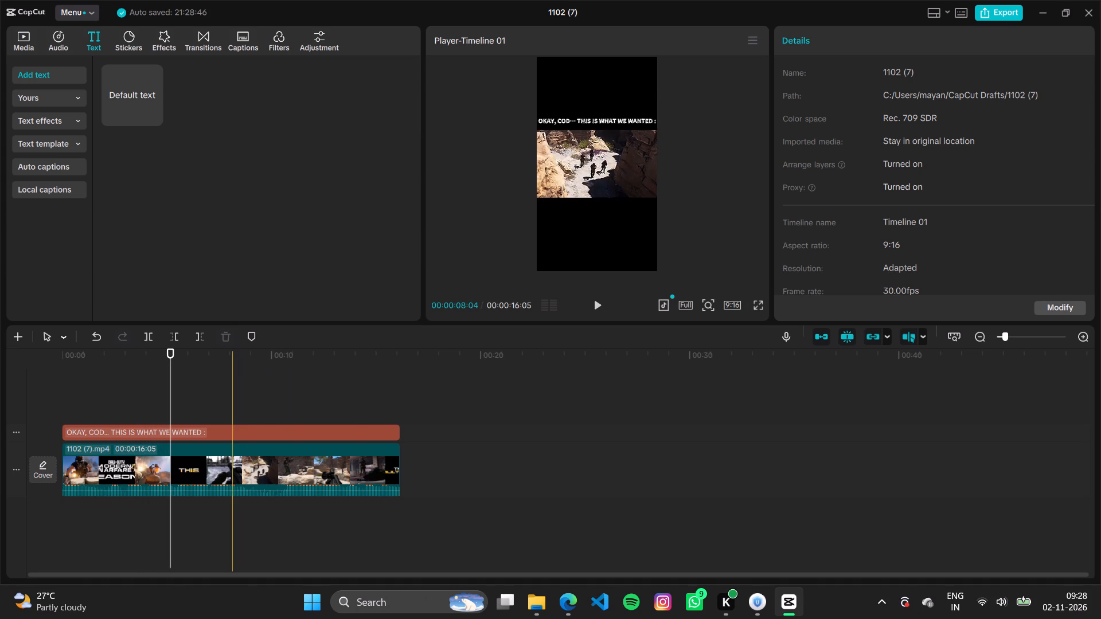
click(595, 307)
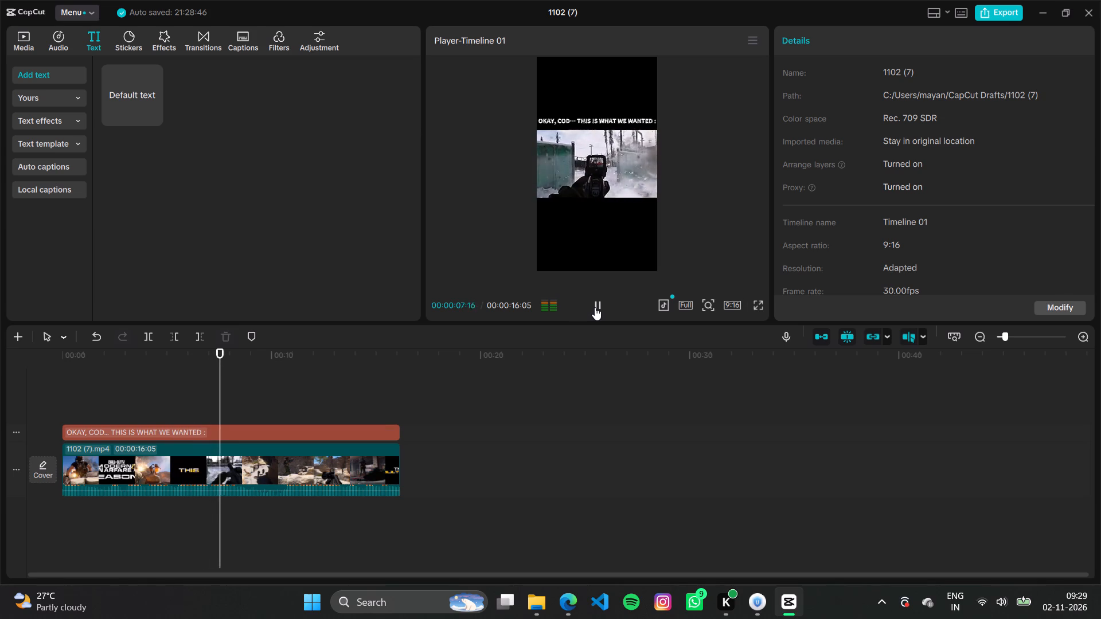
click(595, 307)
click(595, 307)
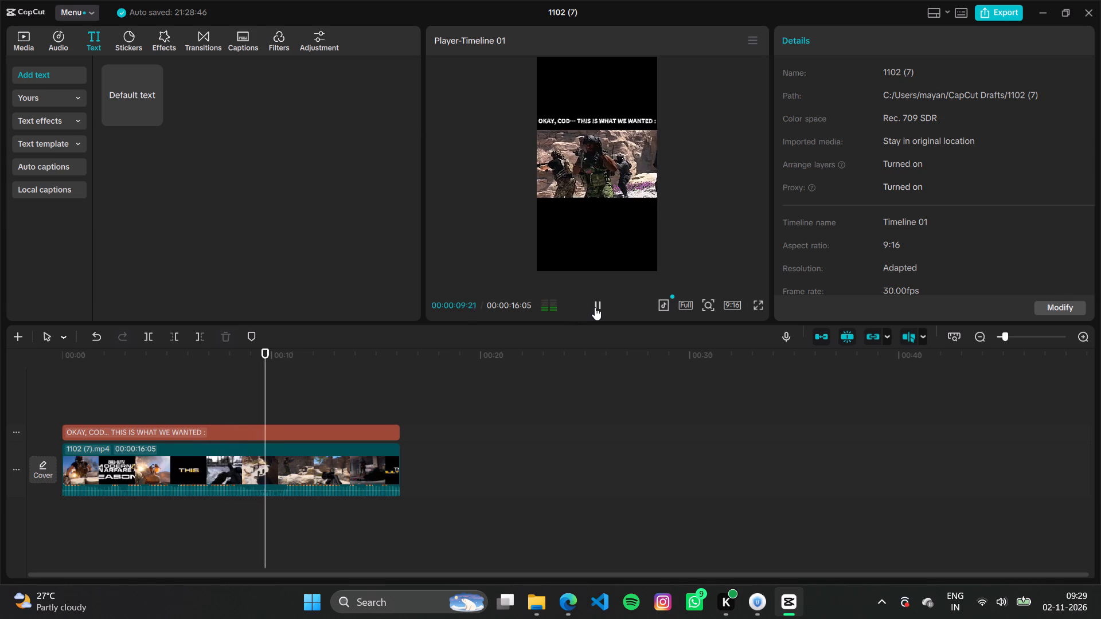
click(595, 307)
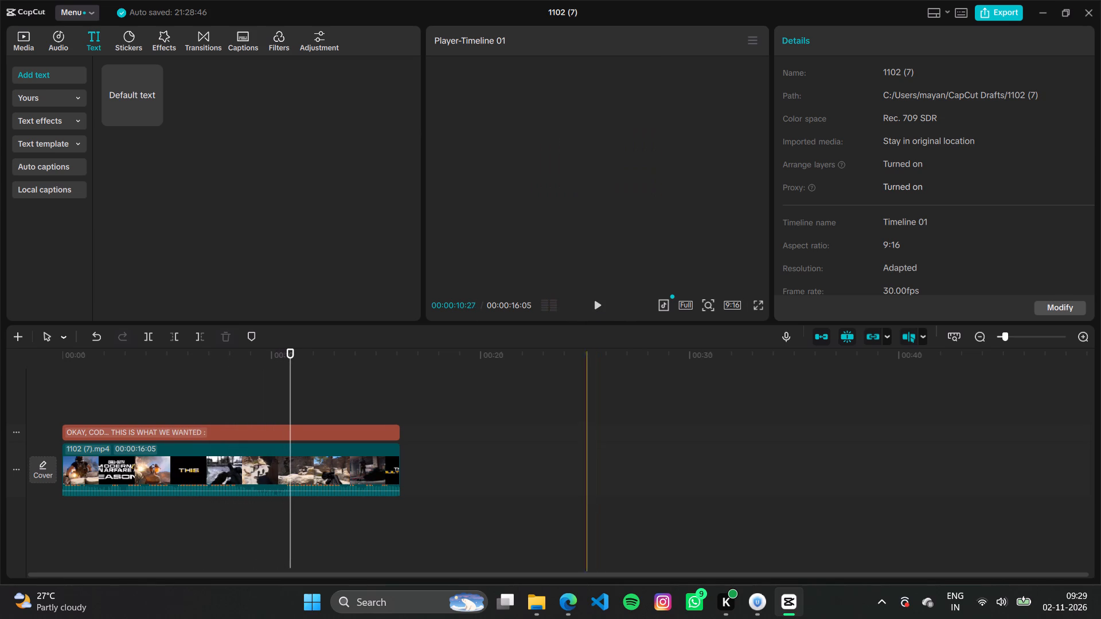
Switch to Edge and open the Call of Duty - MW4 Season 01 Trailer Google Docs document.
click(573, 600)
click(415, 3)
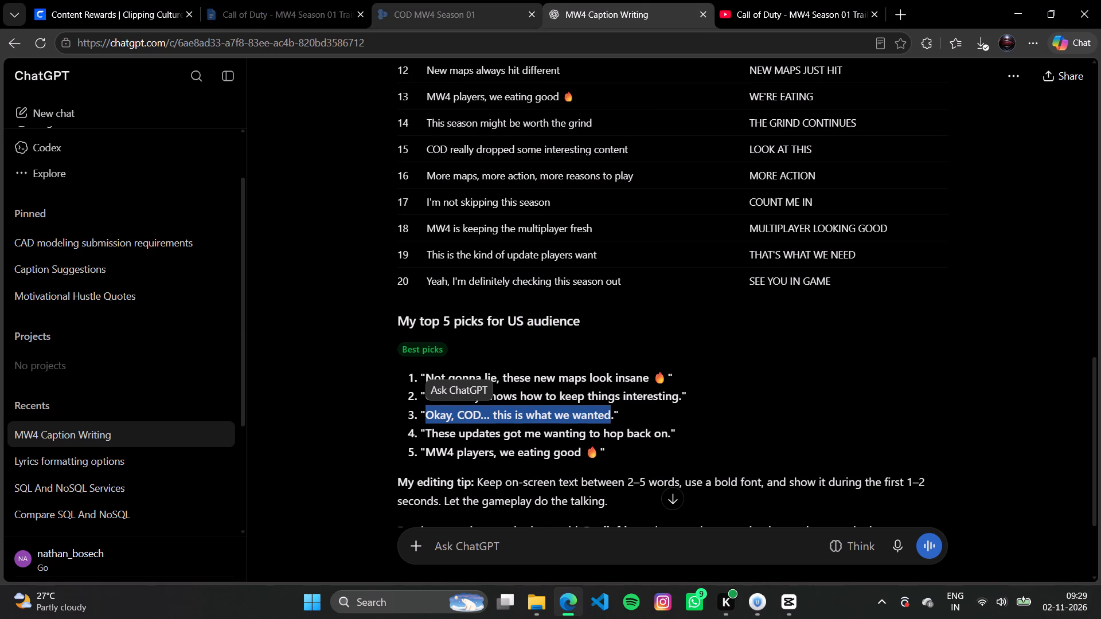
click(299, 4)
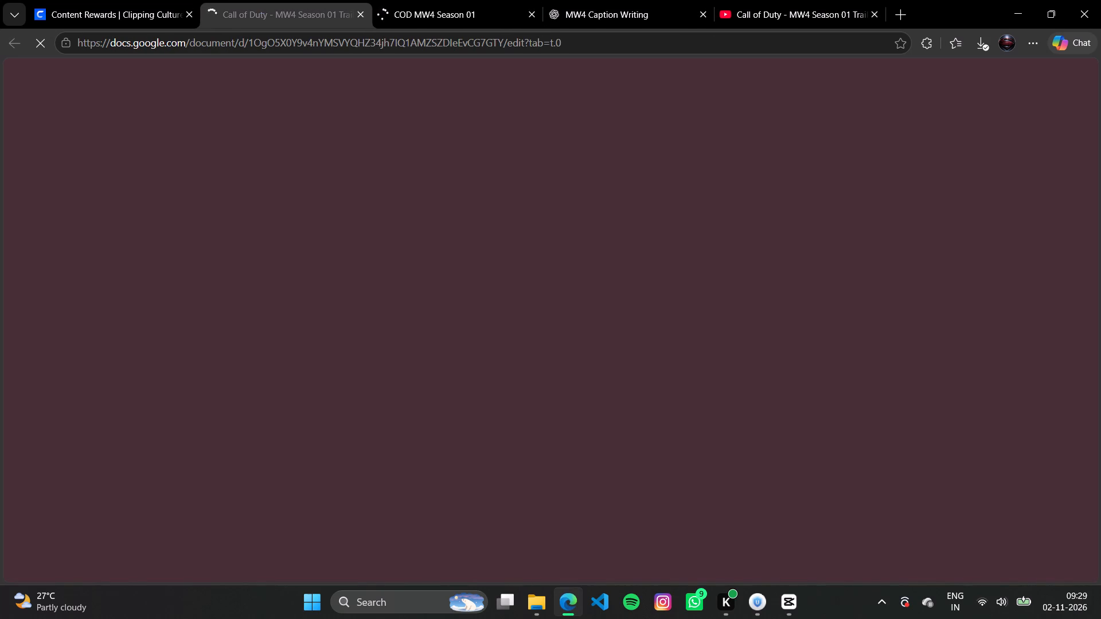
Close the Content Rewards browser tab.
click(193, 13)
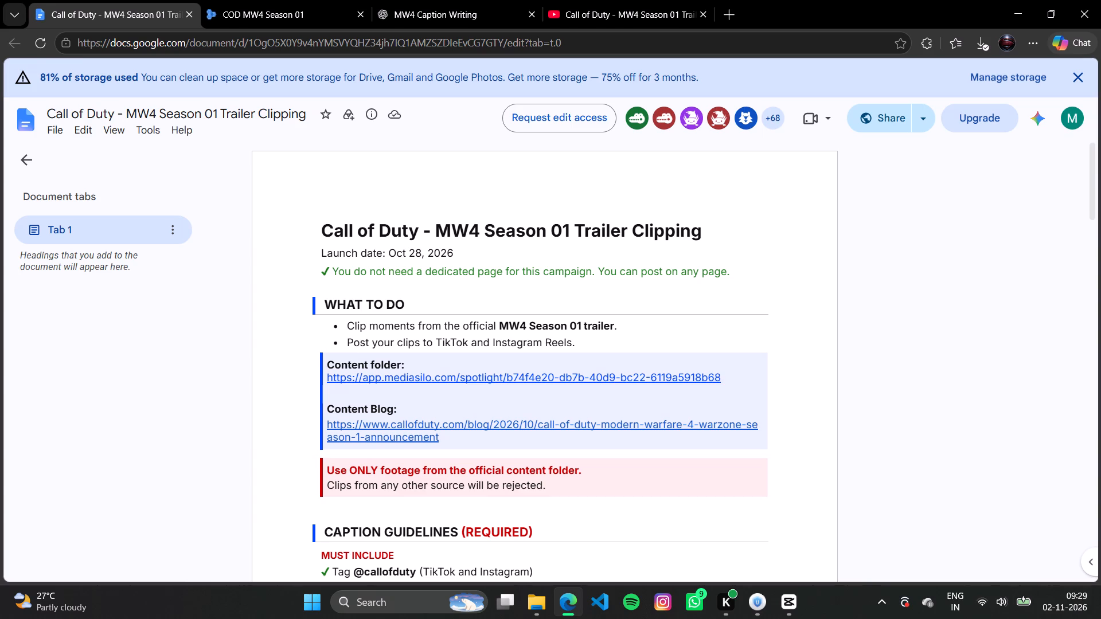
Review the trailer clipping brief's content source rules and its required caption guidelines and example captions.
scroll(381, 382, down, 4)
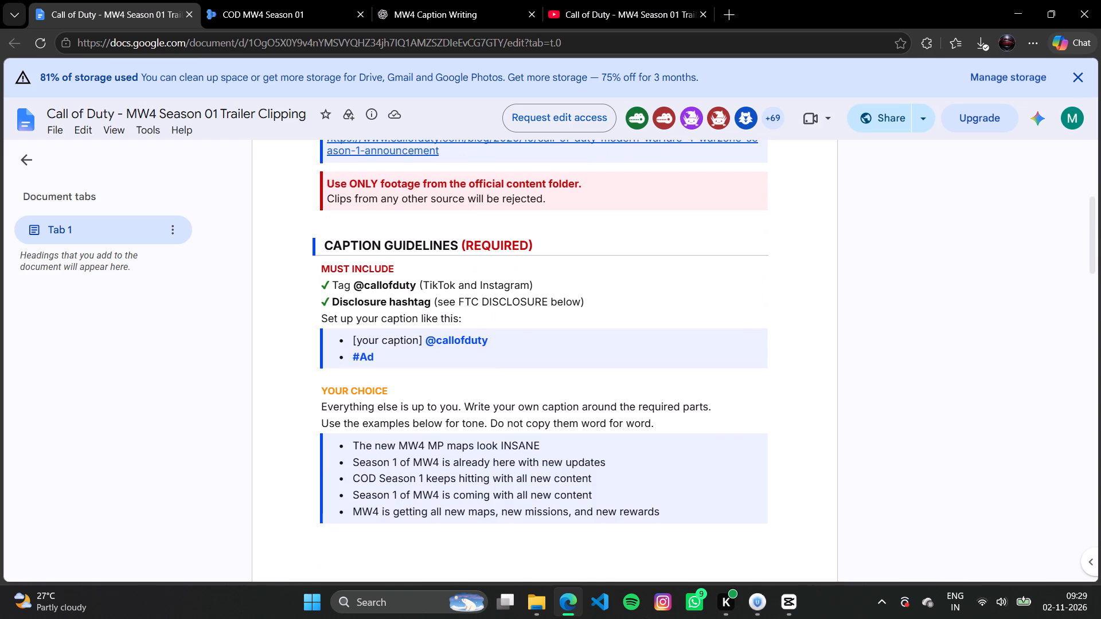
scroll(381, 382, up, 3)
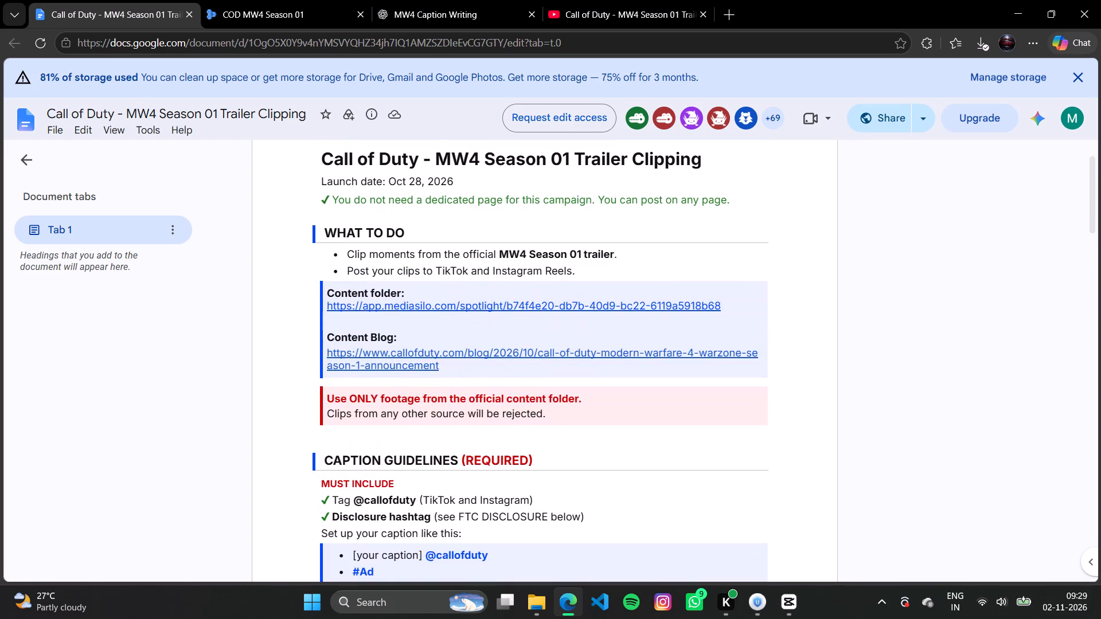
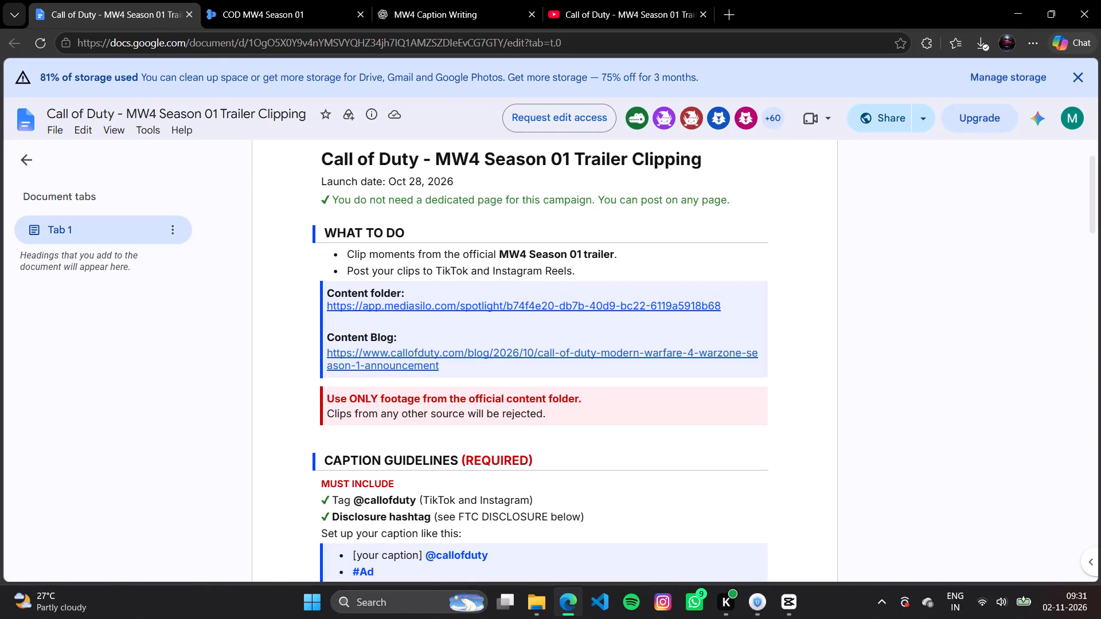
Look over the open COD MW4 Season 01 content folder page and return to the YouTube search results for the Season 01 trailer.
click(491, 0)
click(647, 10)
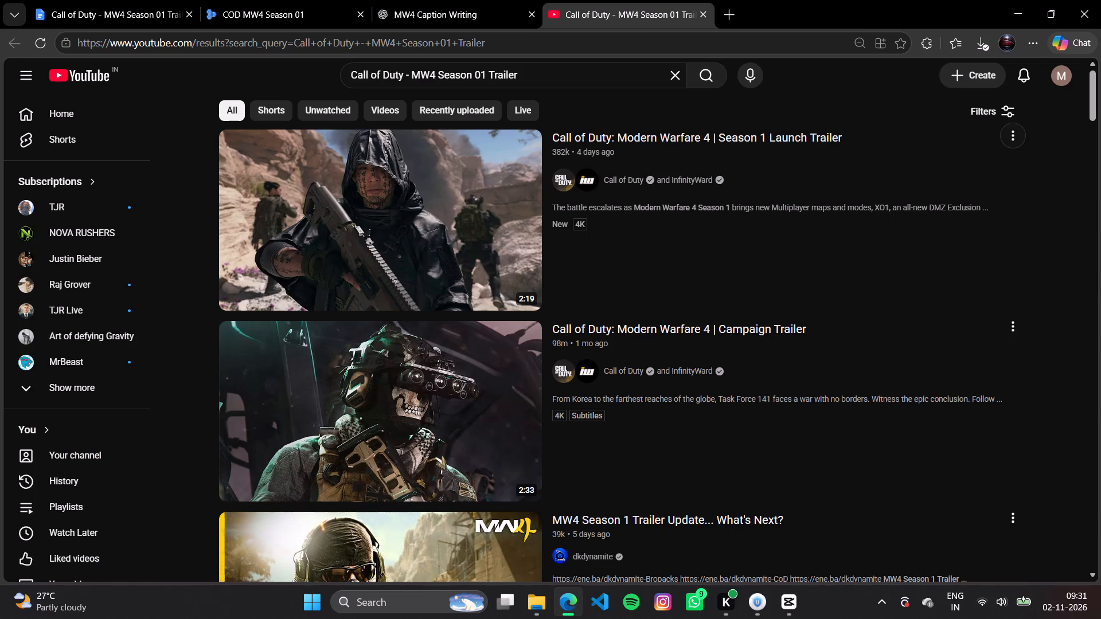
click(444, 11)
click(267, 4)
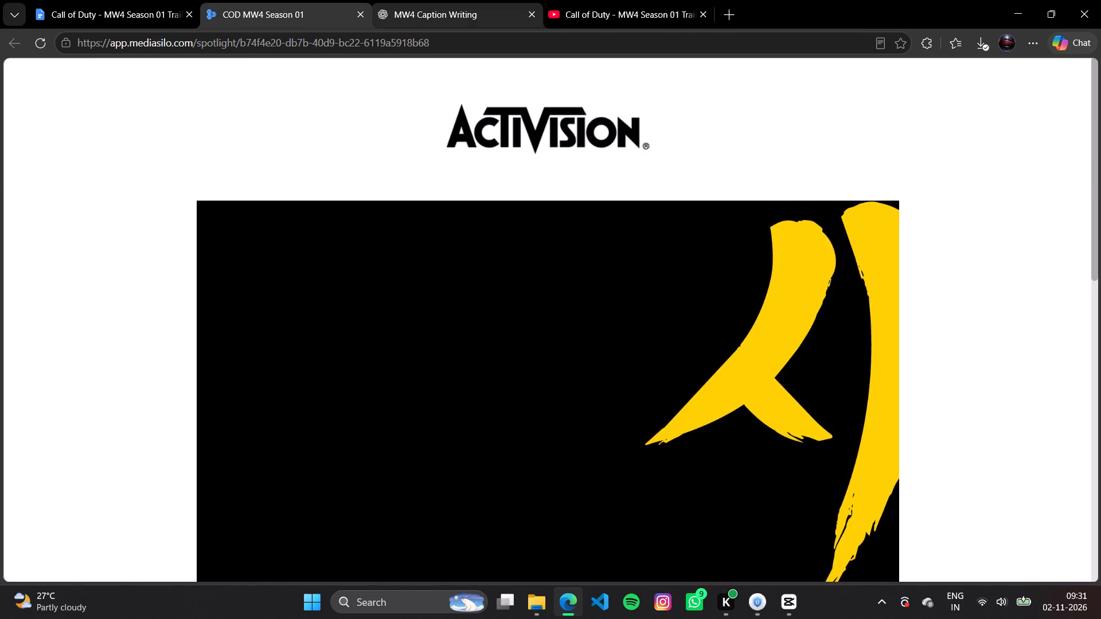
click(573, 12)
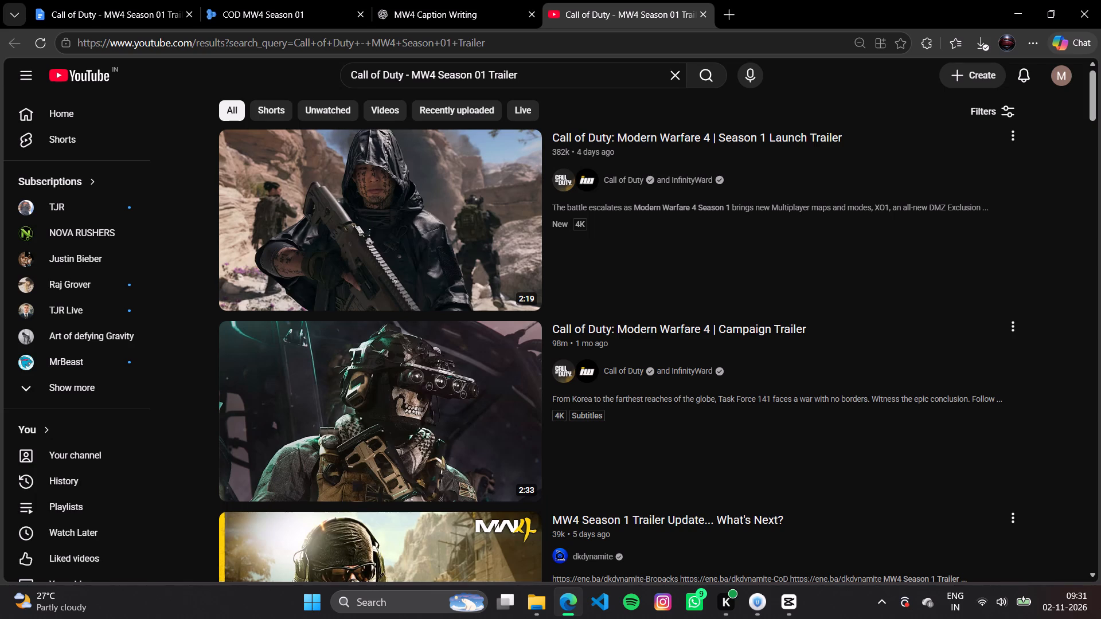
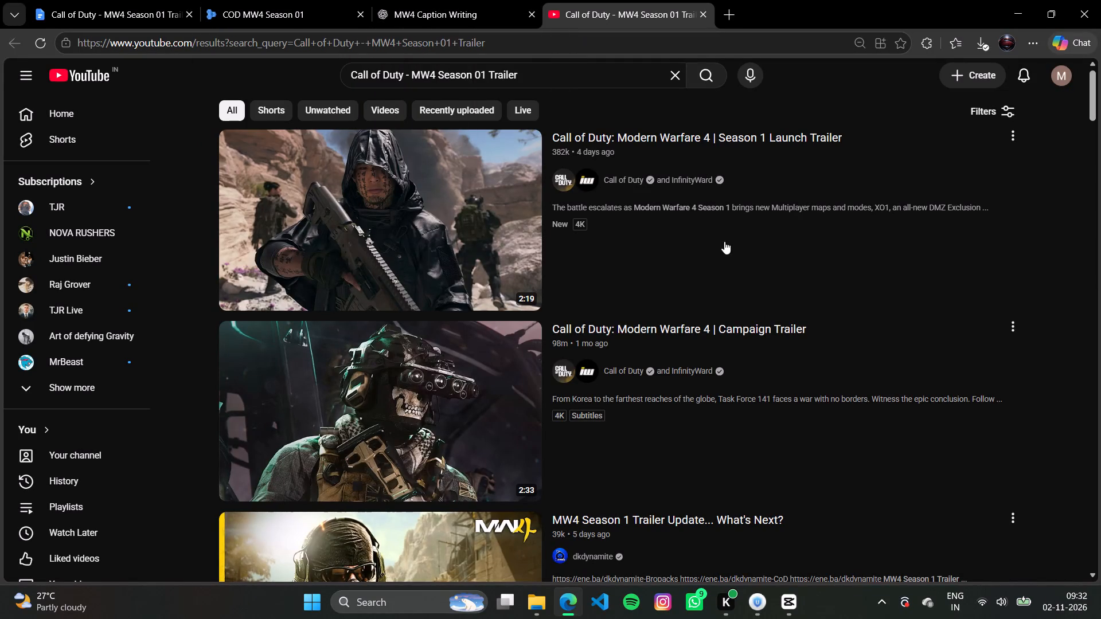
Switch to CapCut and move the 'OKAY, COD... THIS IS WHAT WE WANTED :' caption slightly down, just above the video's upper edge.
click(791, 618)
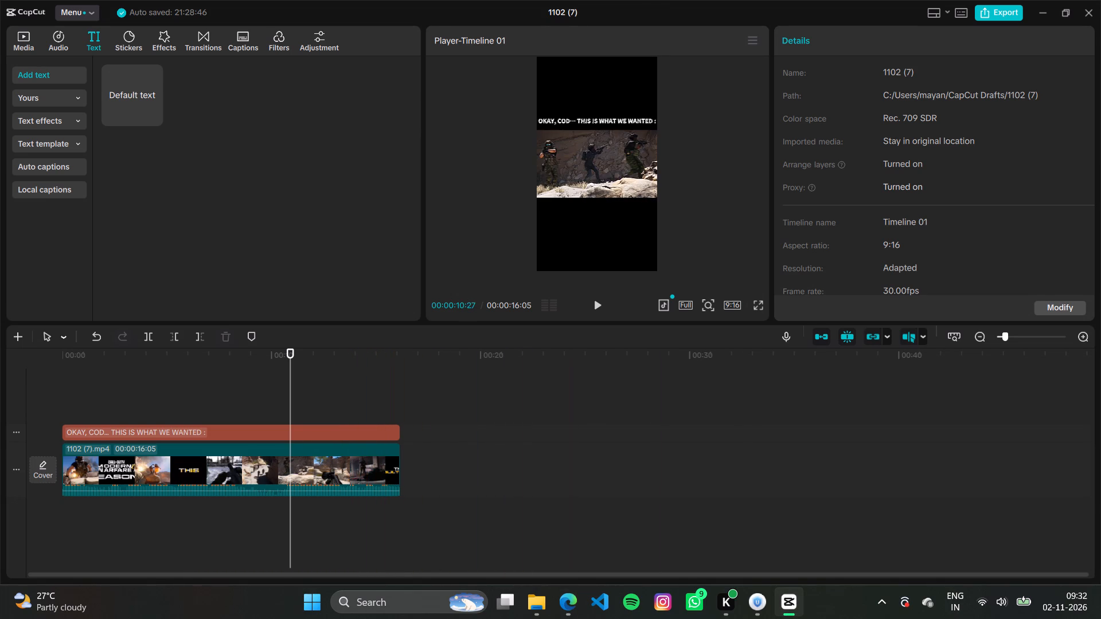
double_click(596, 118)
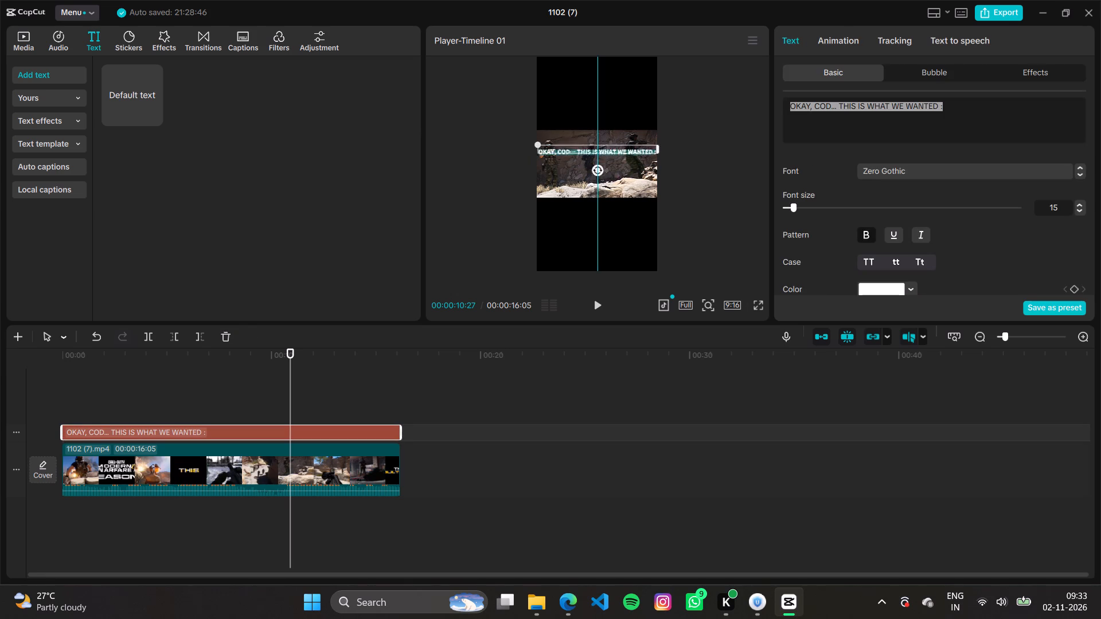
click(596, 101)
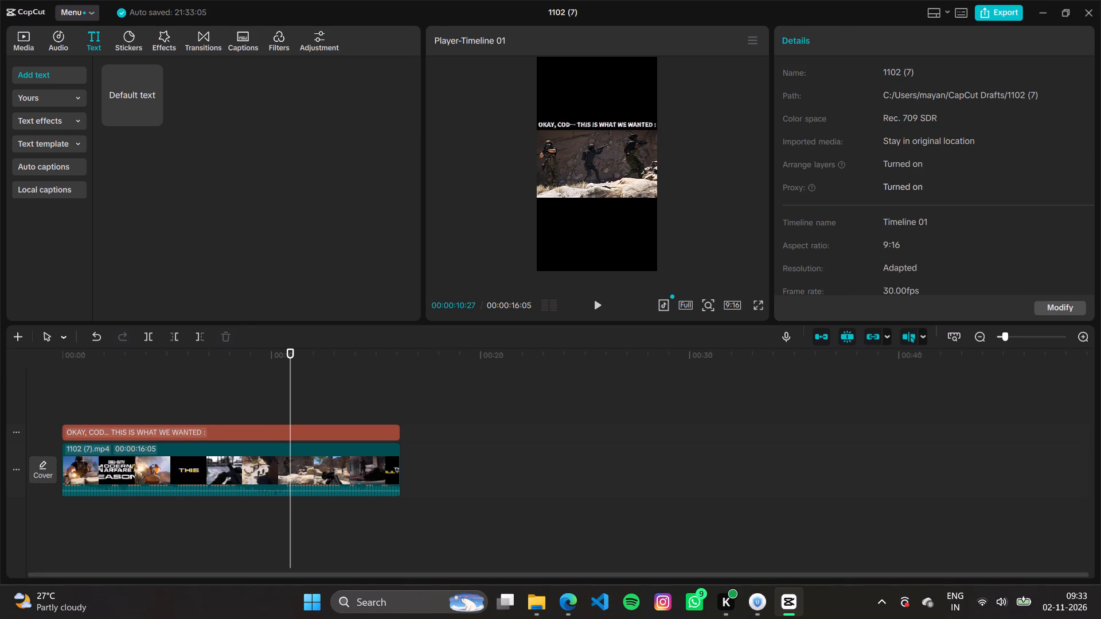
Export the captioned 9:16 video to the computer and dismiss the sharing options without sharing it.
click(998, 8)
click(717, 510)
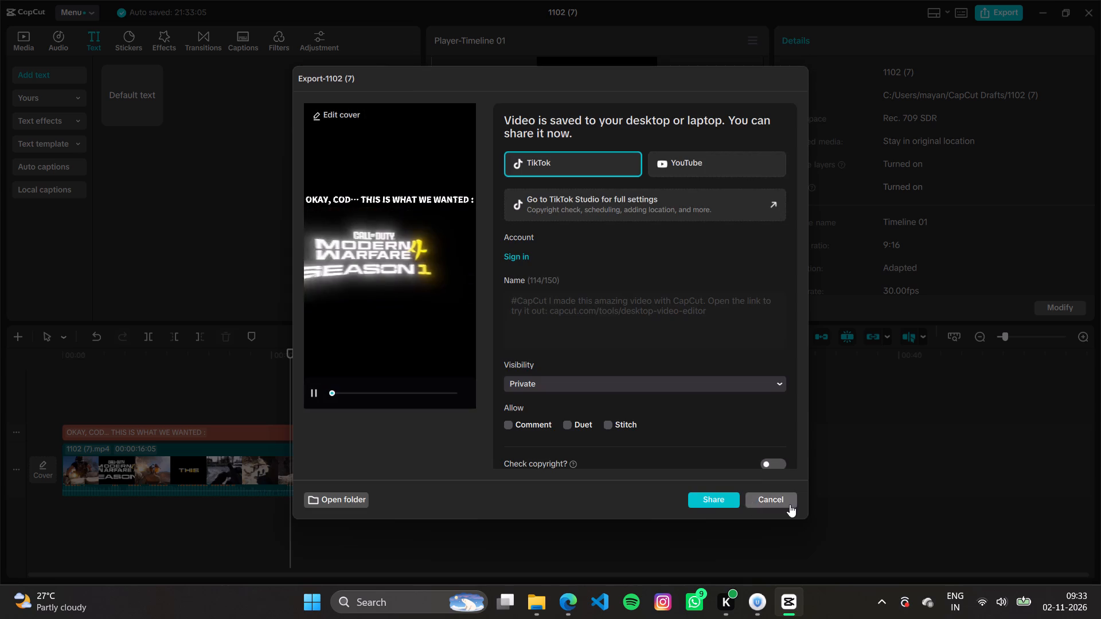
click(790, 504)
Delete the caption and the 1102 (7).mp4 clip from the timeline.
drag(417, 481, 195, 459)
key(BackSpace)
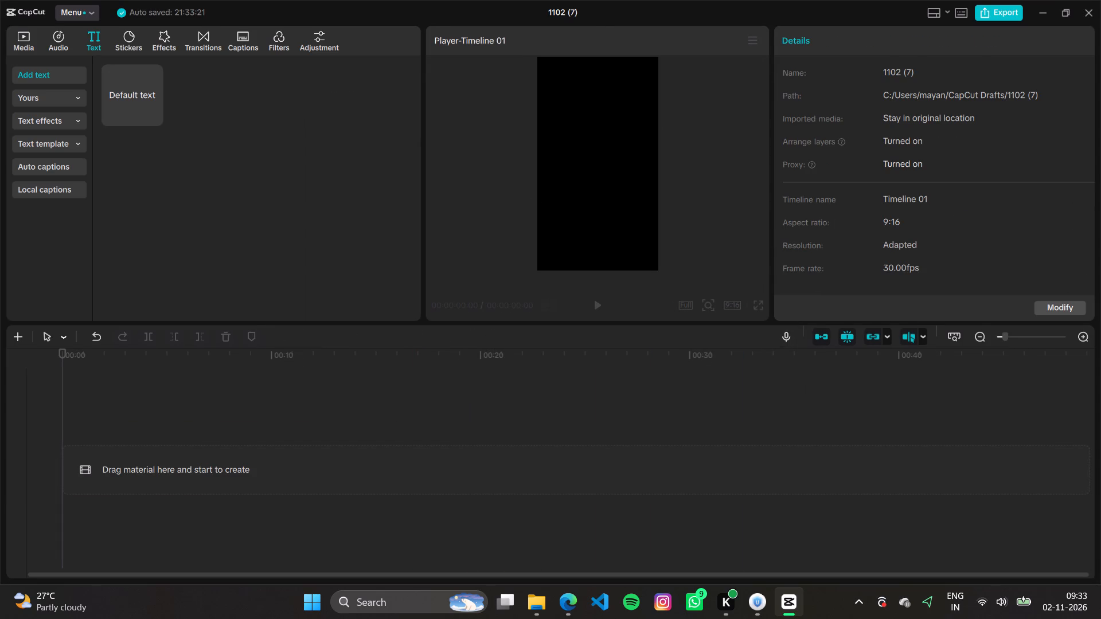
Paste the copied Call of Duty trailer clips into the timeline and move the upper-track clips onto the main track behind the first ones.
key(ctrl+v)
ctrl+scroll(103, 429, down, 6)
ctrl+scroll(103, 429, up, 20)
ctrl+scroll(103, 429, up, 6)
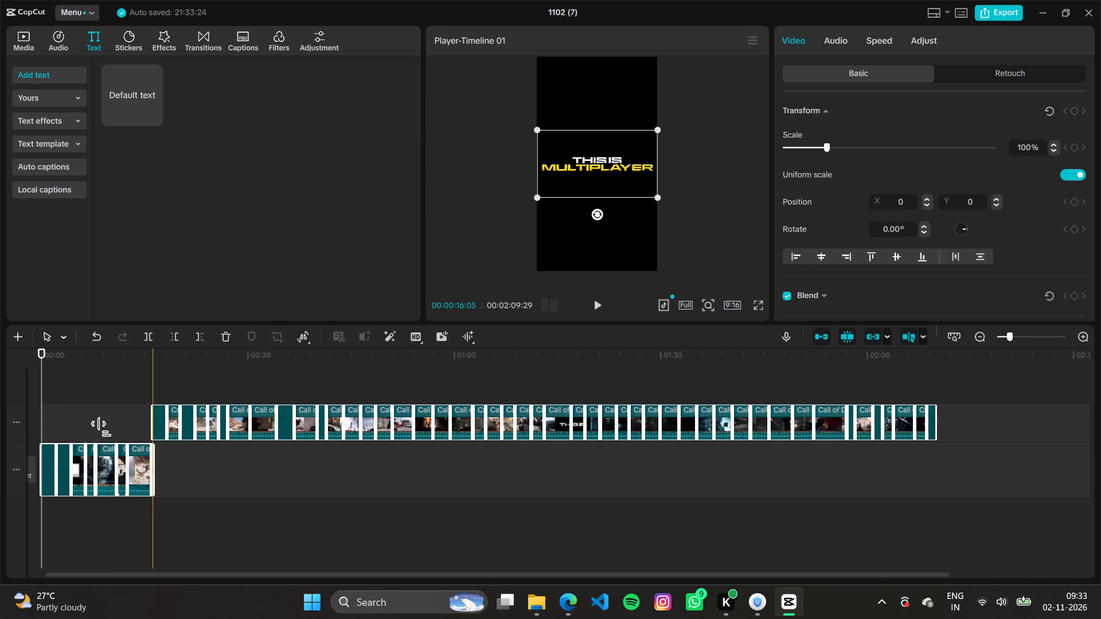
ctrl+scroll(103, 429, up, 7)
drag(147, 408, 1066, 432)
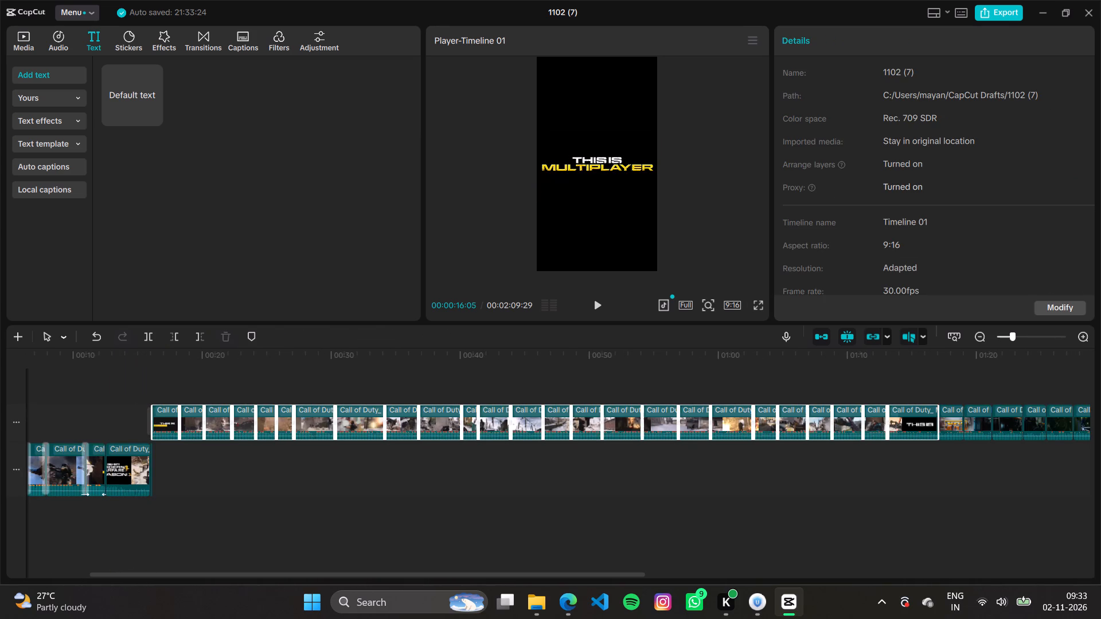
drag(1066, 432, 1084, 429)
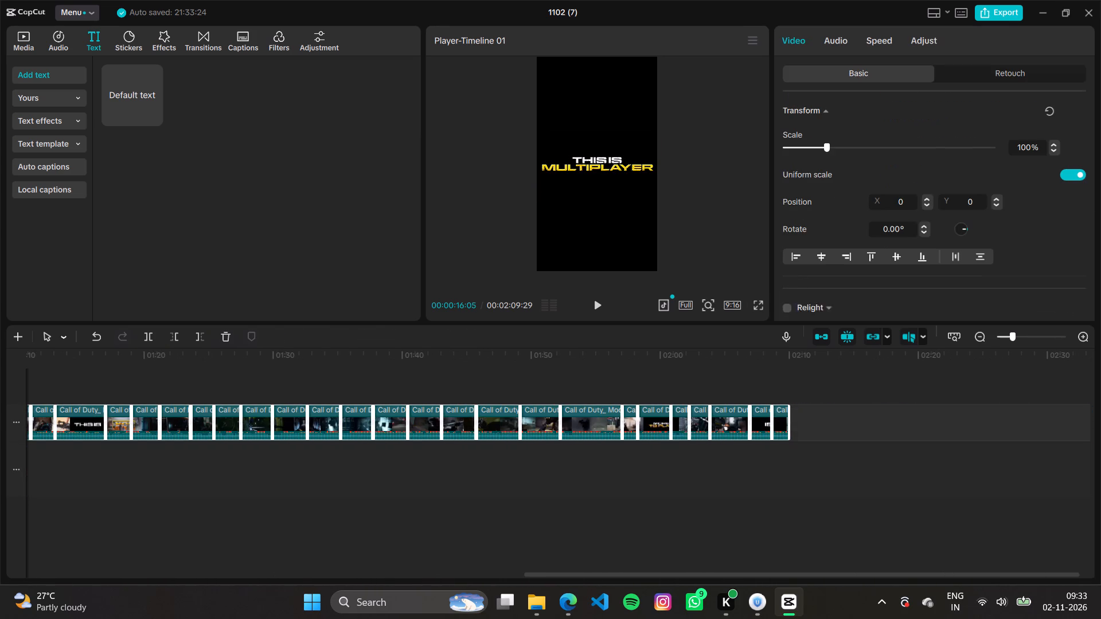
drag(643, 418, 648, 473)
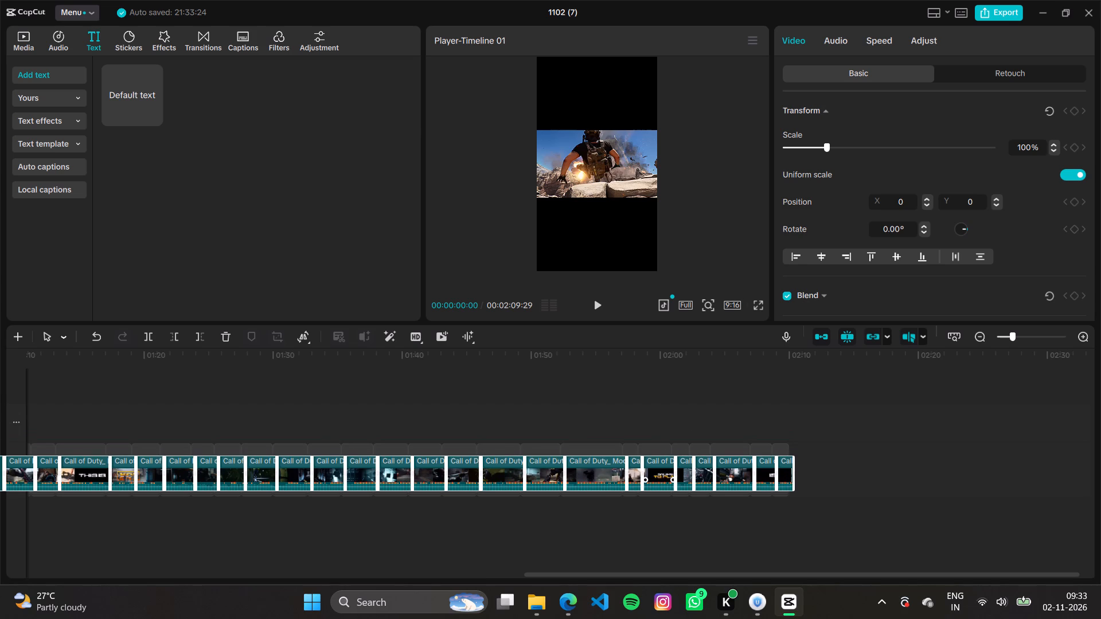
drag(648, 473, 648, 476)
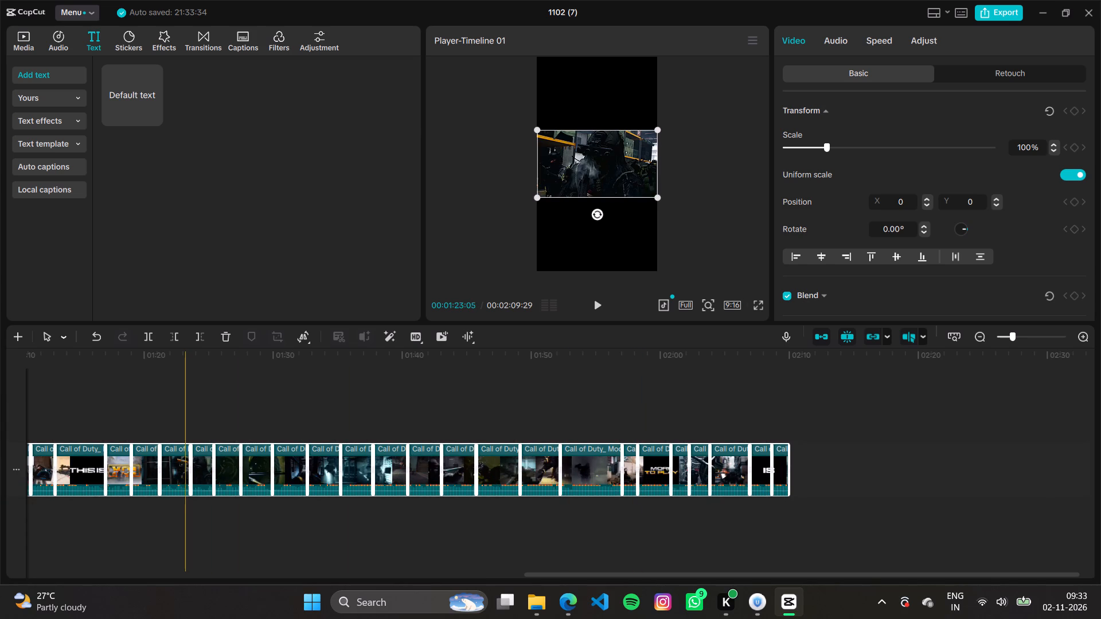
Skim the pasted trailer clips on the timeline, previewing frames from about 9 to 42 seconds.
ctrl+scroll(185, 406, up, 9)
ctrl+scroll(185, 406, down, 20)
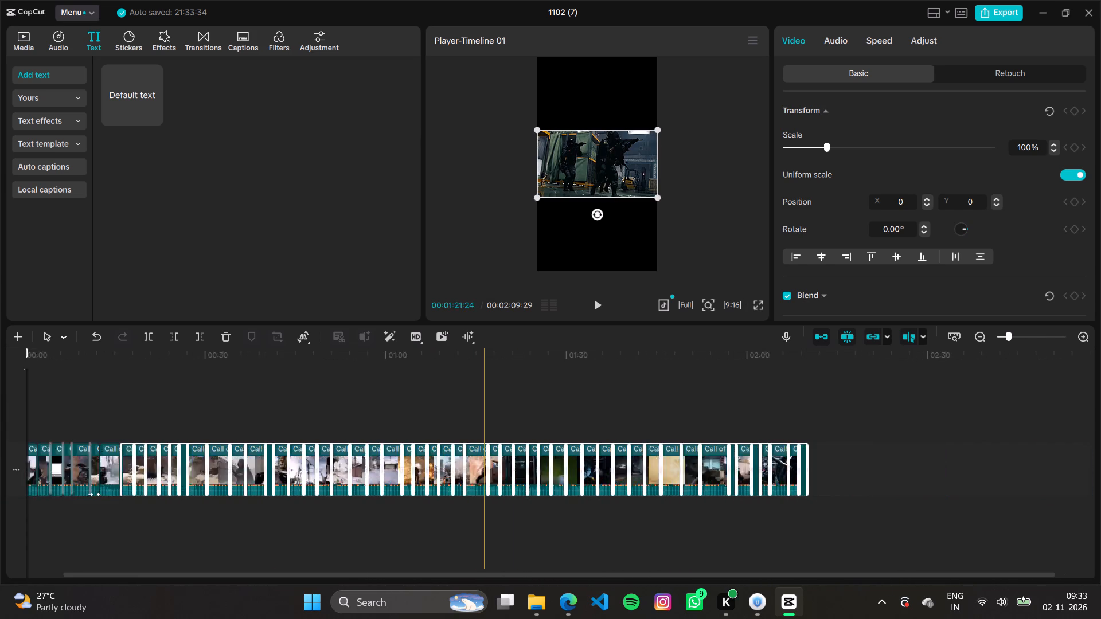
ctrl+scroll(186, 406, down, 2)
click(117, 394)
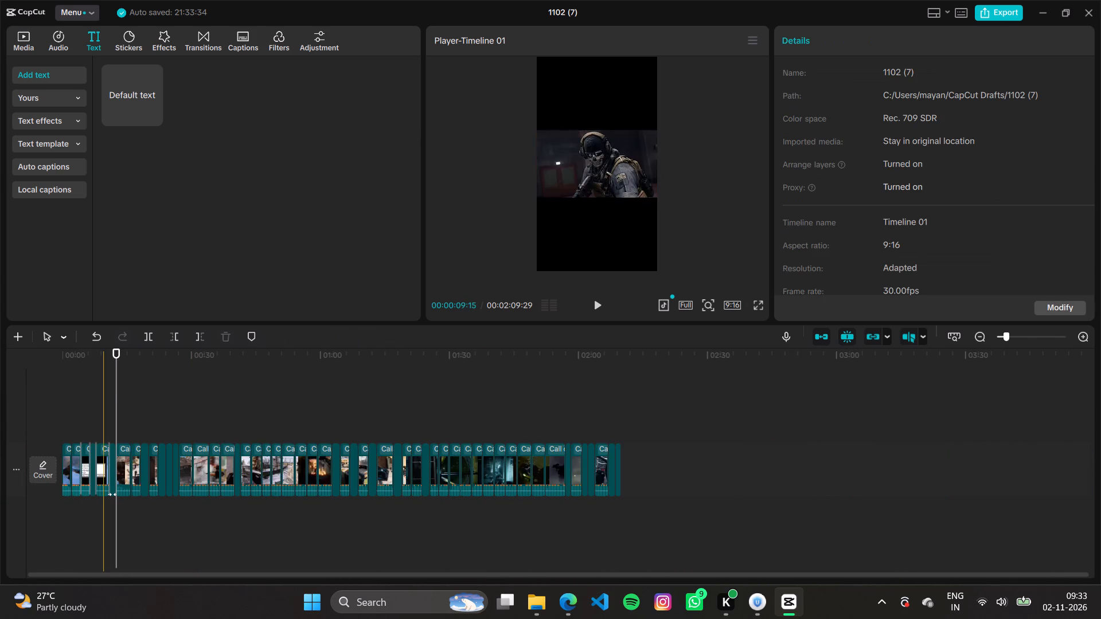
ctrl+scroll(103, 394, up, 12)
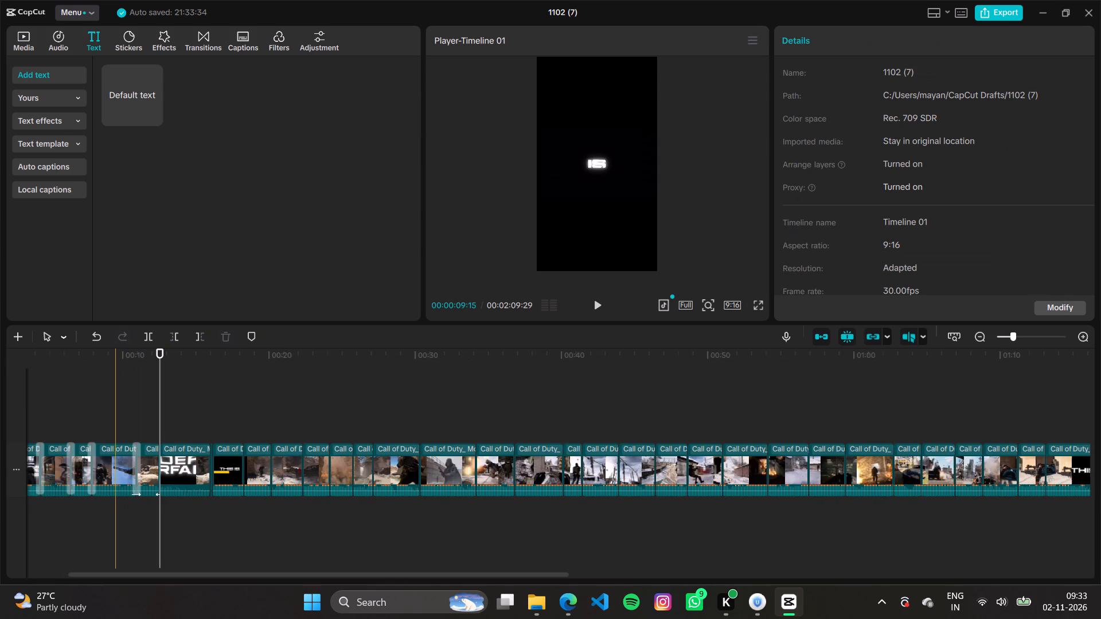
click(181, 389)
click(222, 393)
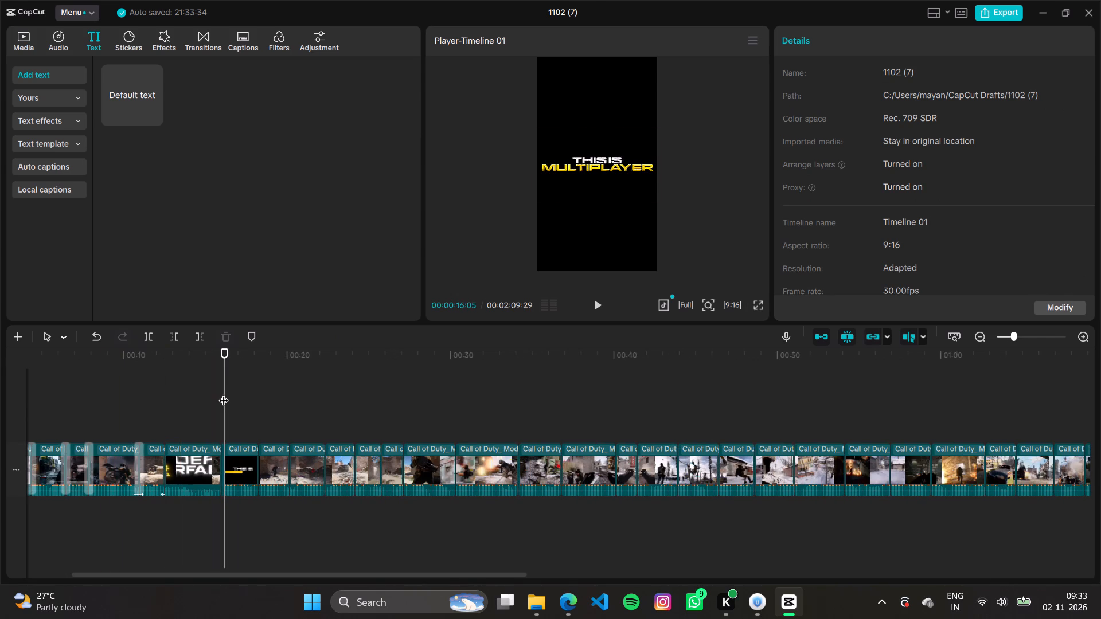
click(250, 391)
click(327, 390)
click(410, 398)
click(464, 398)
click(523, 400)
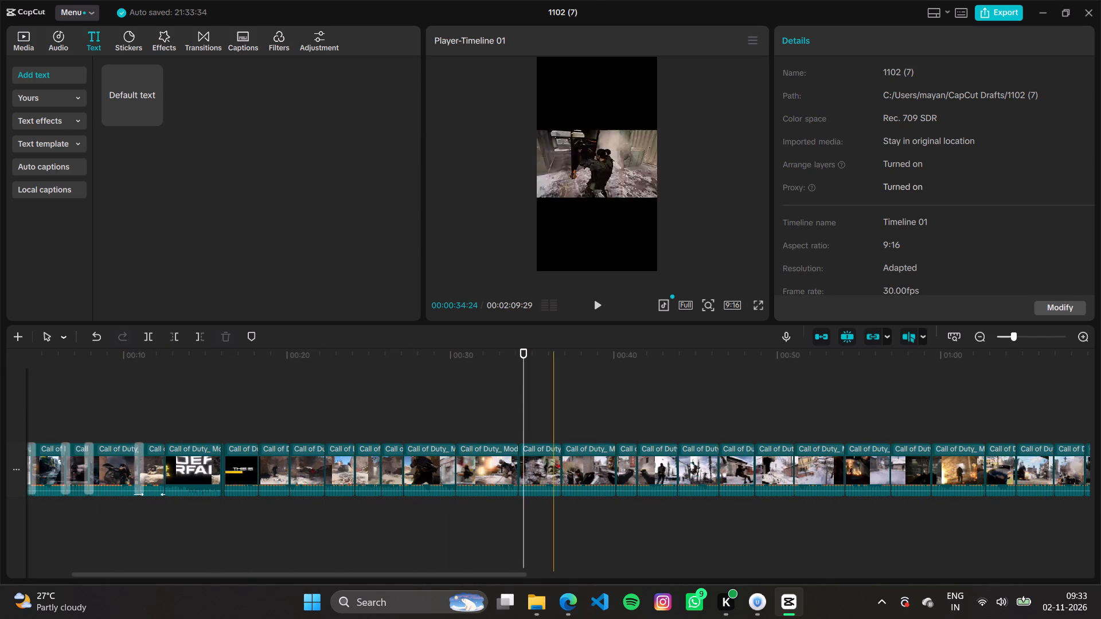
click(581, 402)
click(645, 402)
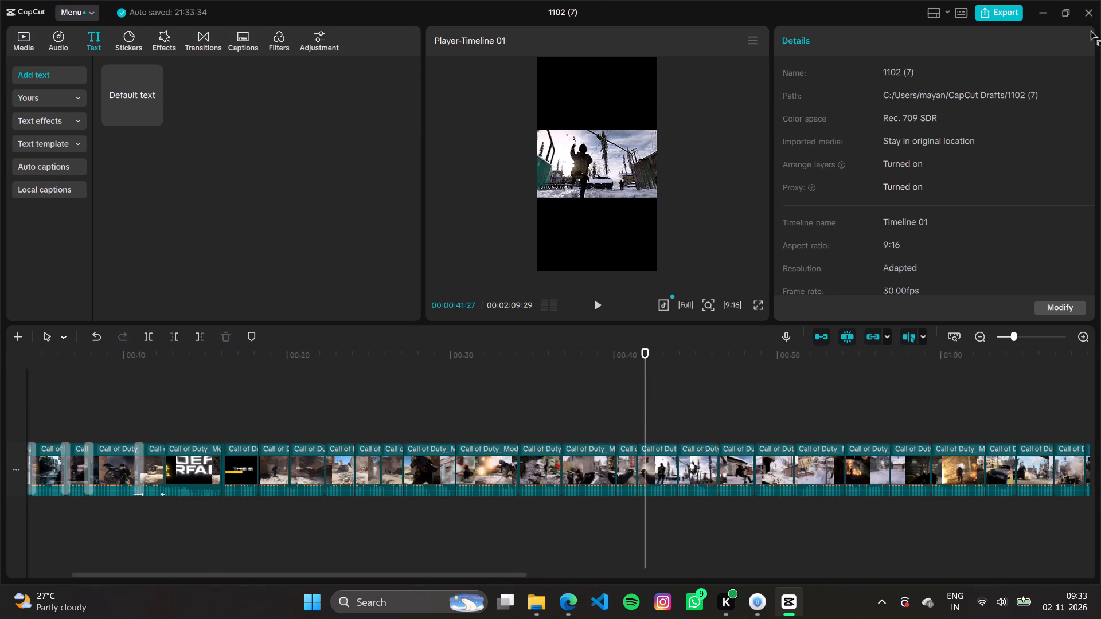
Close the project editor and minimise the CapCut and browser windows to get back to the Downloads folder.
click(1089, 22)
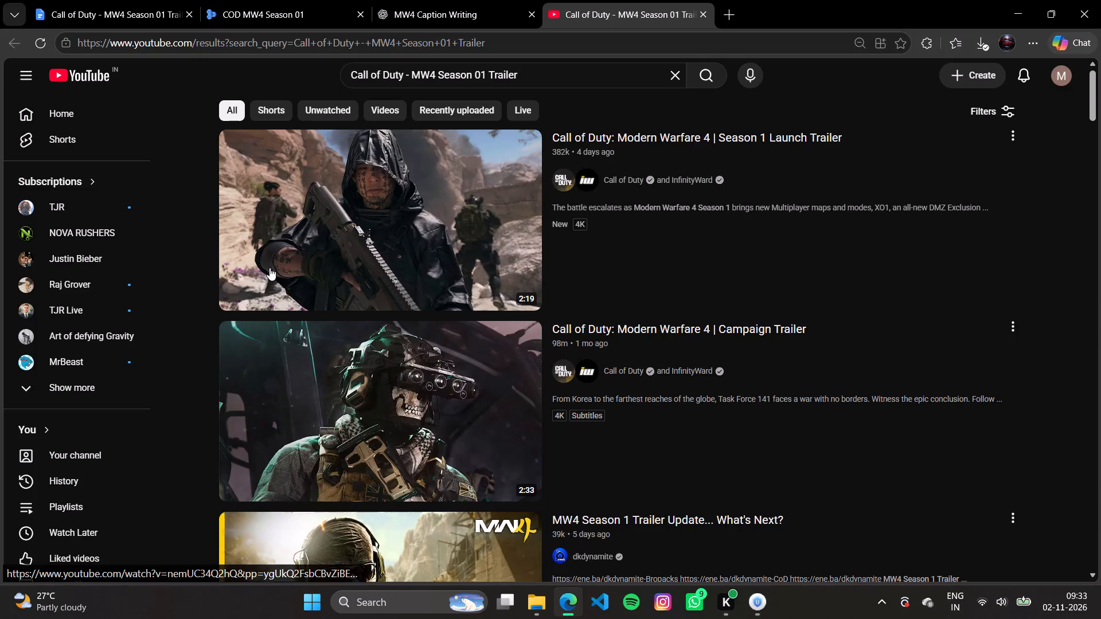
click(984, 13)
click(1019, 13)
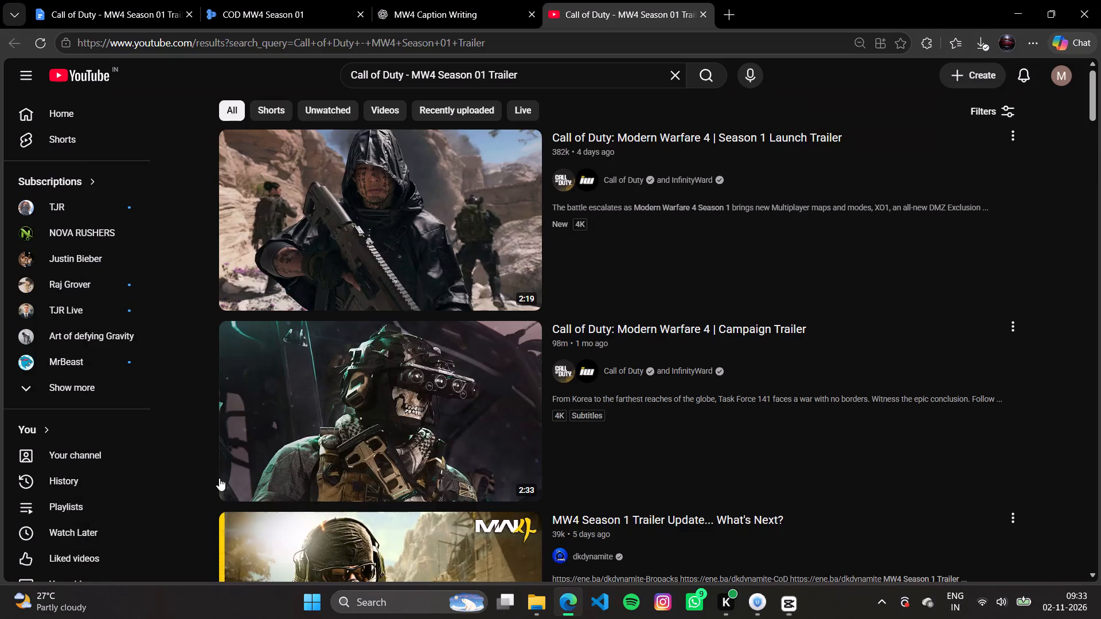
click(1012, 9)
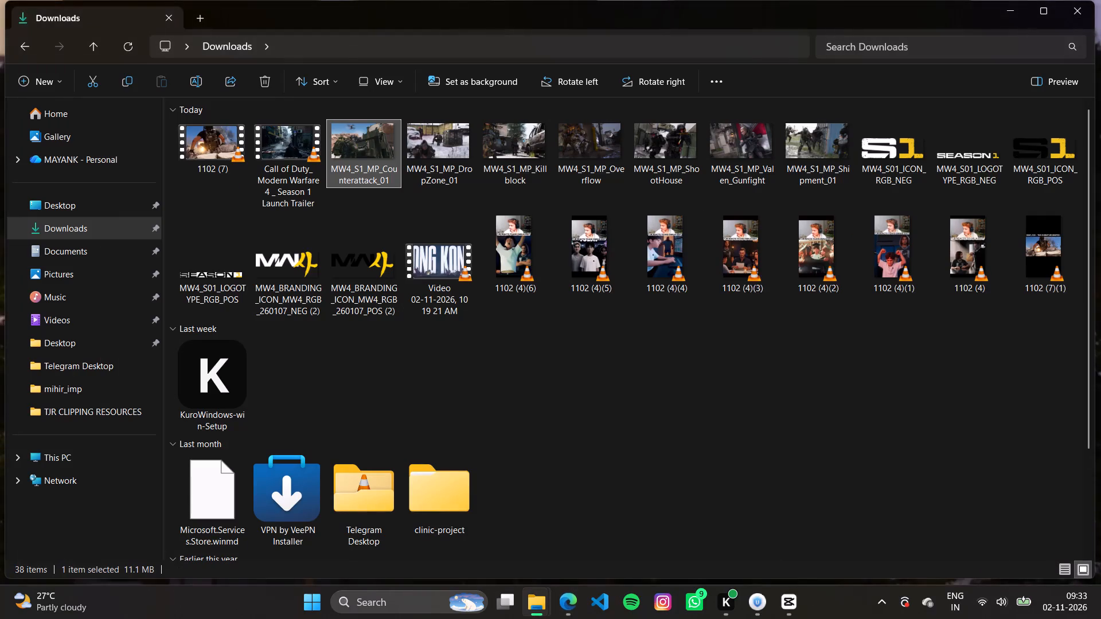
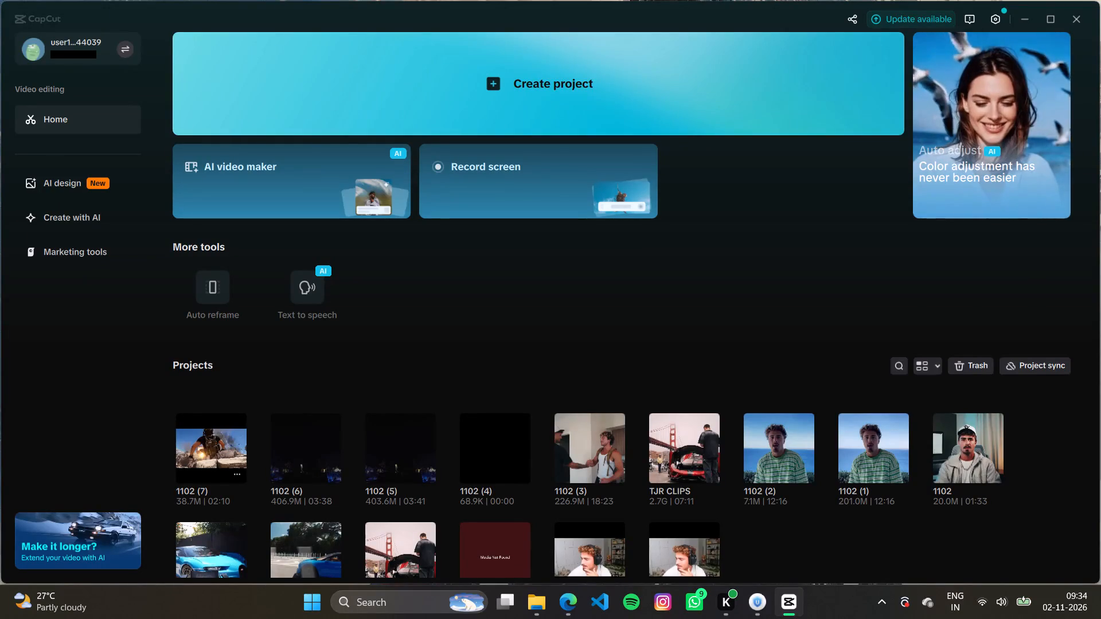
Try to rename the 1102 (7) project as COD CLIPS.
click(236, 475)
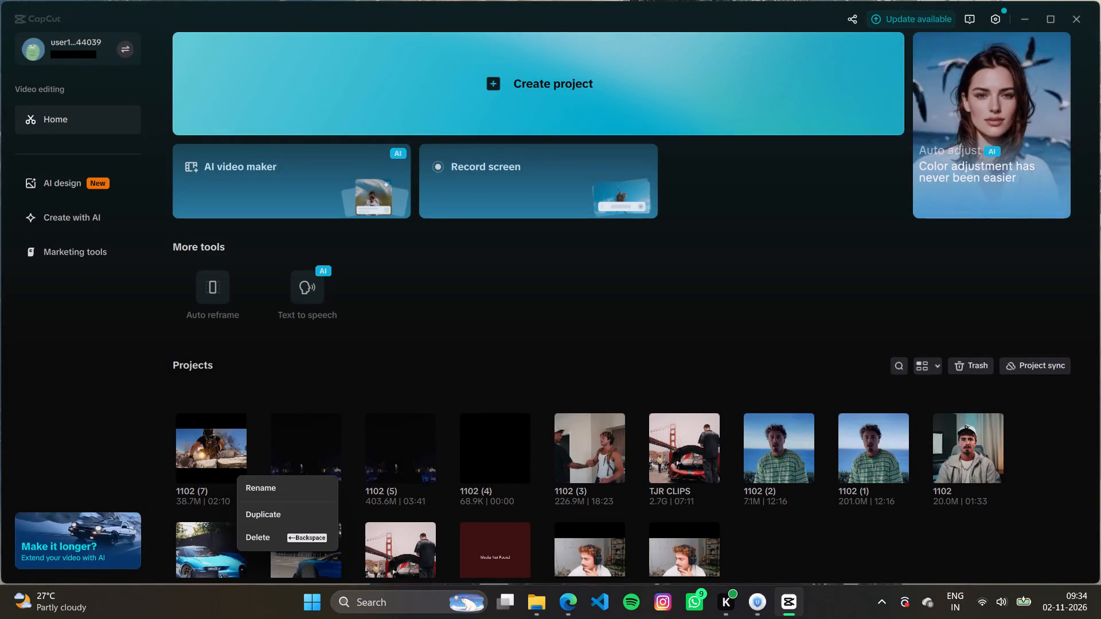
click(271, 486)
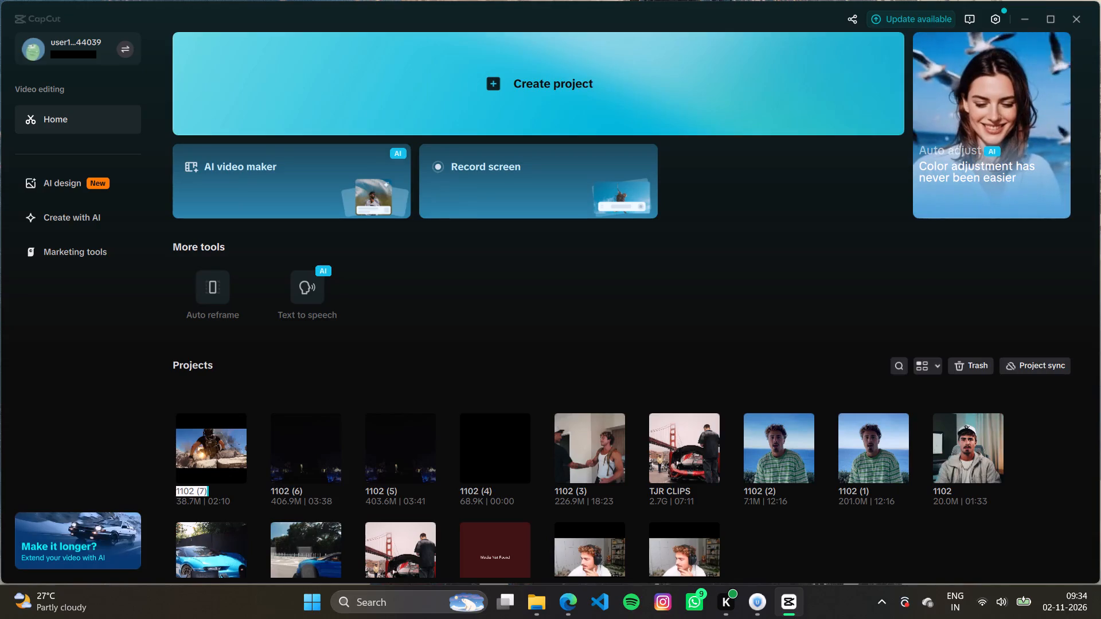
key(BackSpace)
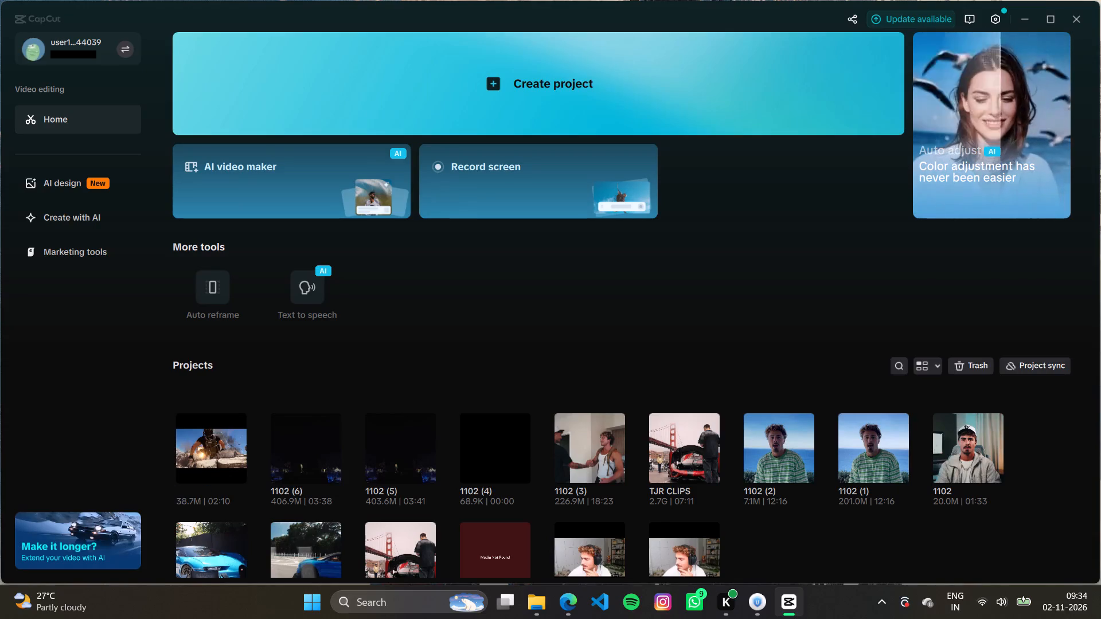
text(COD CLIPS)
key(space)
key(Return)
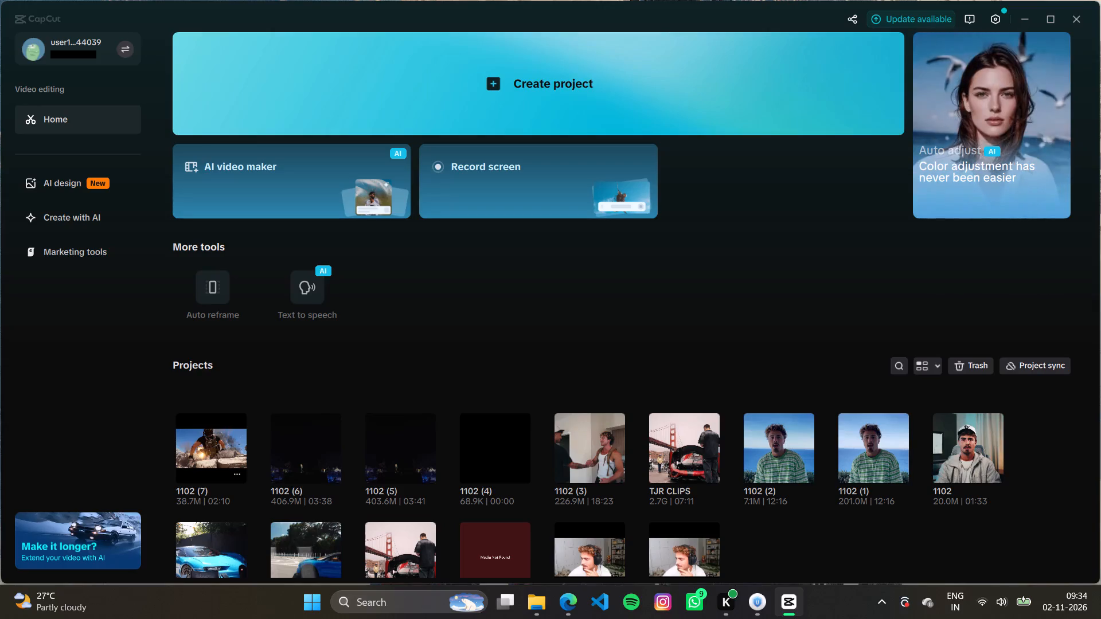
Rename the 1102 (7) project in the projects list as COD CLIPS.
click(233, 475)
click(262, 489)
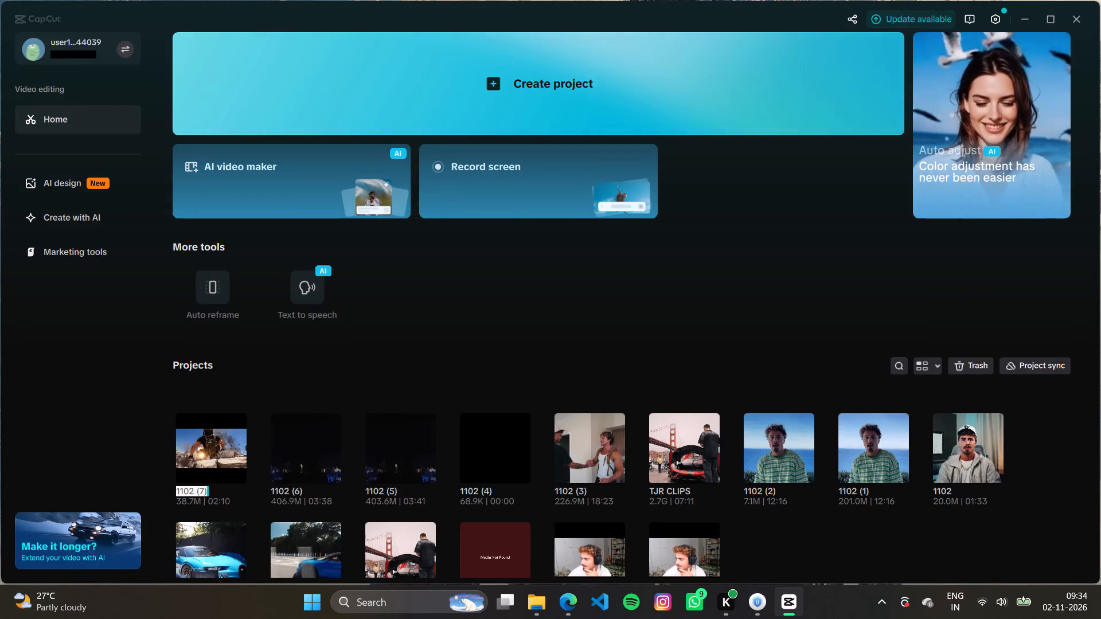
key(BackSpace)
text(CODE)
key(space)
key(BackSpace)
key(BackSpace)
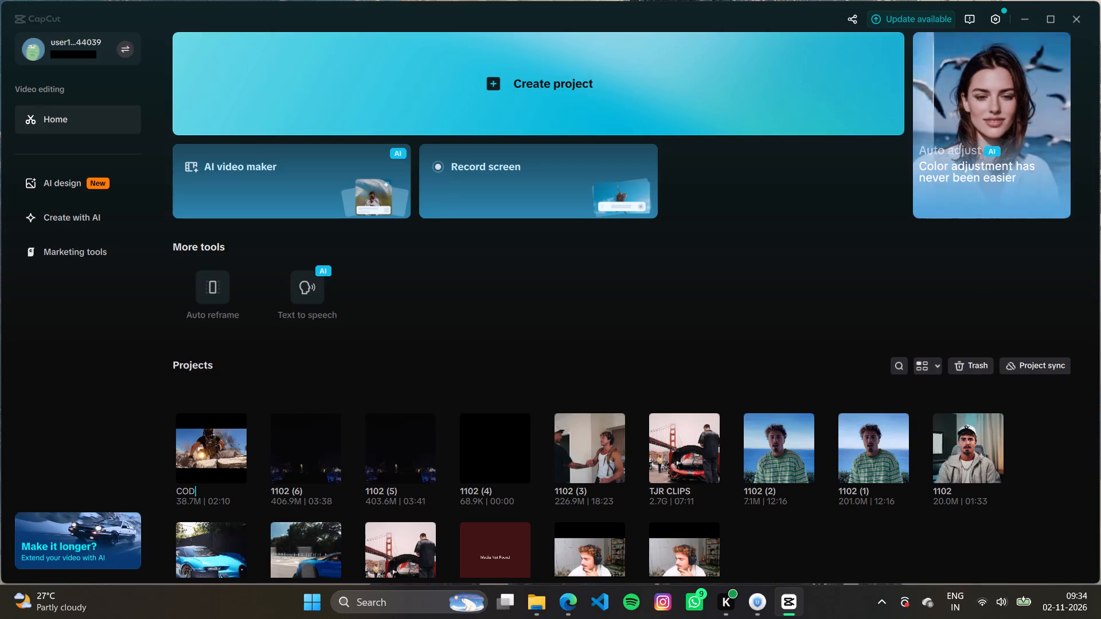
key(space)
text(CLIPS)
key(Return)
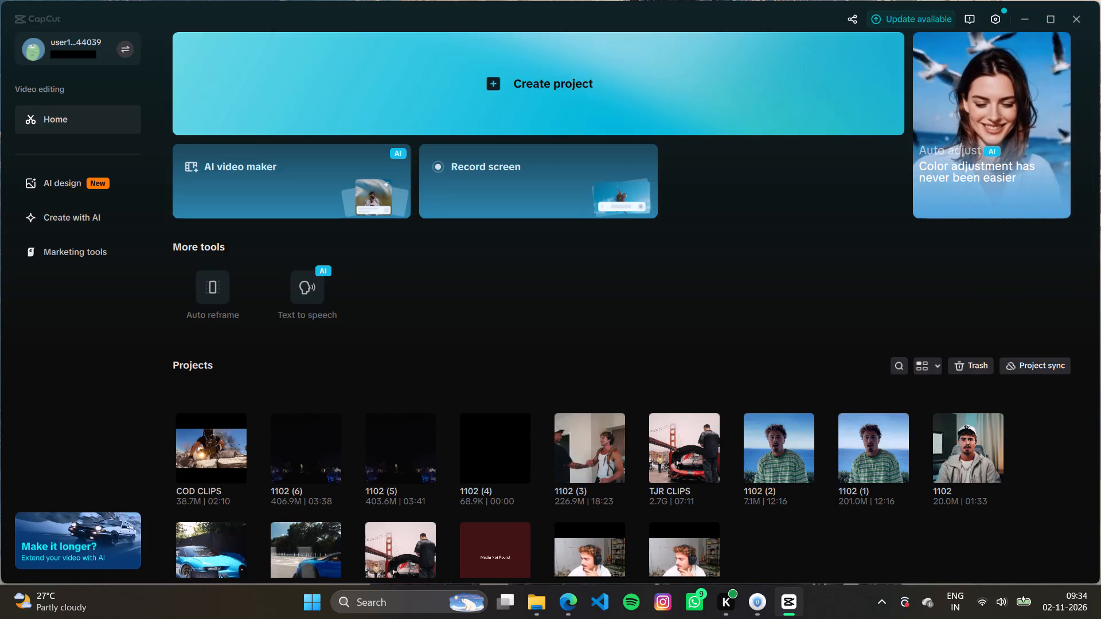
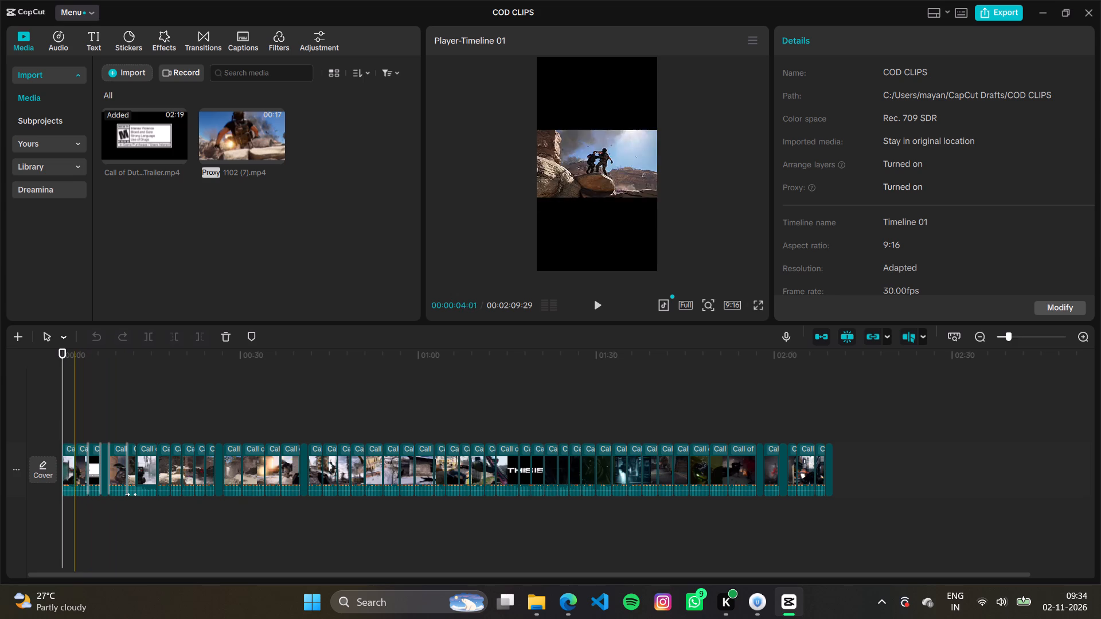
Look over the trailer clips on the timeline, from the opening up to the clip starting around 30 seconds.
ctrl+scroll(119, 415, down, 3)
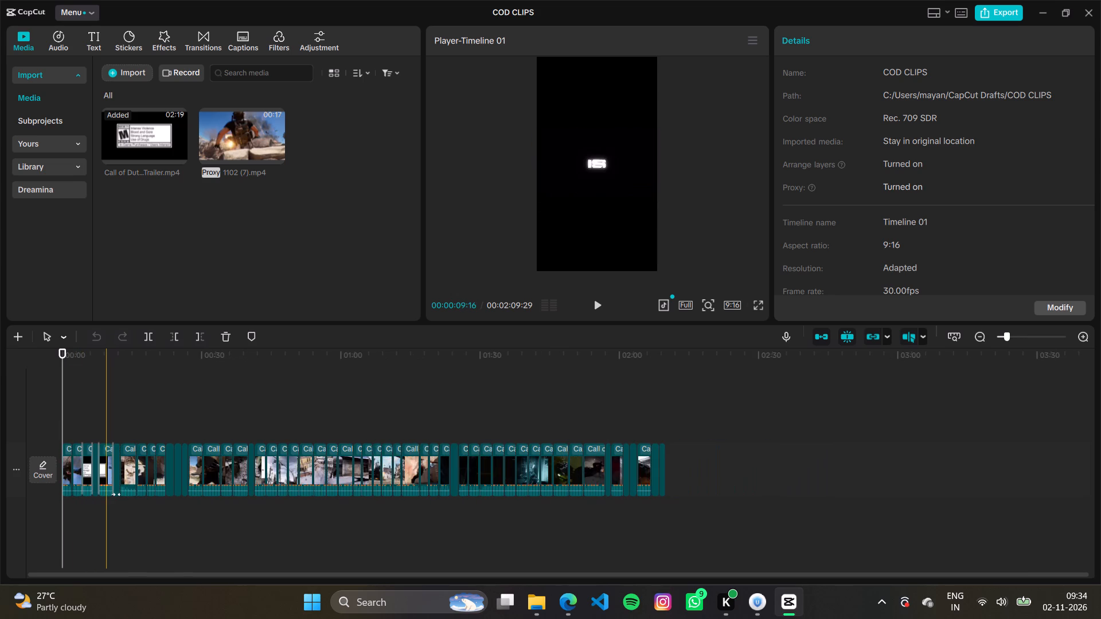
ctrl+scroll(119, 415, up, 12)
ctrl+scroll(106, 416, down, 2)
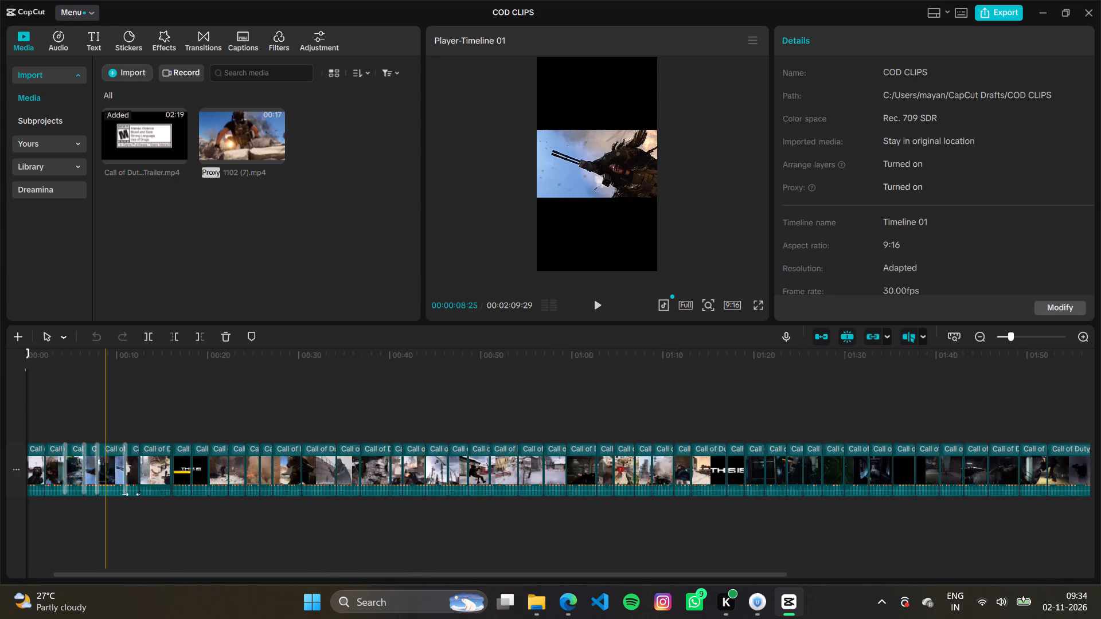
ctrl+scroll(106, 416, up, 4)
drag(106, 416, 0, 426)
click(332, 418)
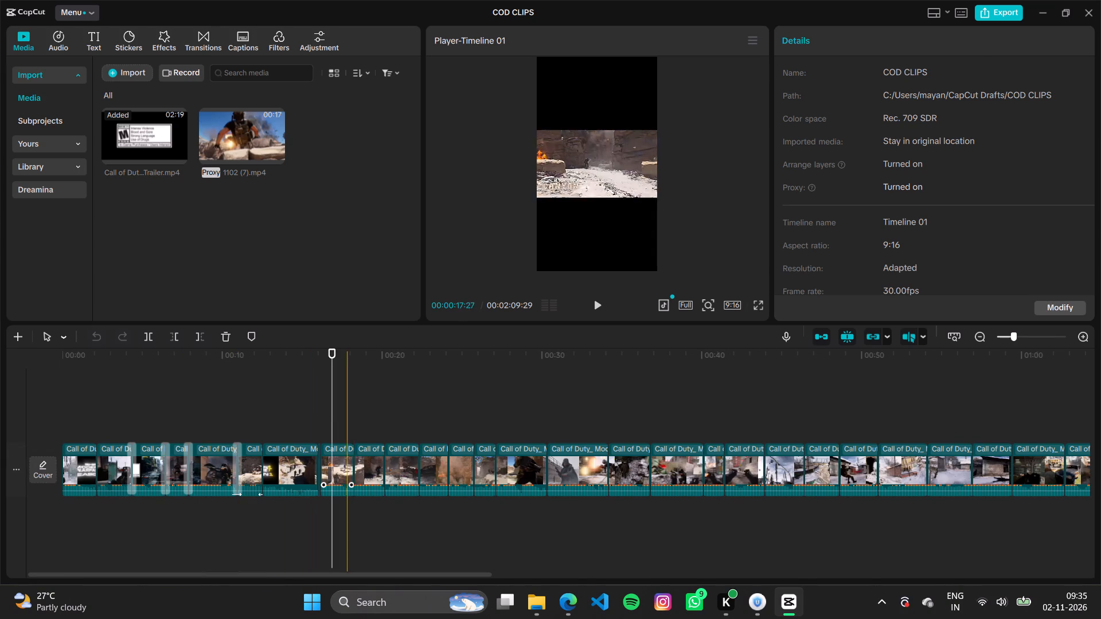
click(346, 468)
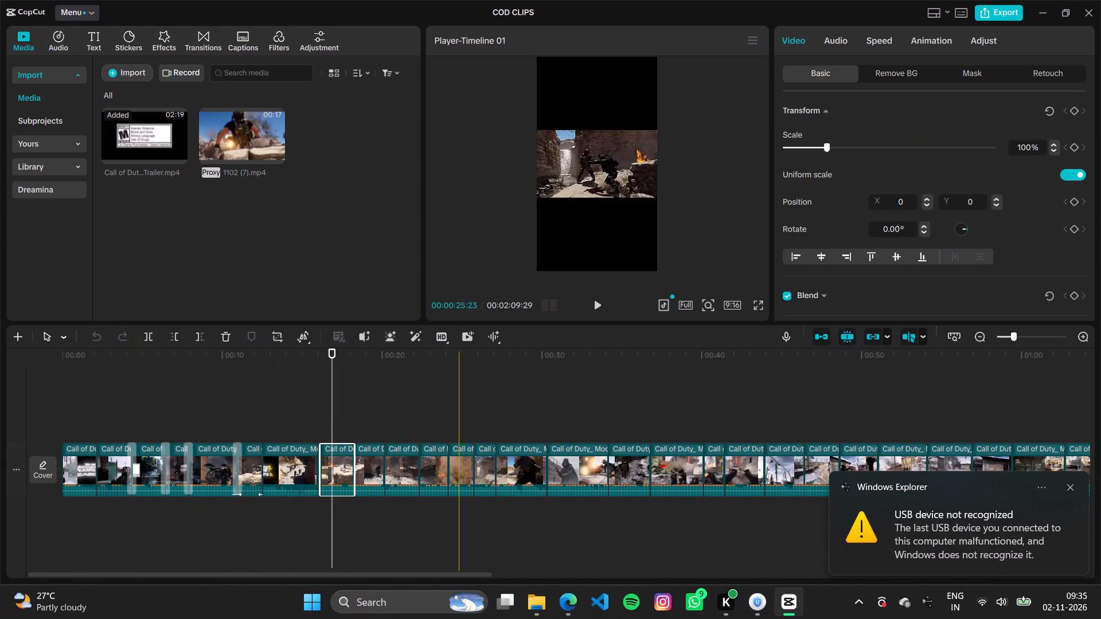
click(567, 464)
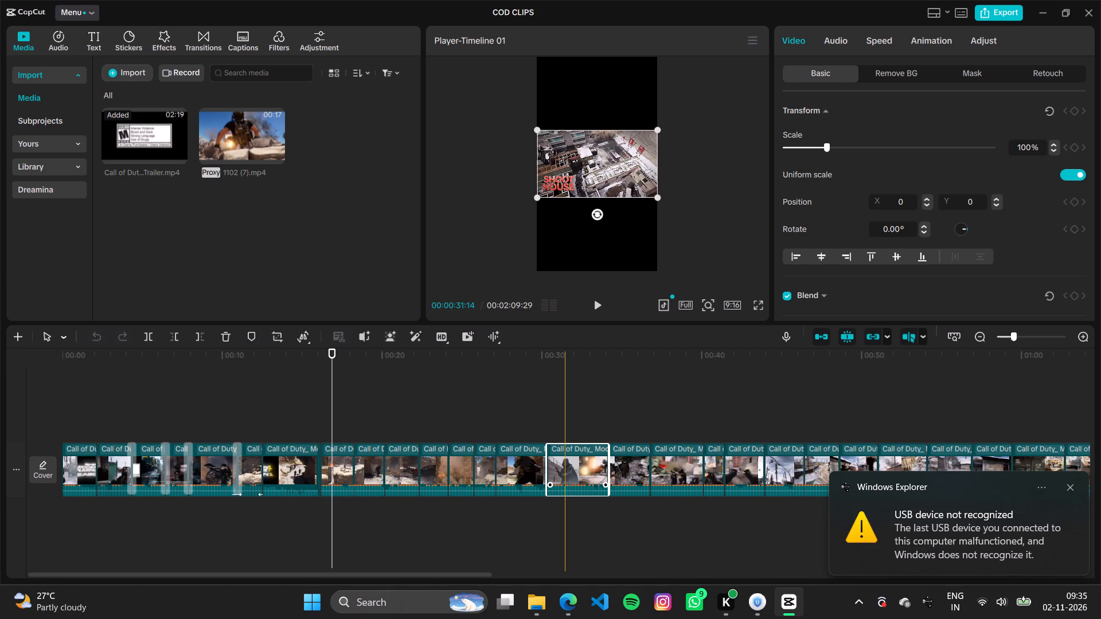
click(540, 412)
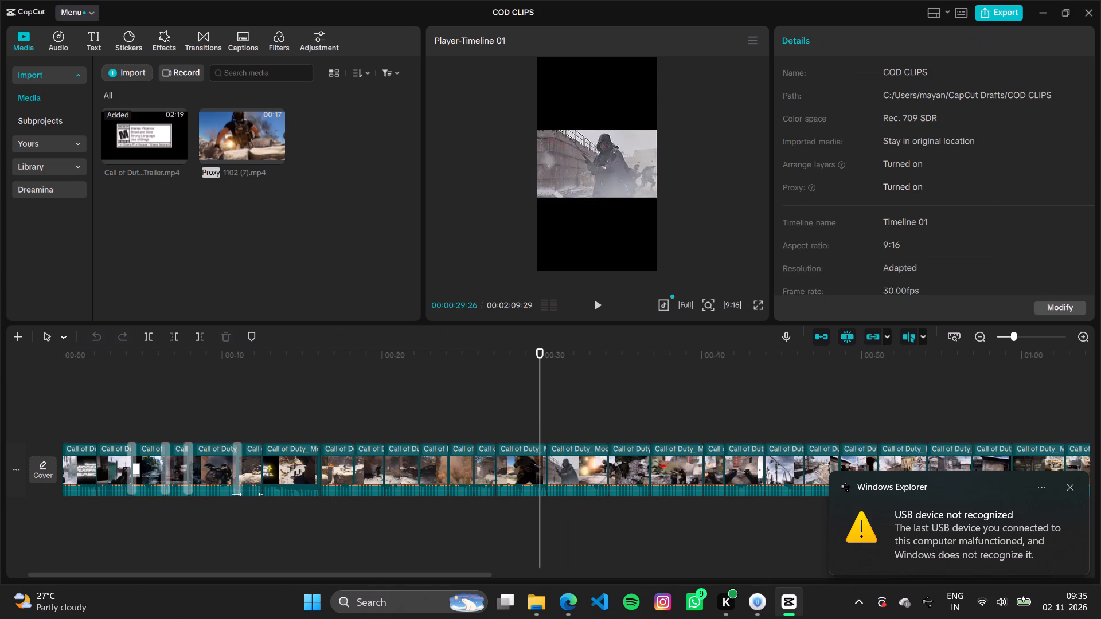
Play back the footage around the Shoot House title to check where that section's first clip begins.
click(549, 412)
key(space)
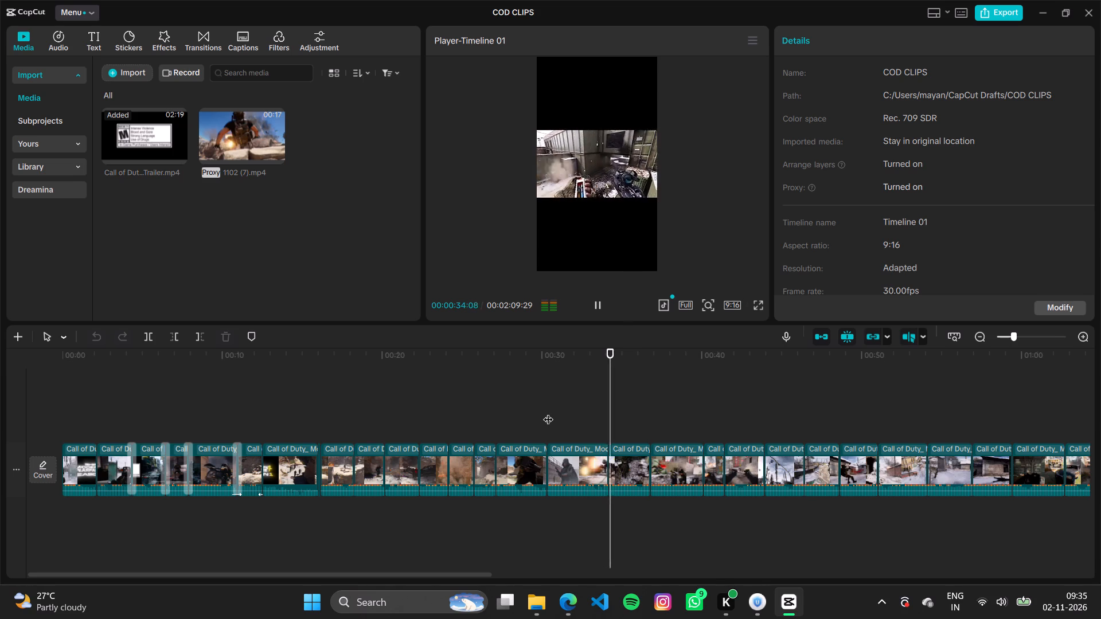
key(space)
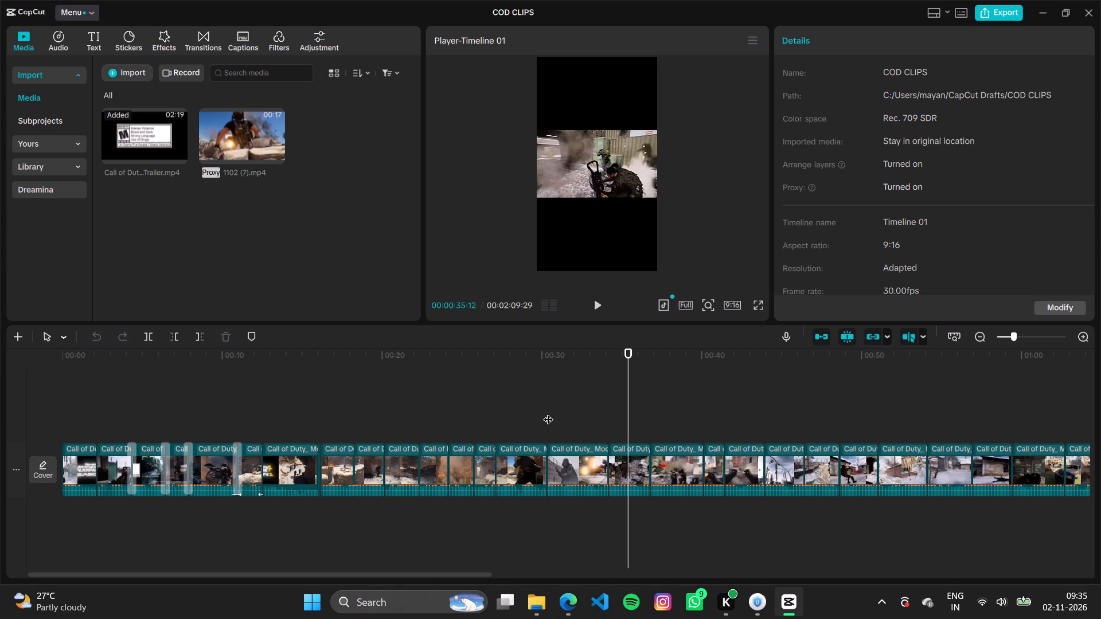
click(552, 458)
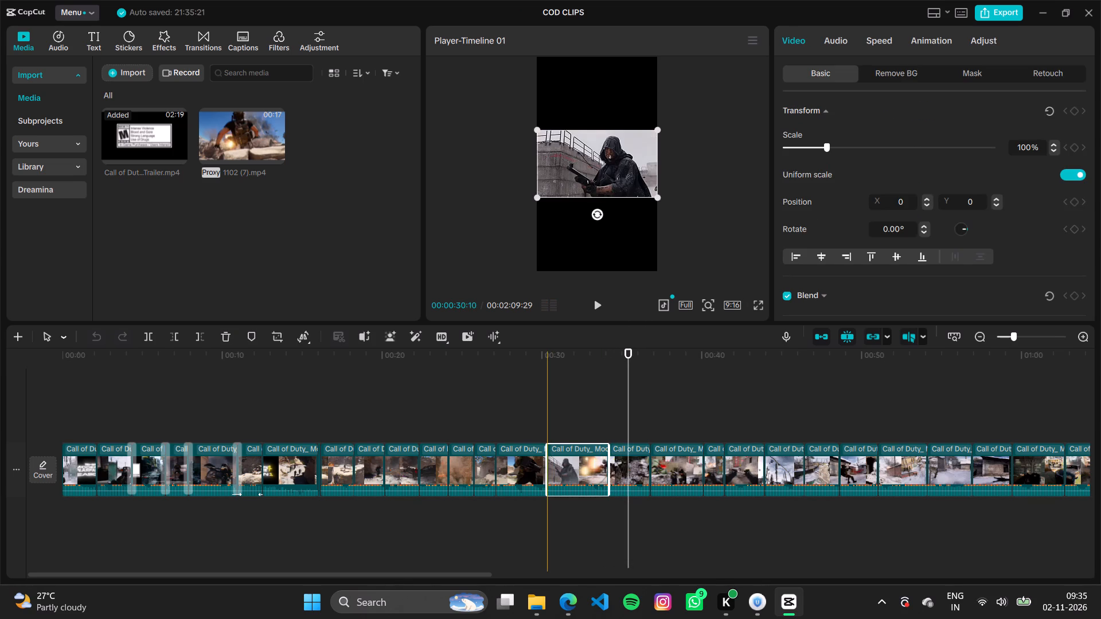
click(551, 405)
key(space)
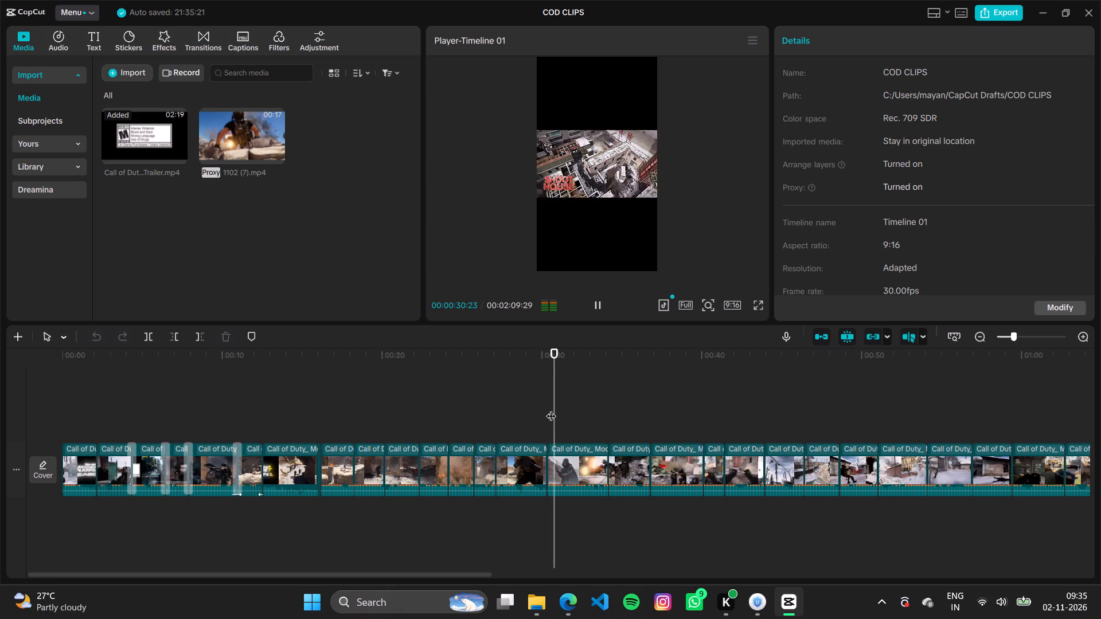
key(space)
click(494, 416)
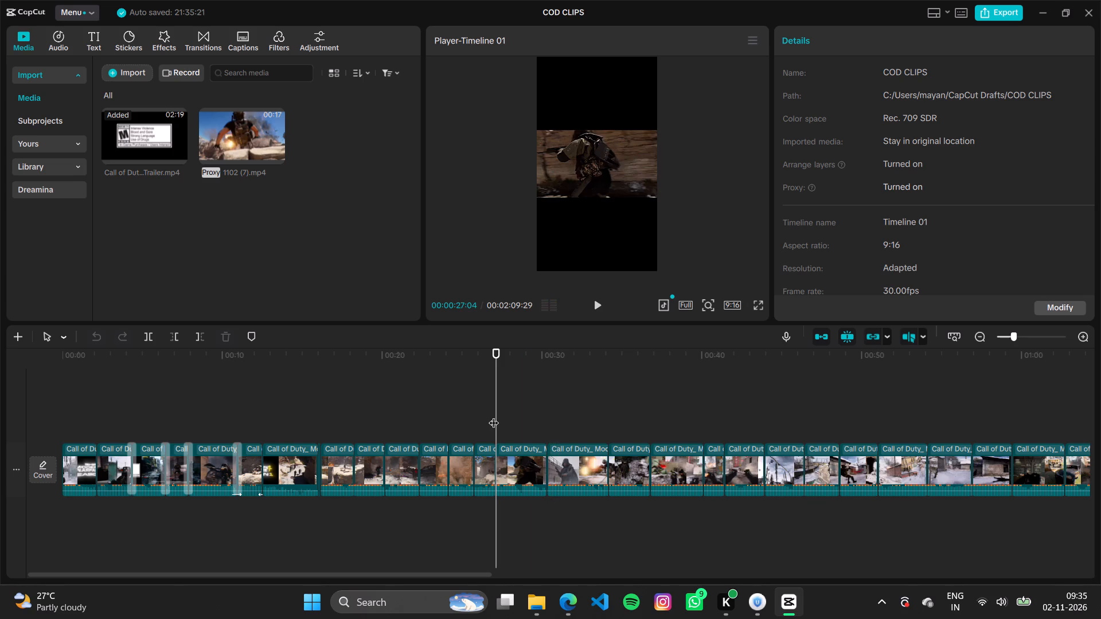
key(space)
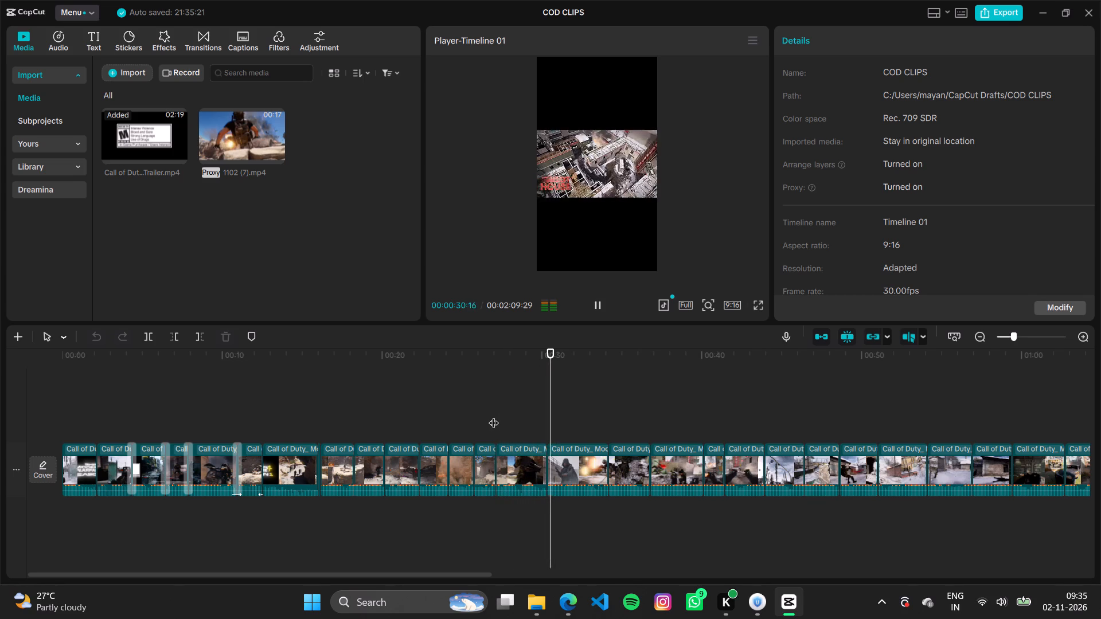
key(space)
key(space)
key(space)
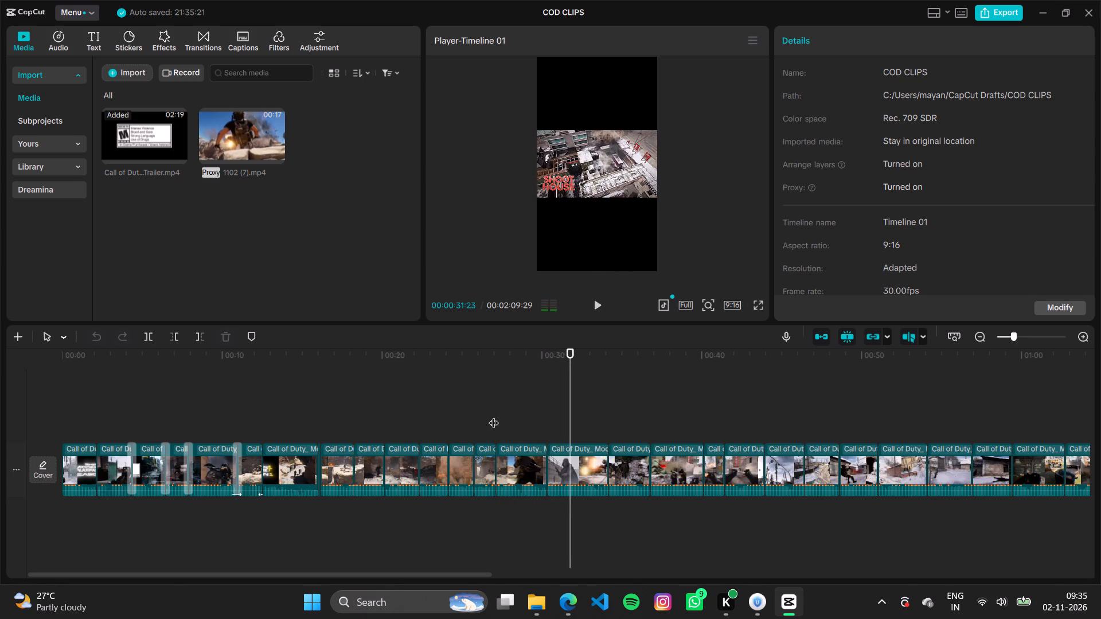
click(546, 416)
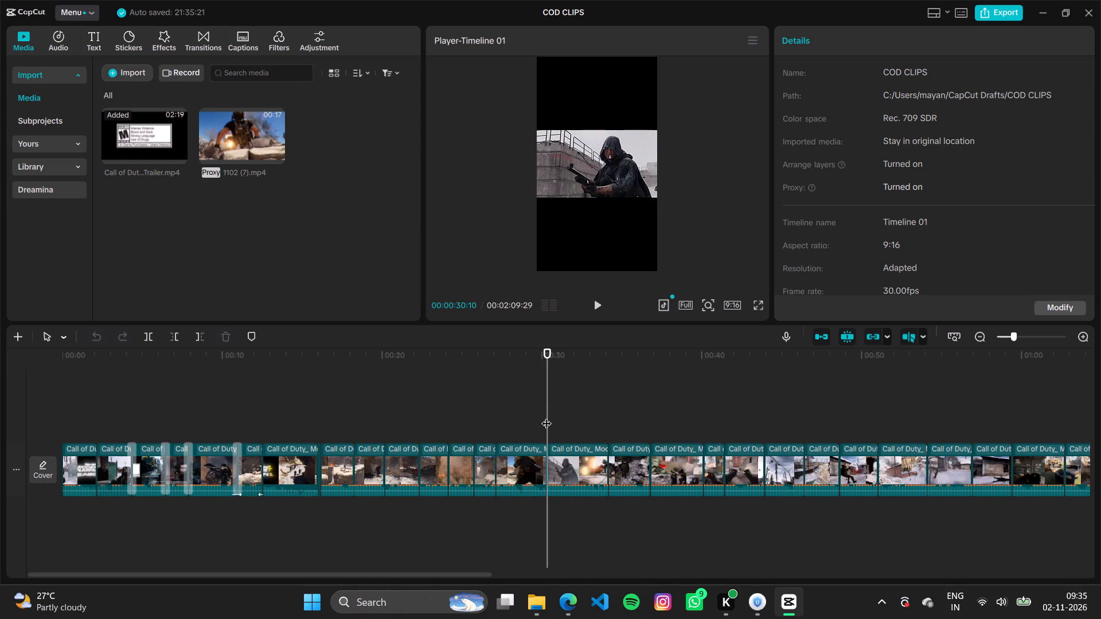
Move all the clips before the Shoot House clip to the end of the main track.
drag(521, 414, 0, 505)
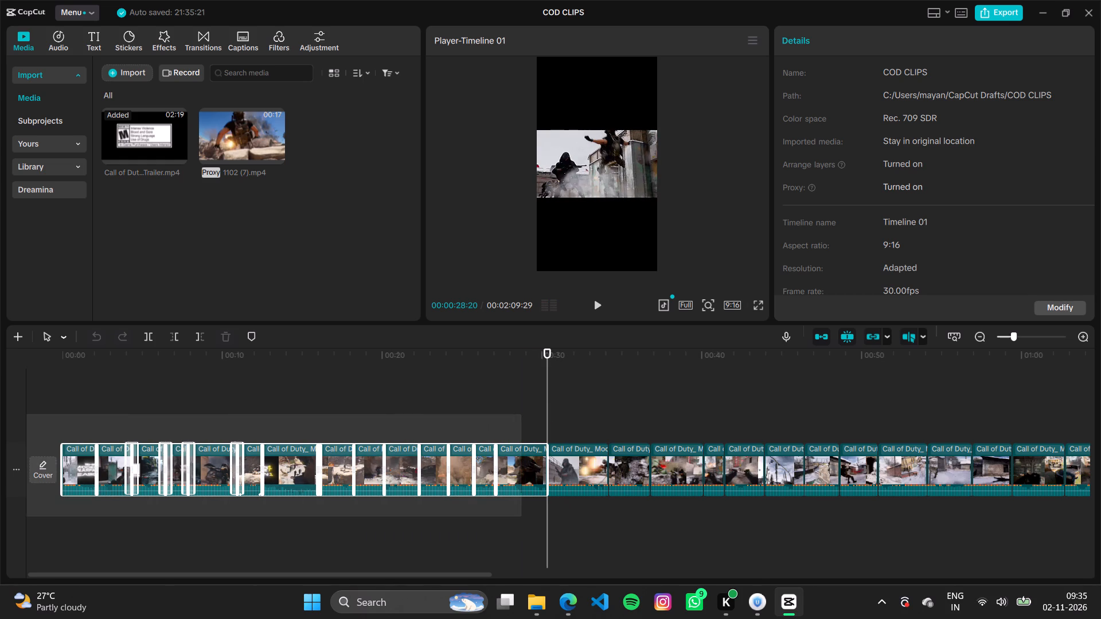
drag(0, 505, 0, 498)
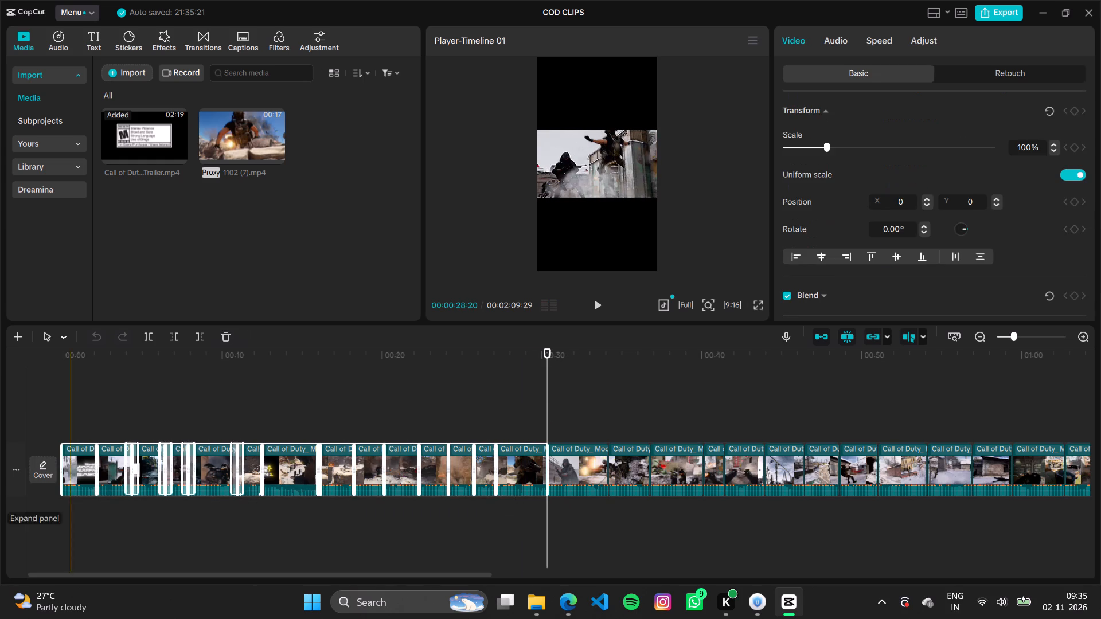
drag(288, 468, 300, 512)
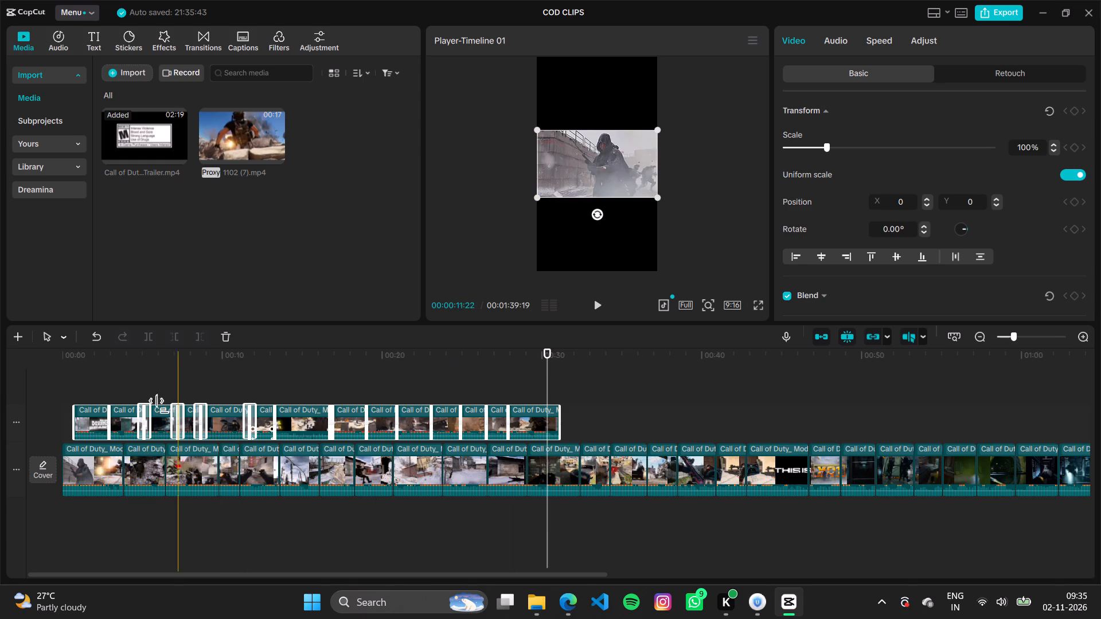
drag(128, 420, 185, 420)
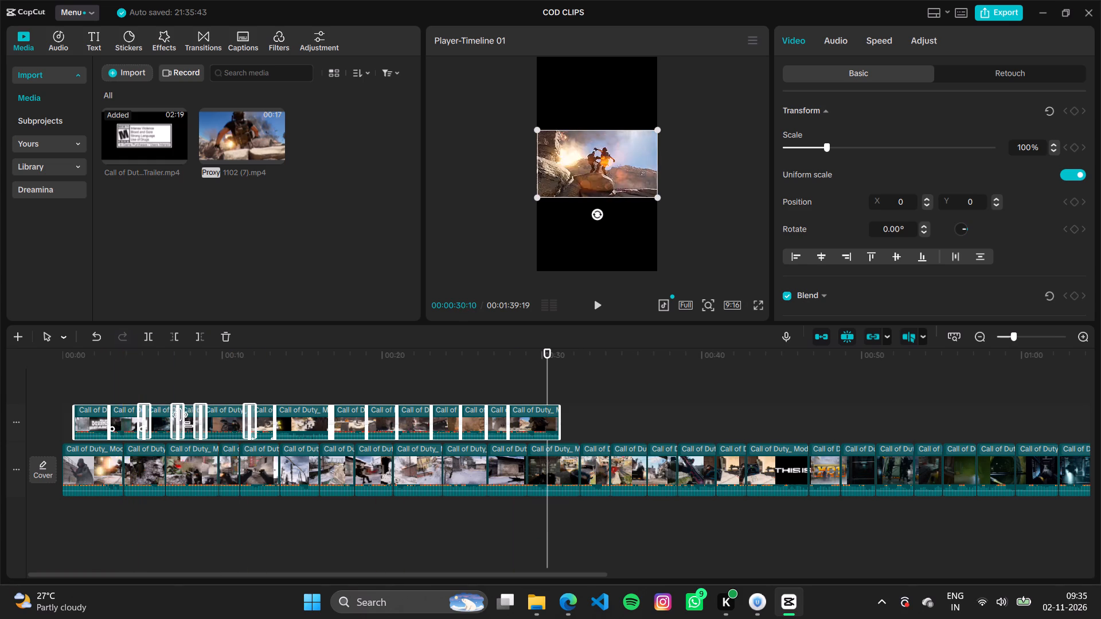
drag(185, 420, 1084, 405)
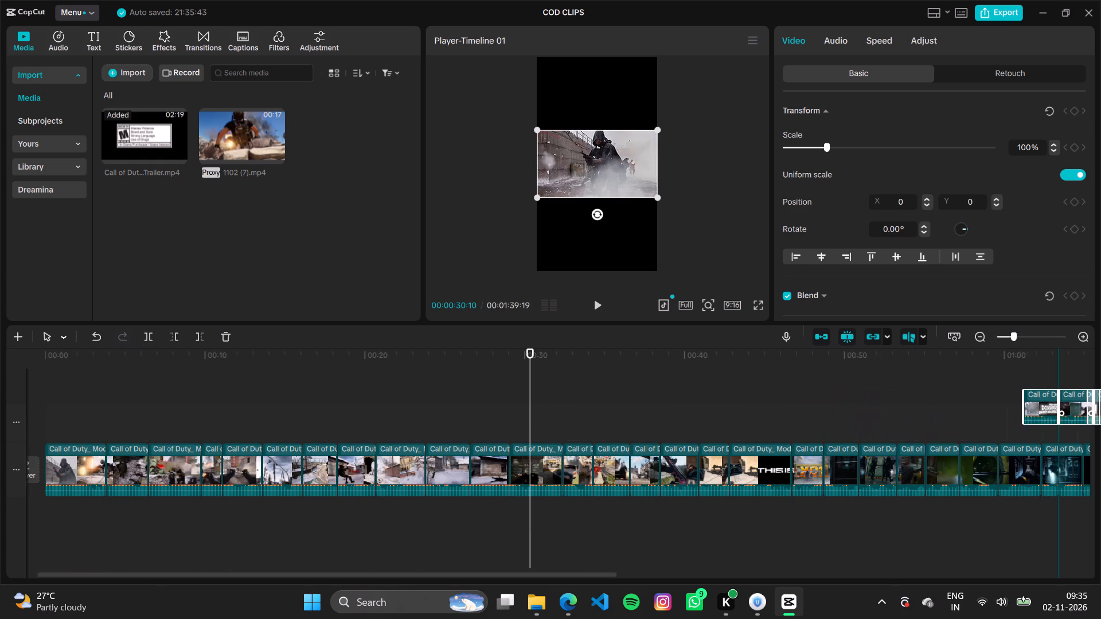
drag(1084, 405, 803, 465)
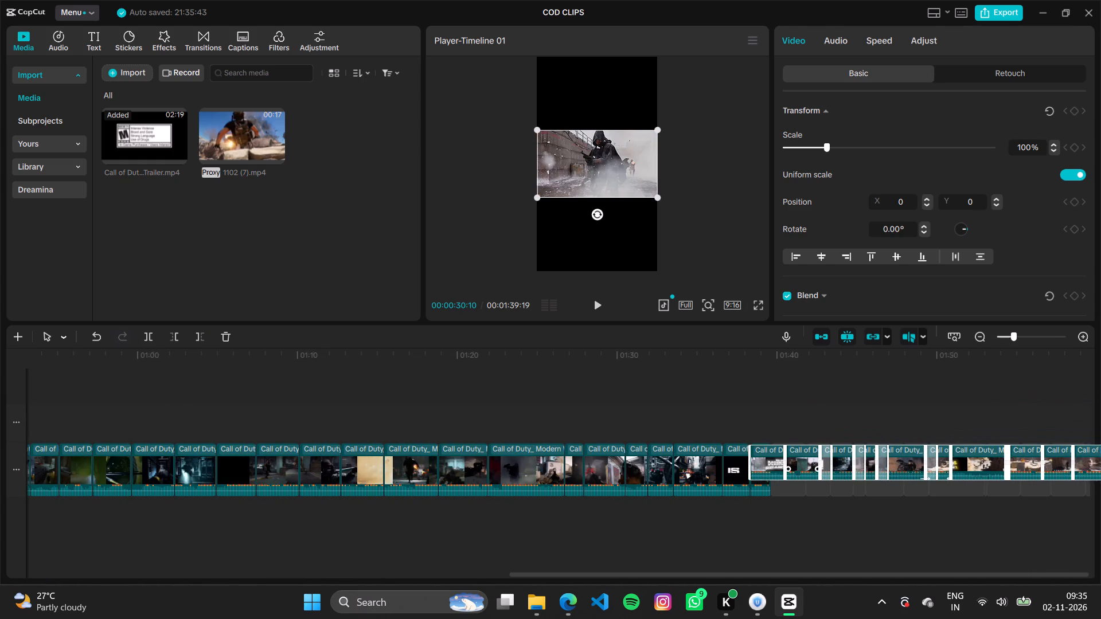
drag(803, 465, 830, 465)
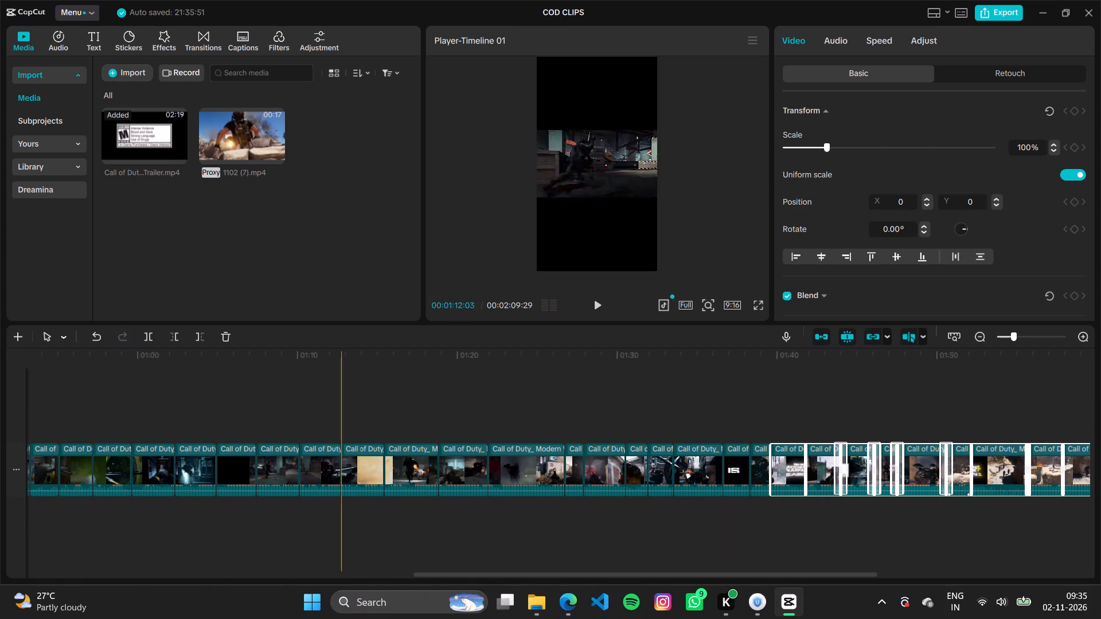
Add the Slight Jitter transition at the cut between the first and second clips and play it back.
click(334, 419)
drag(334, 419, 0, 454)
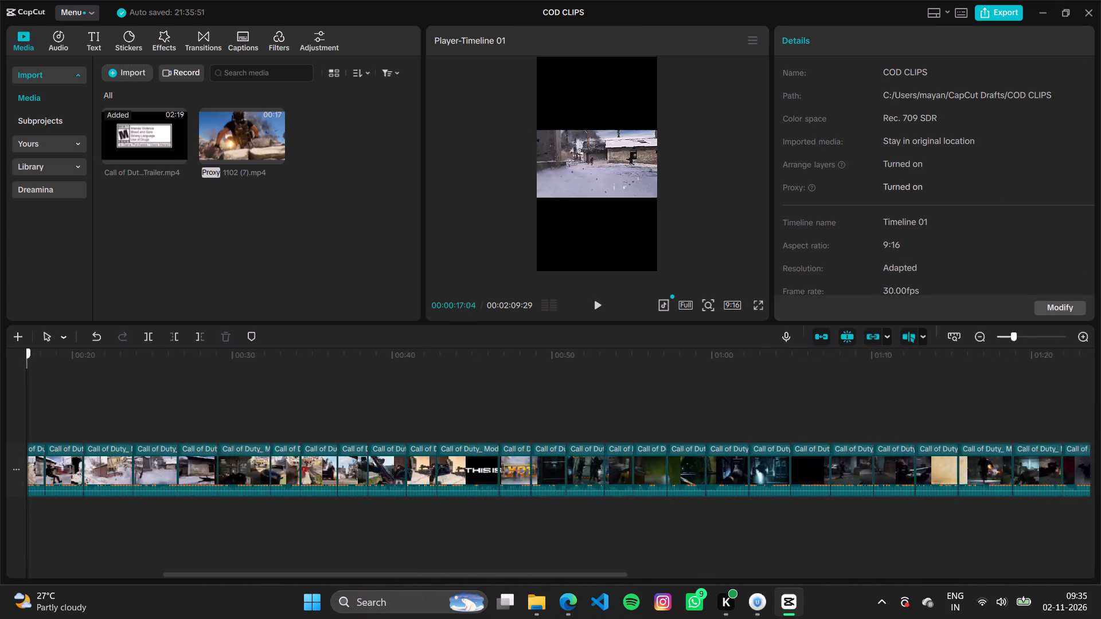
drag(0, 454, 1, 454)
click(91, 434)
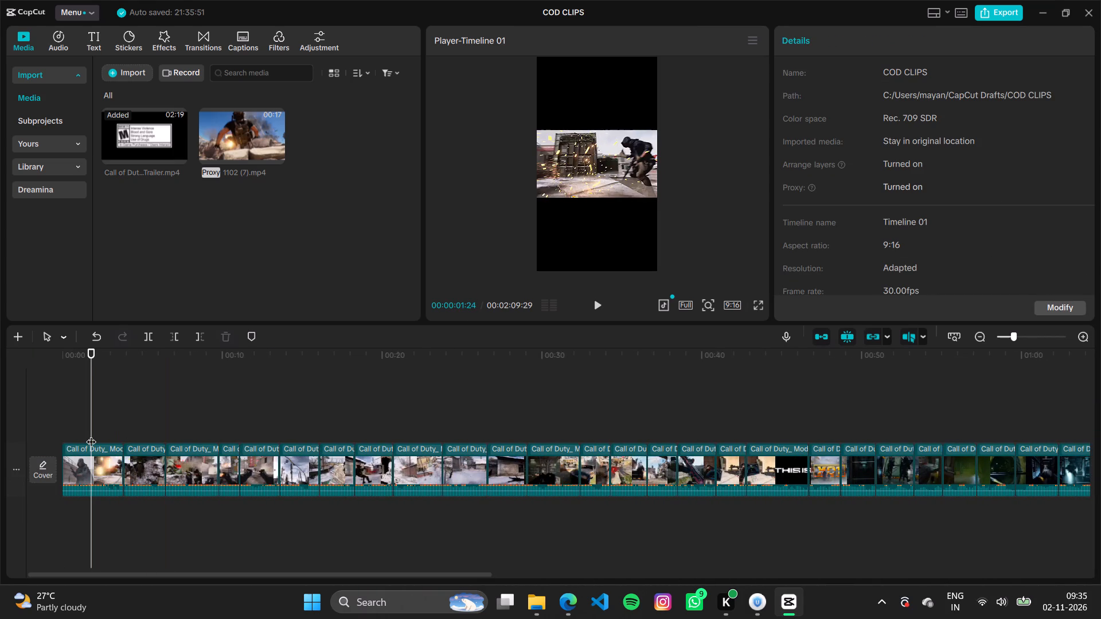
click(91, 428)
drag(55, 434, 46, 437)
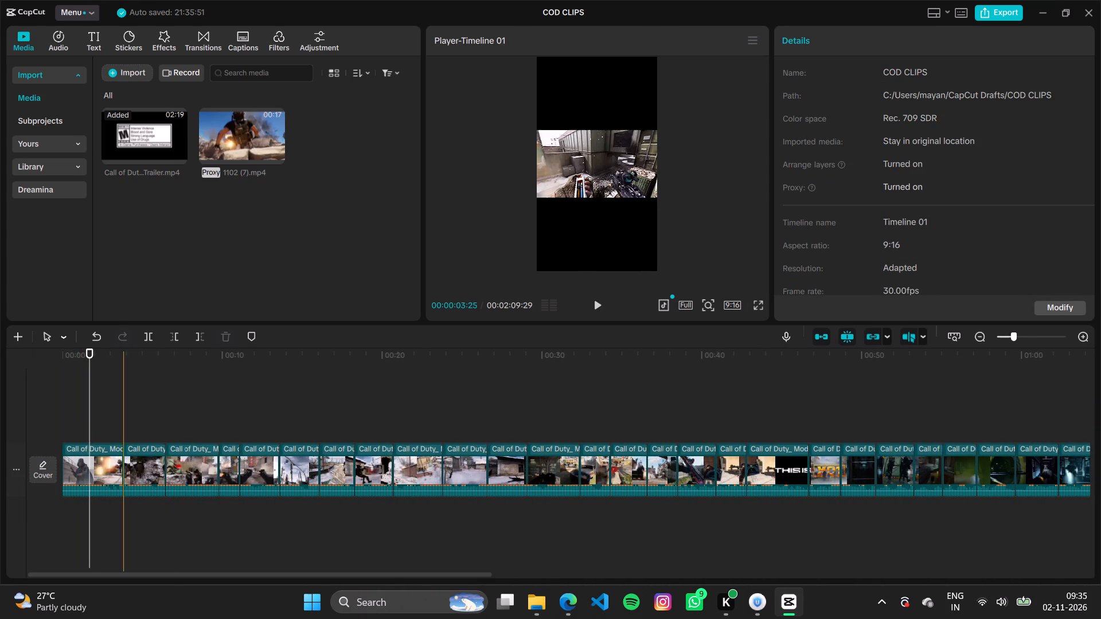
click(123, 422)
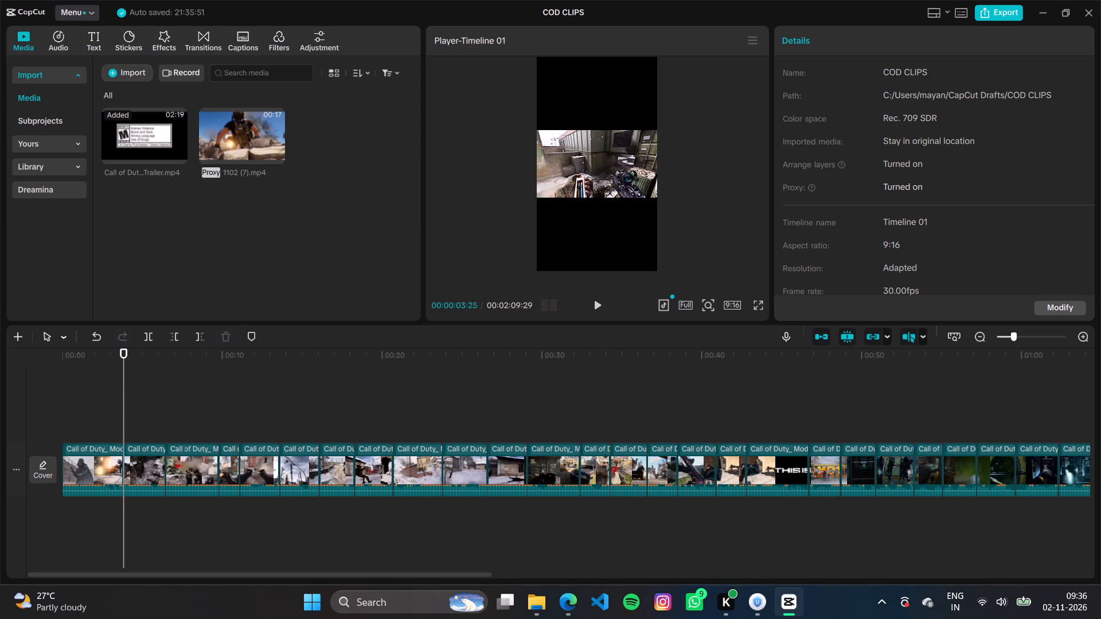
click(205, 38)
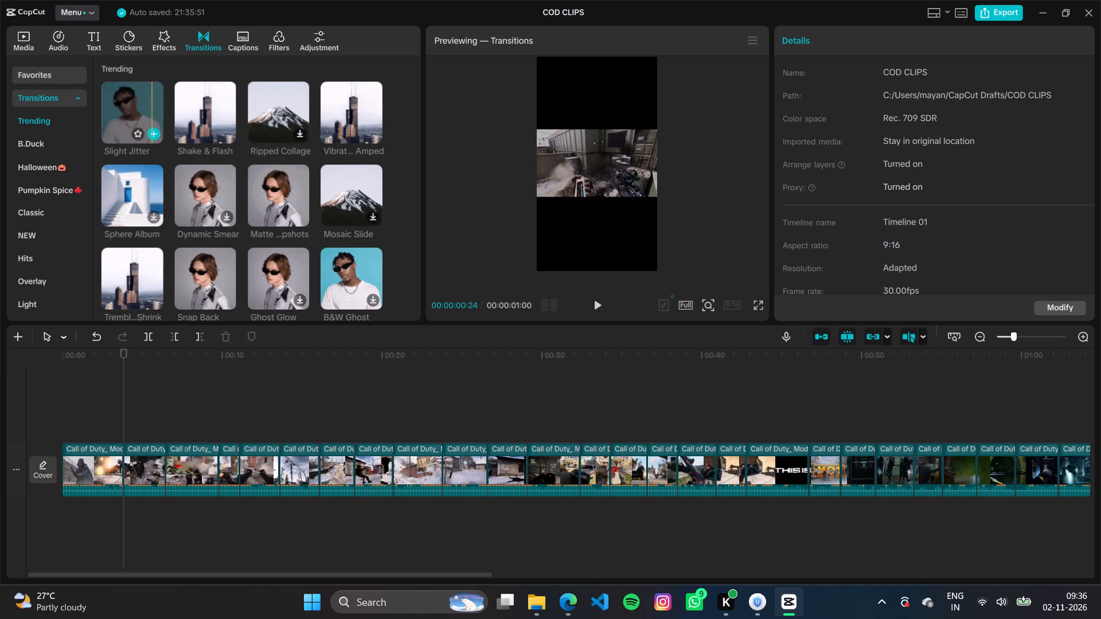
click(153, 130)
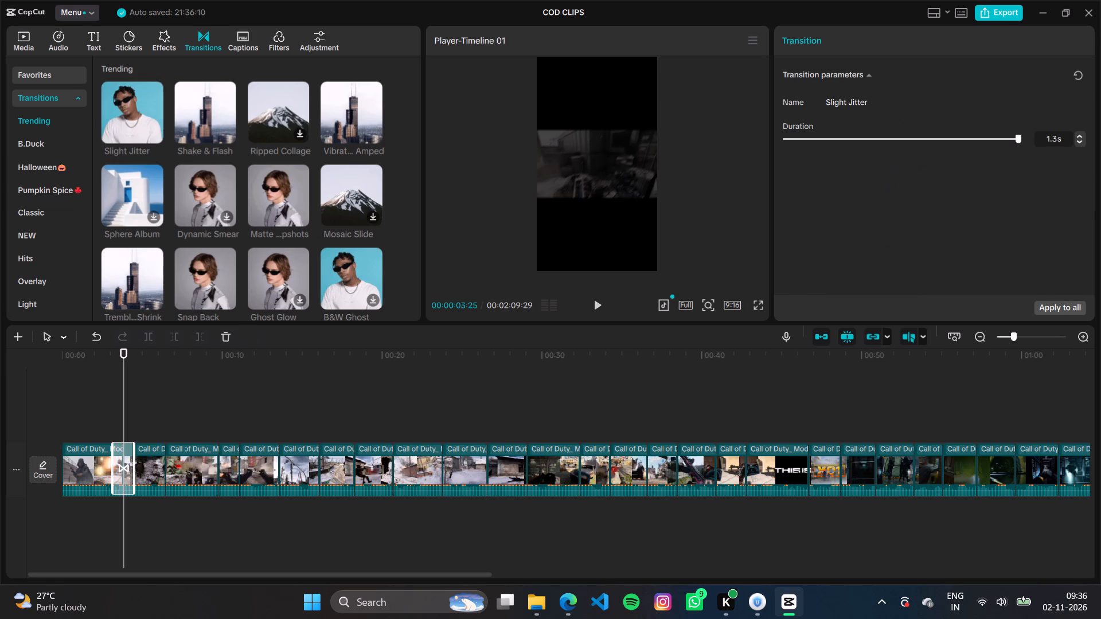
click(103, 423)
key(space)
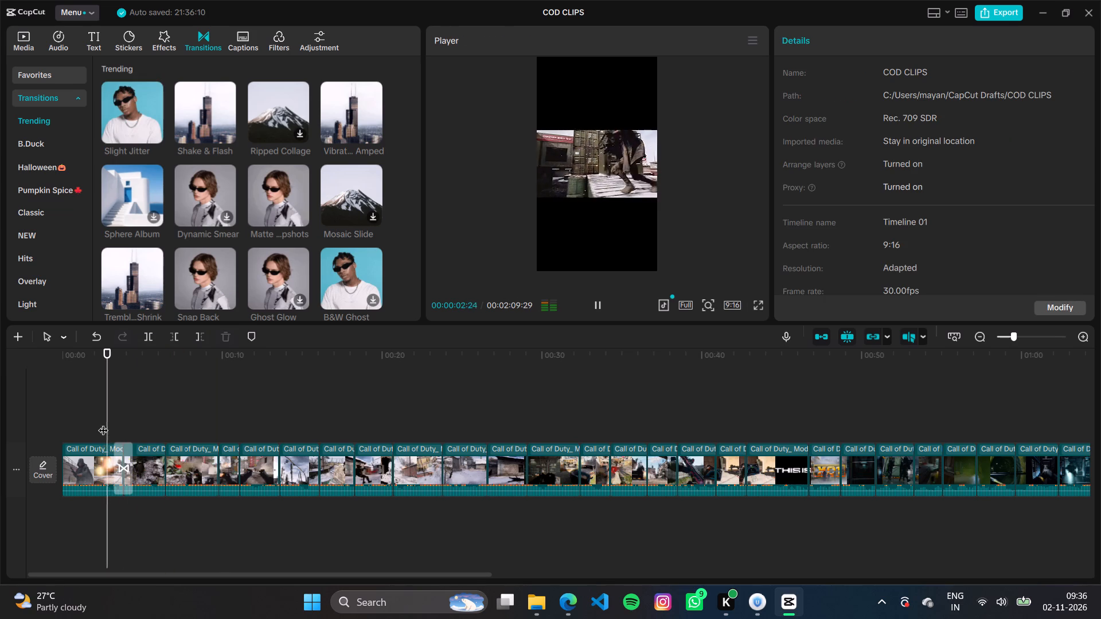
key(space)
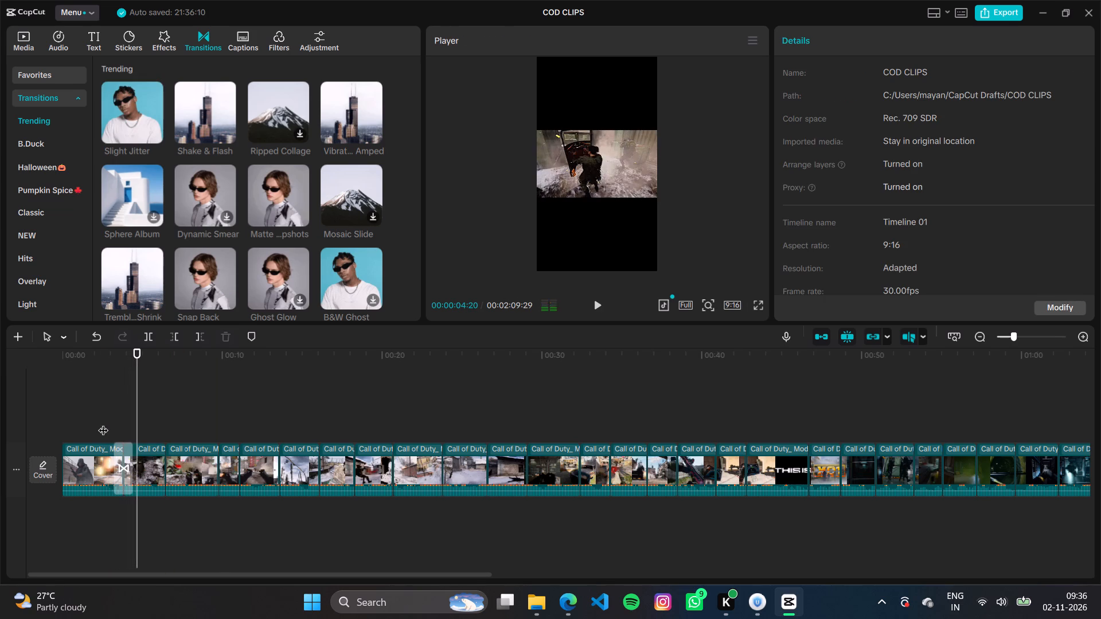
Add the "Matte ...pshots" transition at the cut between the second and third clips and play it back.
click(163, 428)
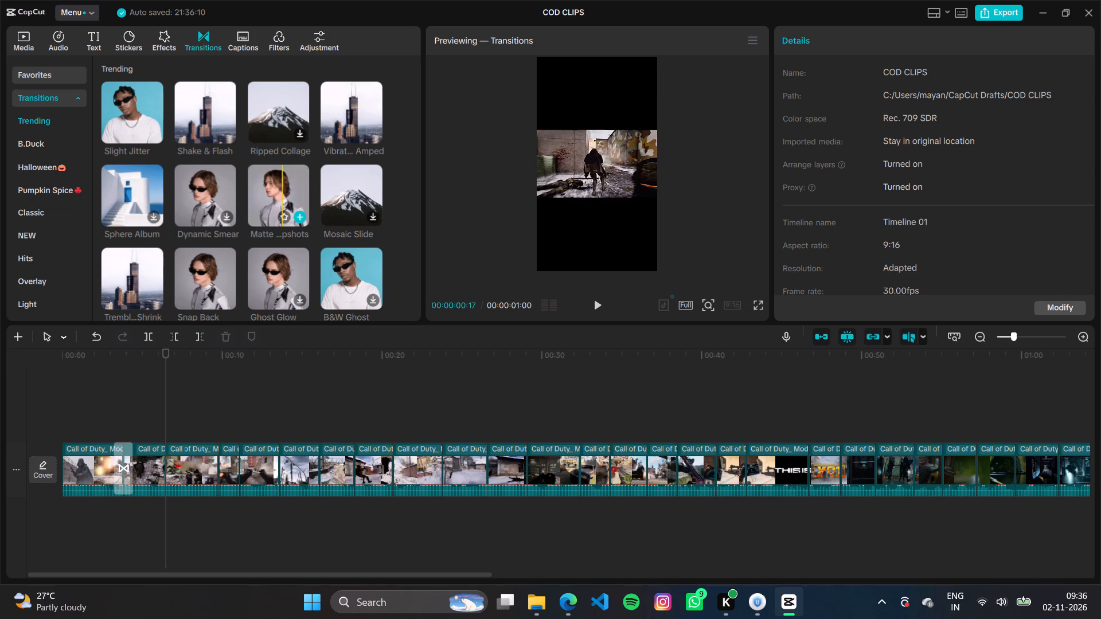
click(299, 212)
click(146, 398)
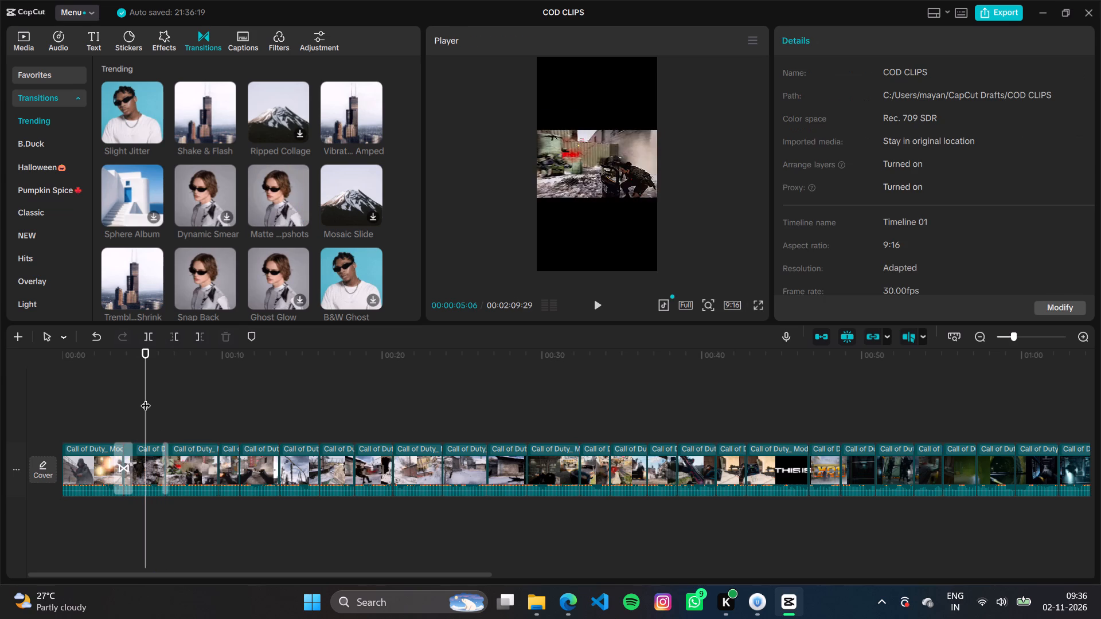
key(space)
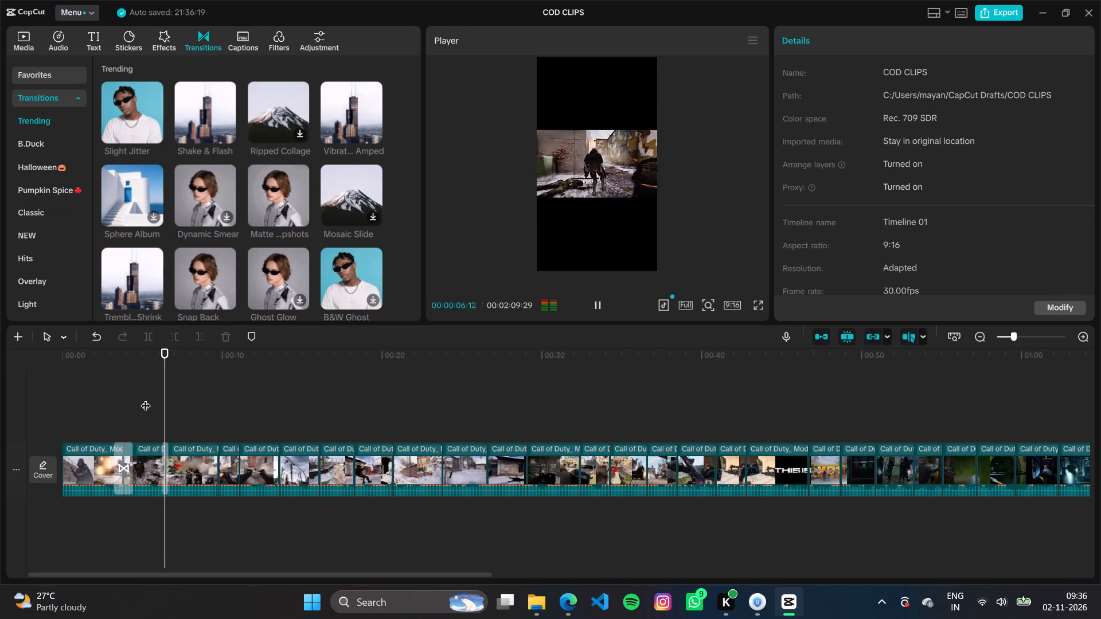
key(space)
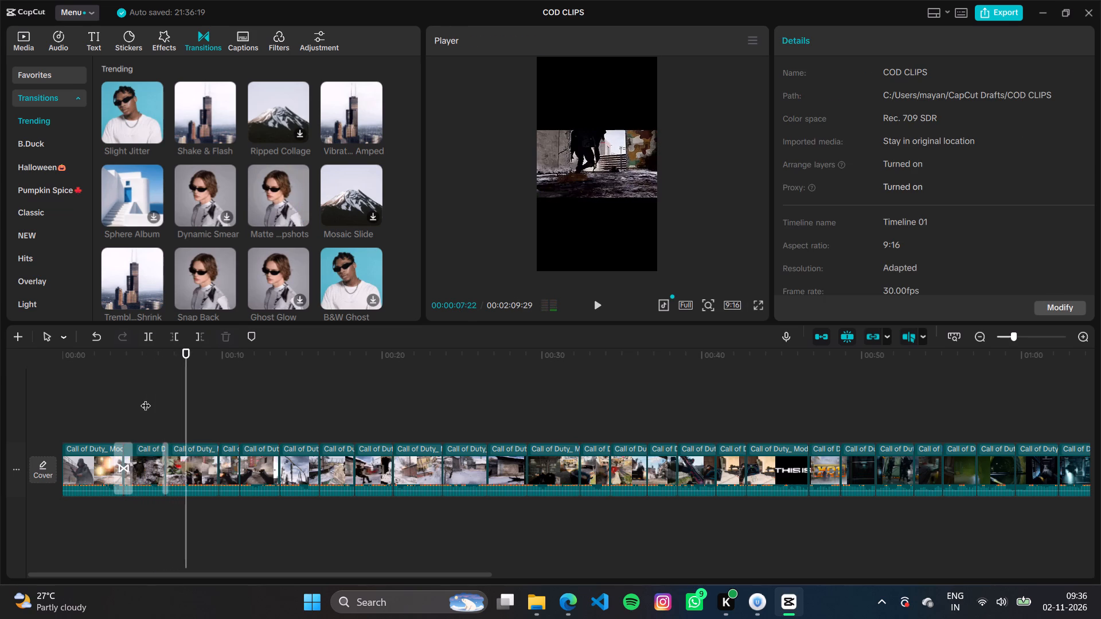
Set the project's aspect ratio to Original.
click(730, 301)
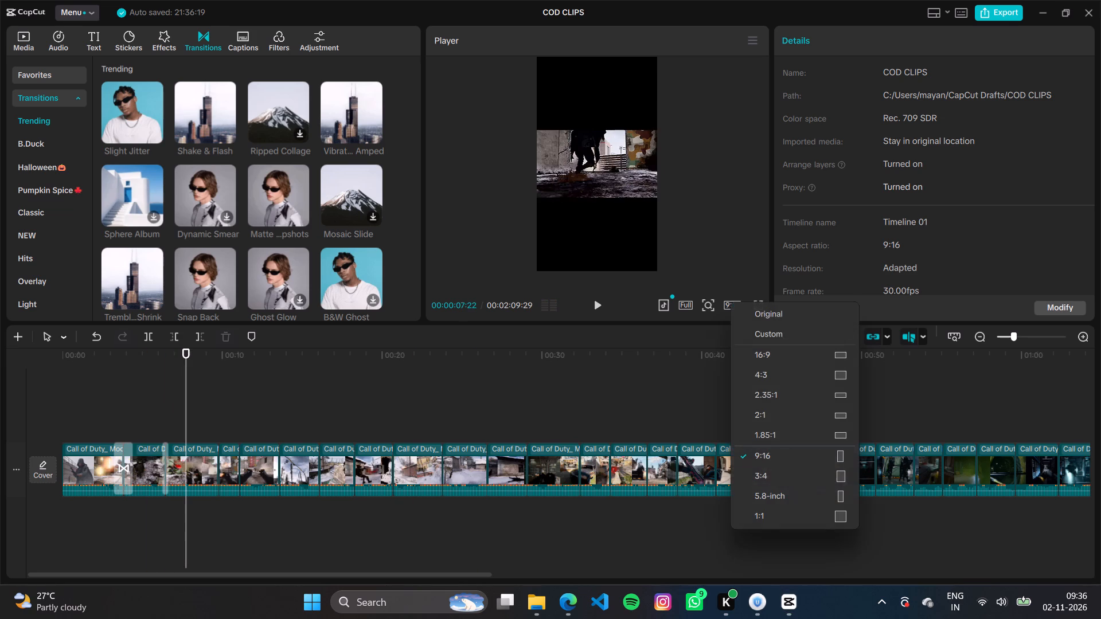
click(773, 316)
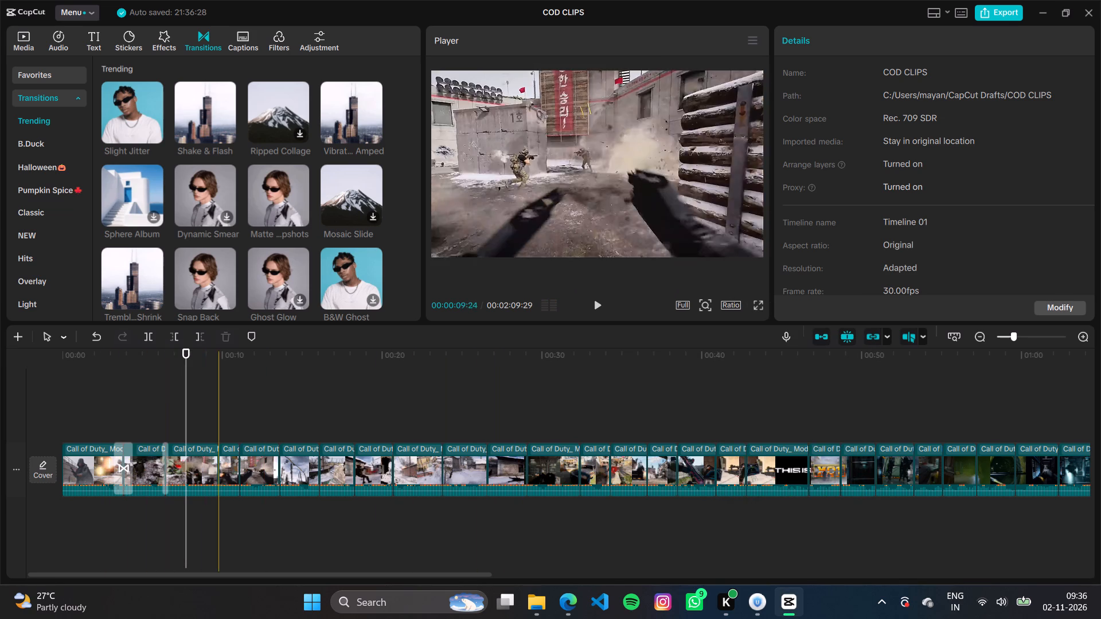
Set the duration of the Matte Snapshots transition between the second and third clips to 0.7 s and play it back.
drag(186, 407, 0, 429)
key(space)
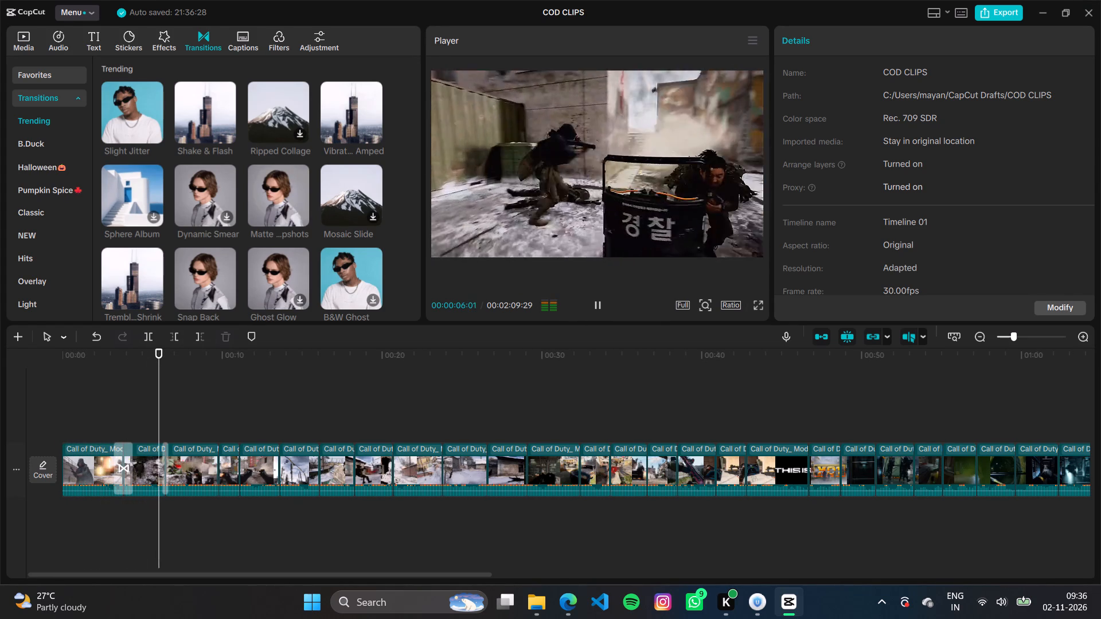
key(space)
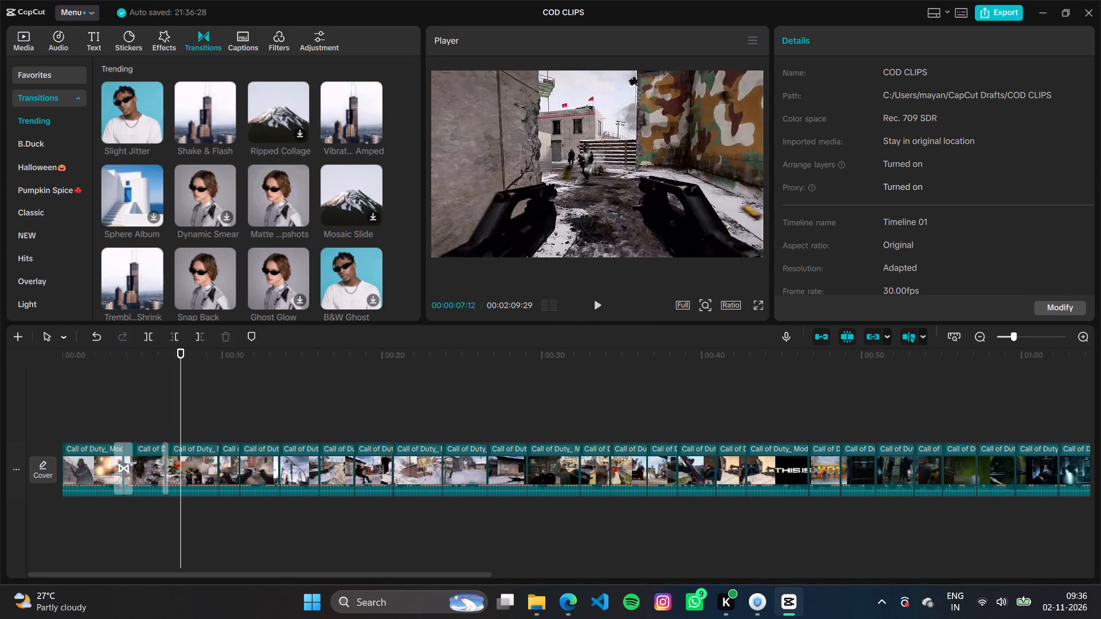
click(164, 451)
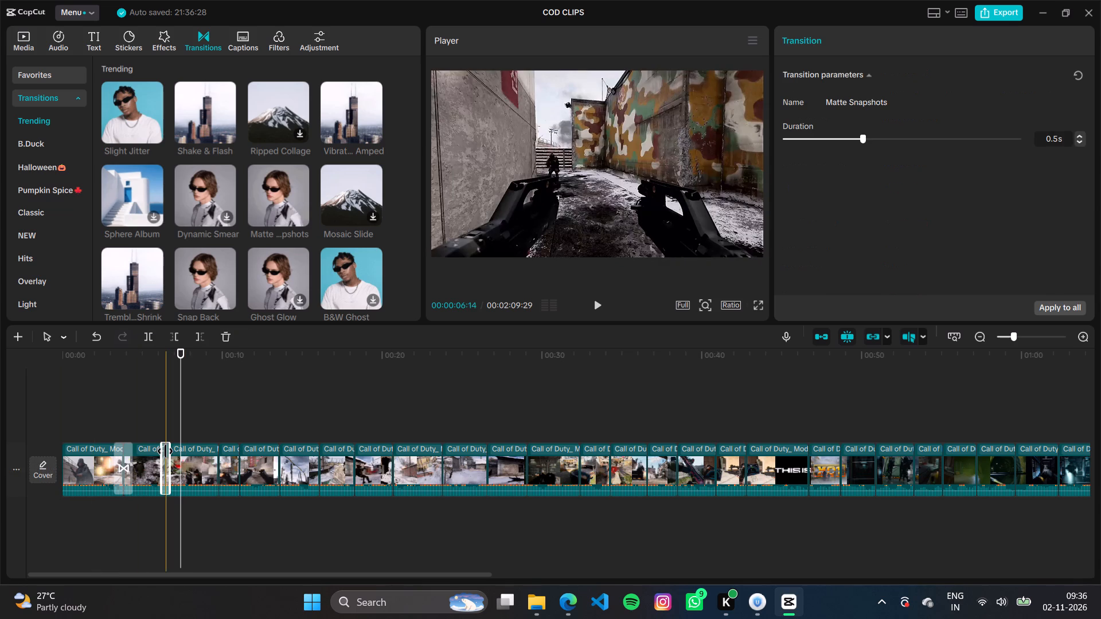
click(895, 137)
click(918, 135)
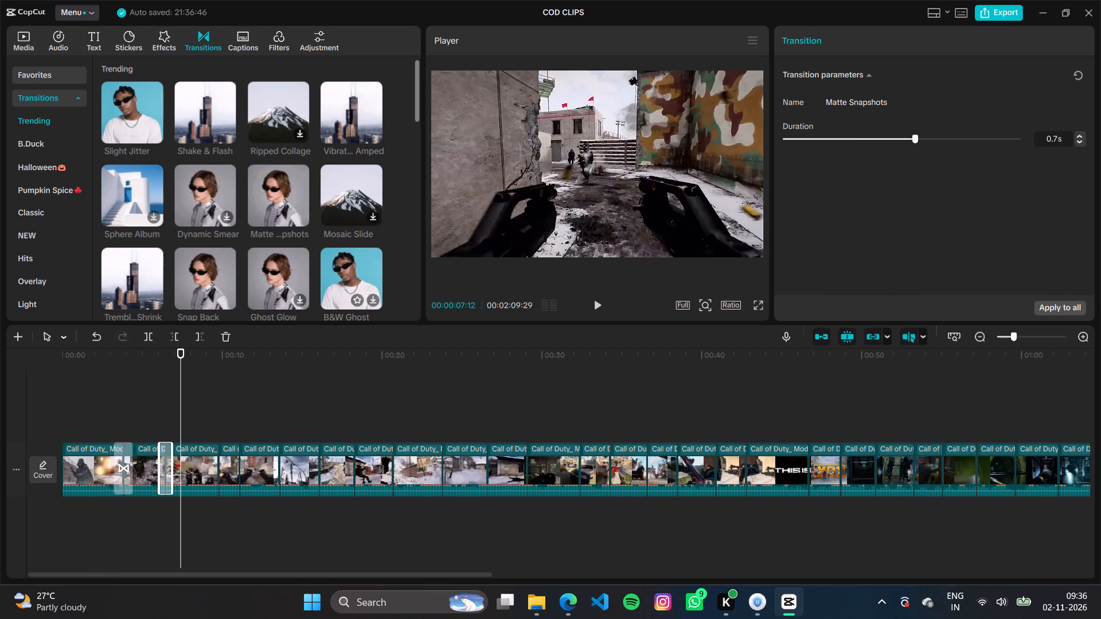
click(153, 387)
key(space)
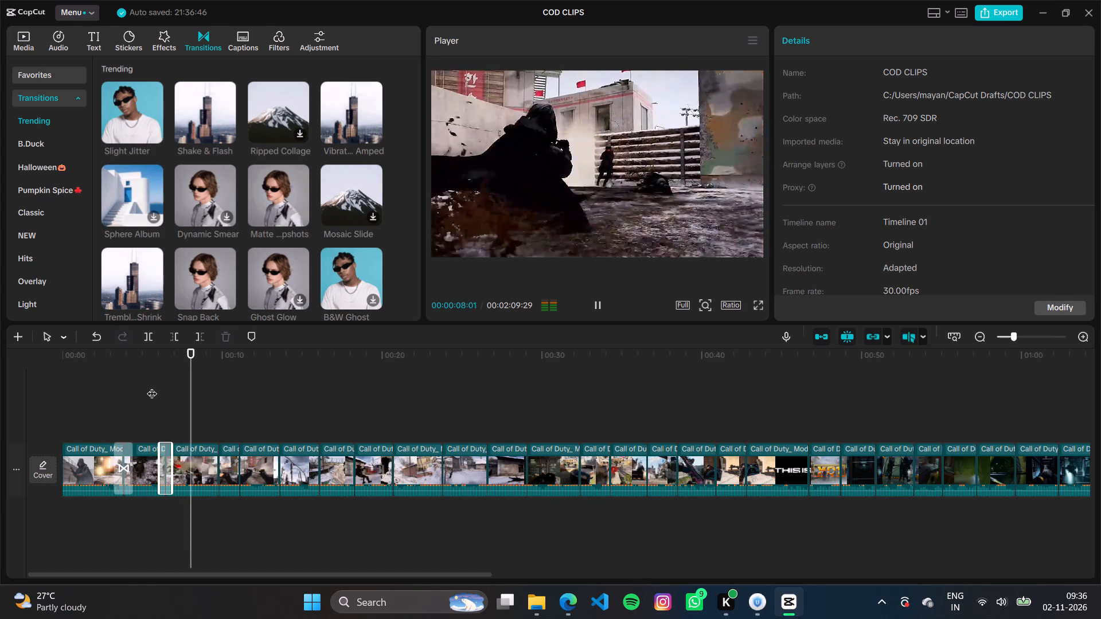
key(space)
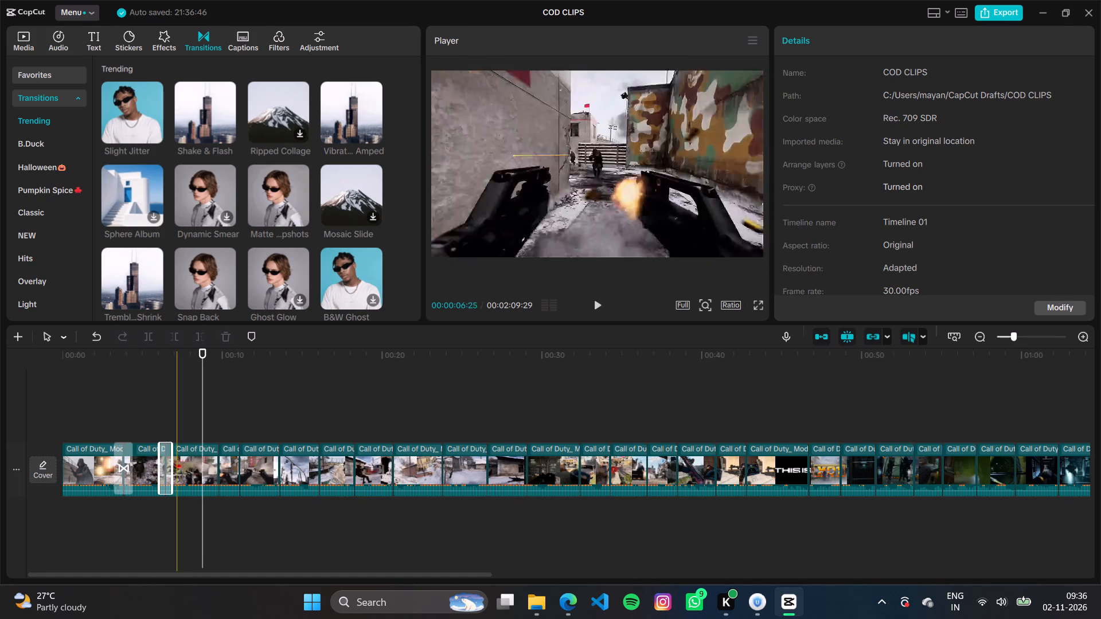
Set the Matte Snapshots transition's duration to 0.5 s.
click(167, 462)
click(872, 139)
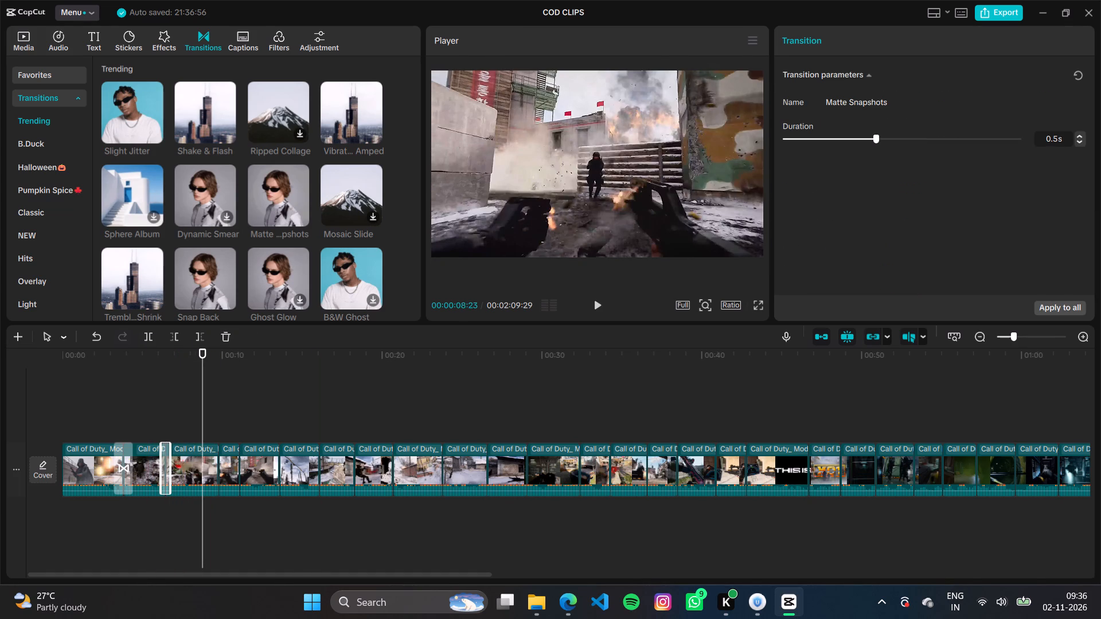
click(854, 102)
click(861, 76)
click(861, 76)
Add the Vibration Amped transition at the cut between the third and fourth clips.
click(216, 397)
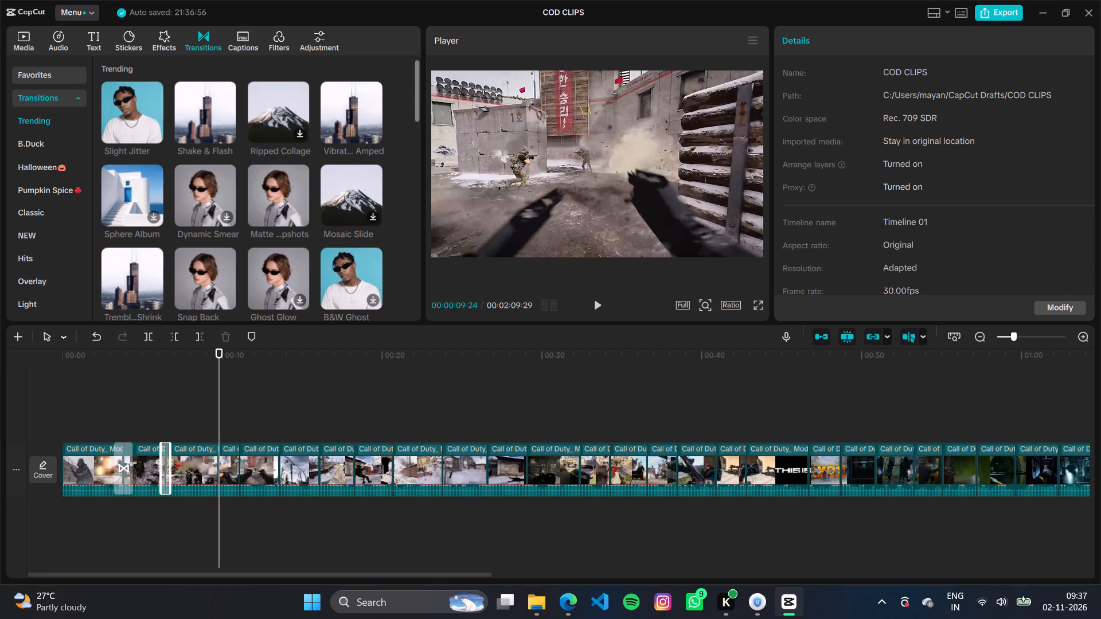
click(372, 134)
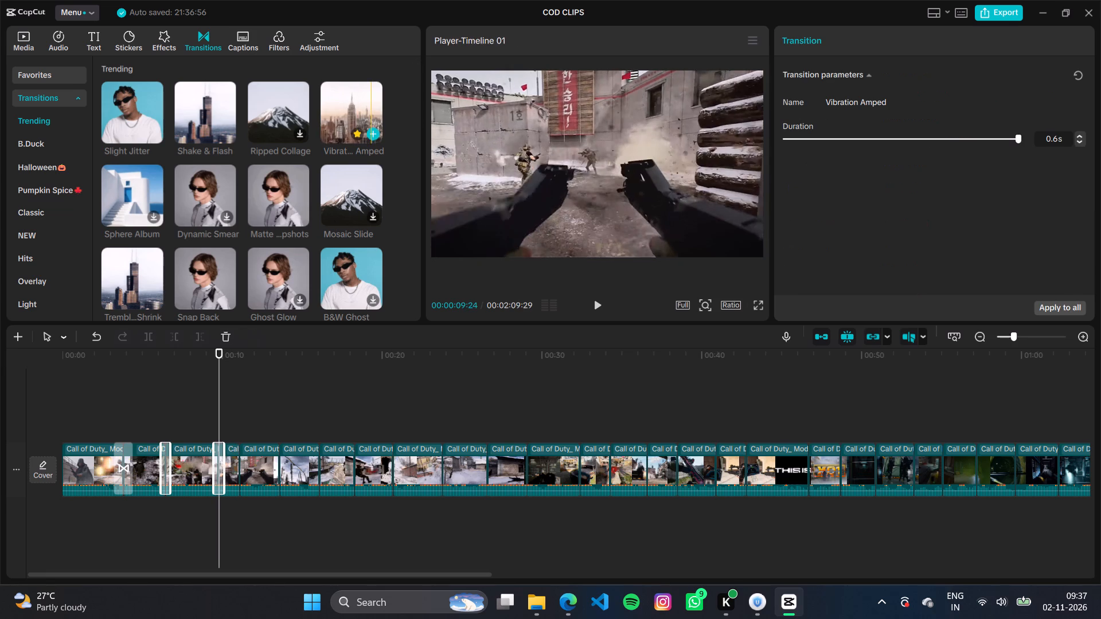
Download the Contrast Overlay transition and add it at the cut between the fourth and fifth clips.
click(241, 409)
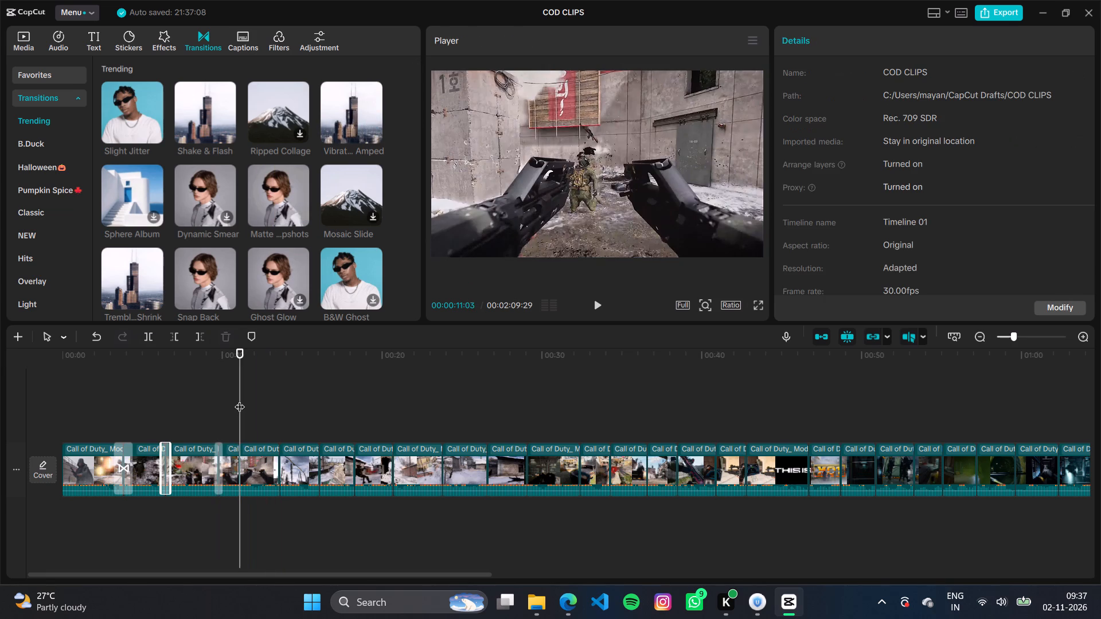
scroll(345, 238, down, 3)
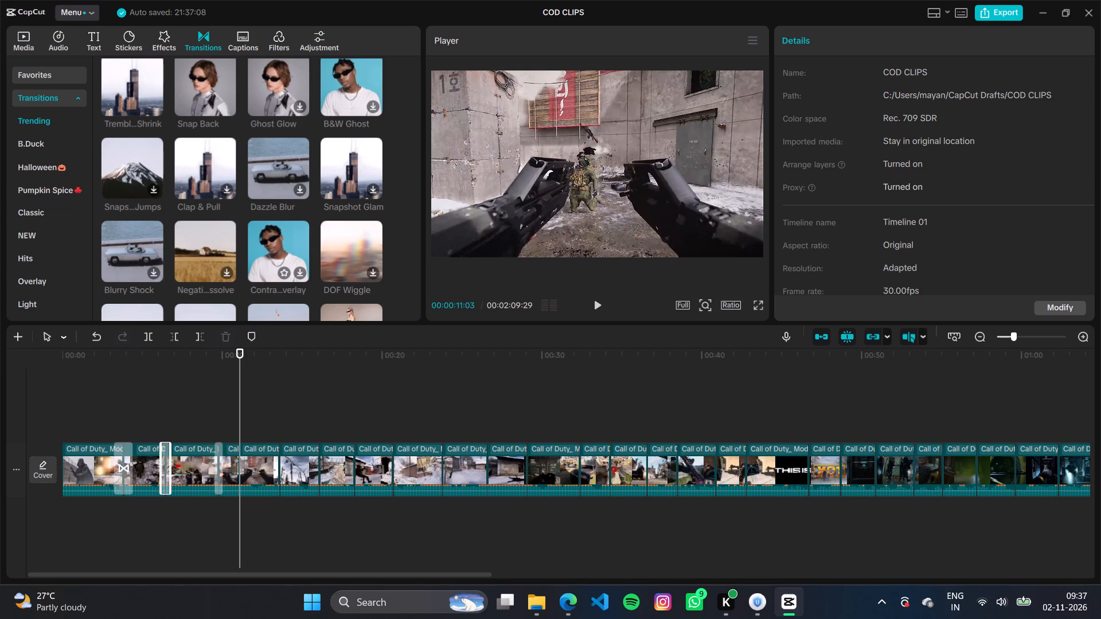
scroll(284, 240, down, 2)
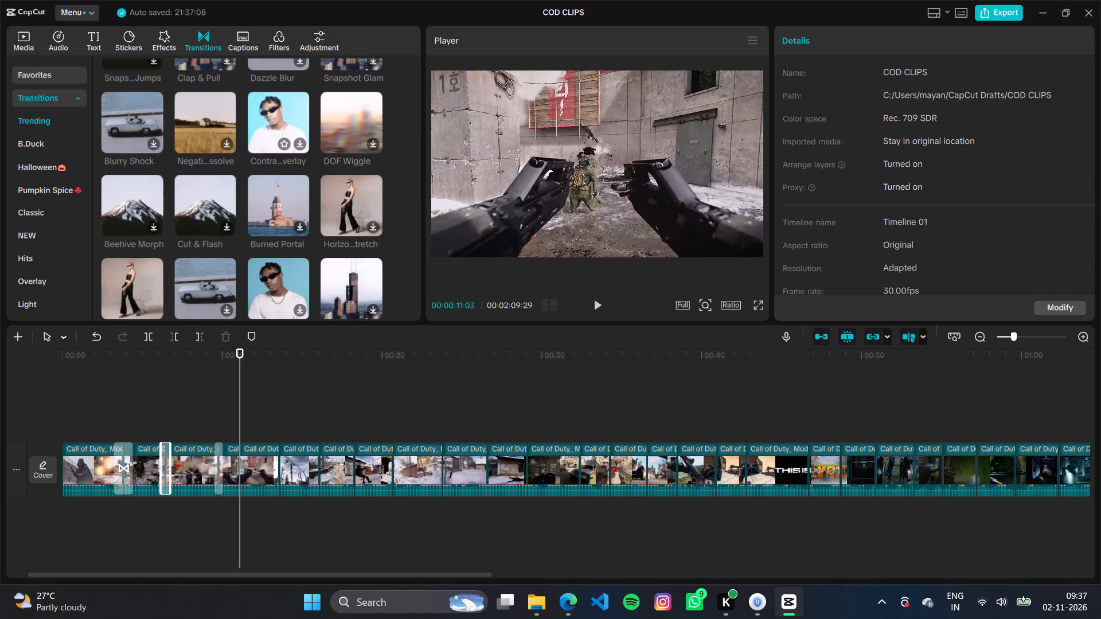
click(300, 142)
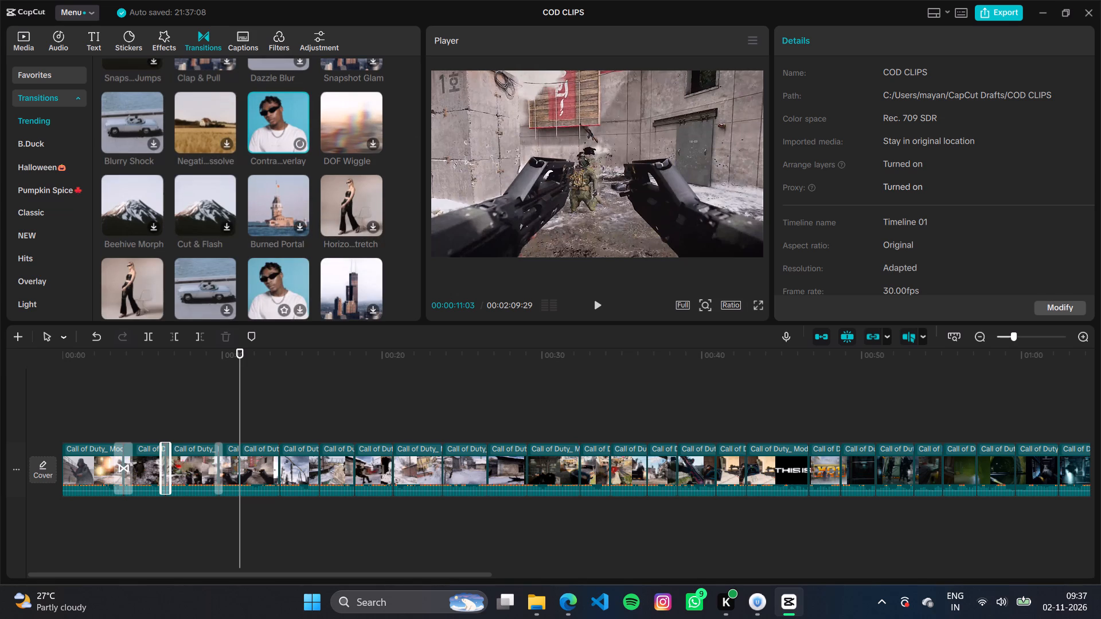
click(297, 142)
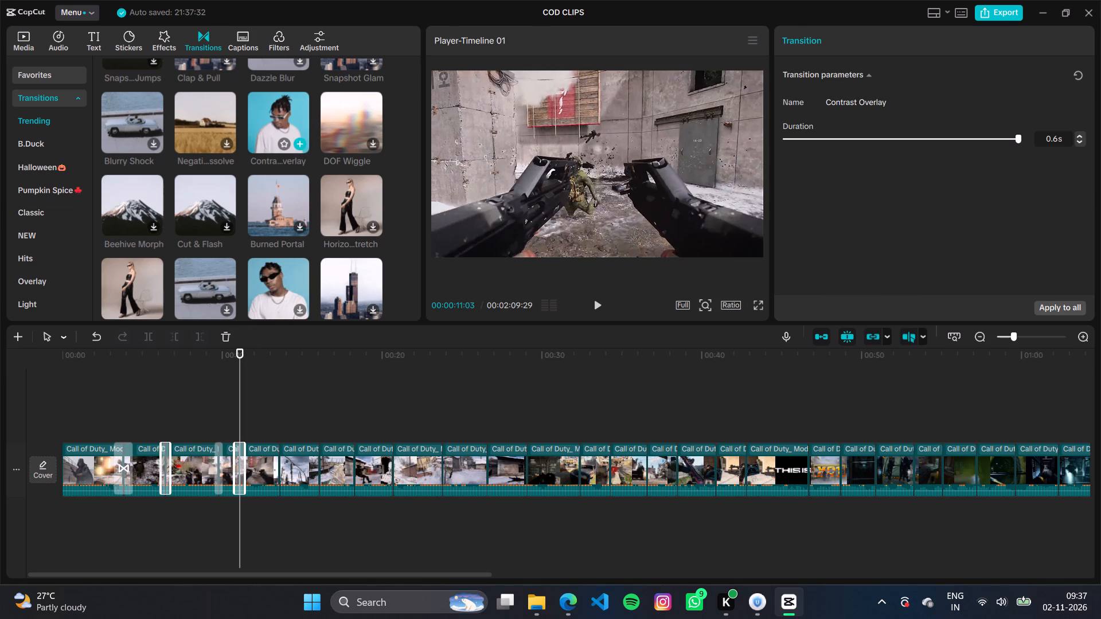
Play back the section around the Contrast Overlay transition several times to check how it leads into the Backstab clip.
key(space)
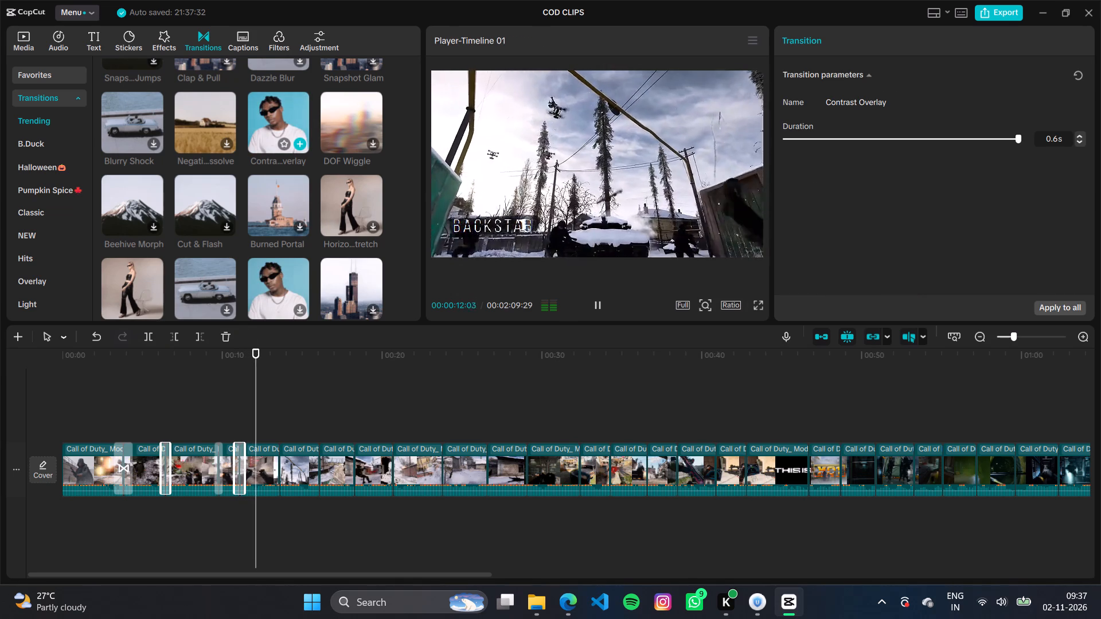
click(219, 420)
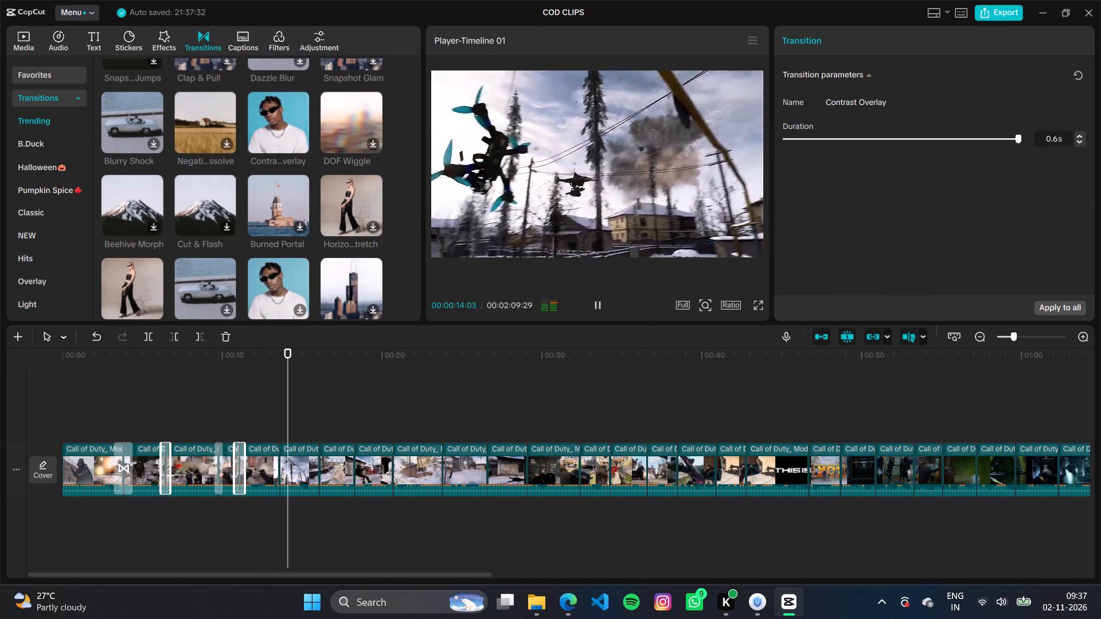
key(space)
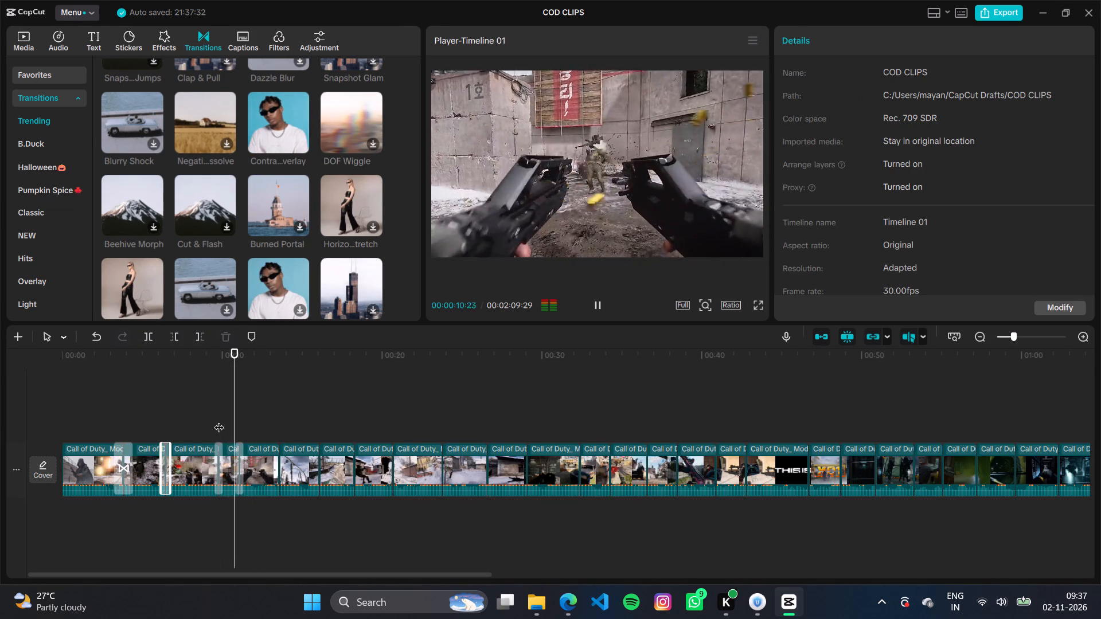
key(space)
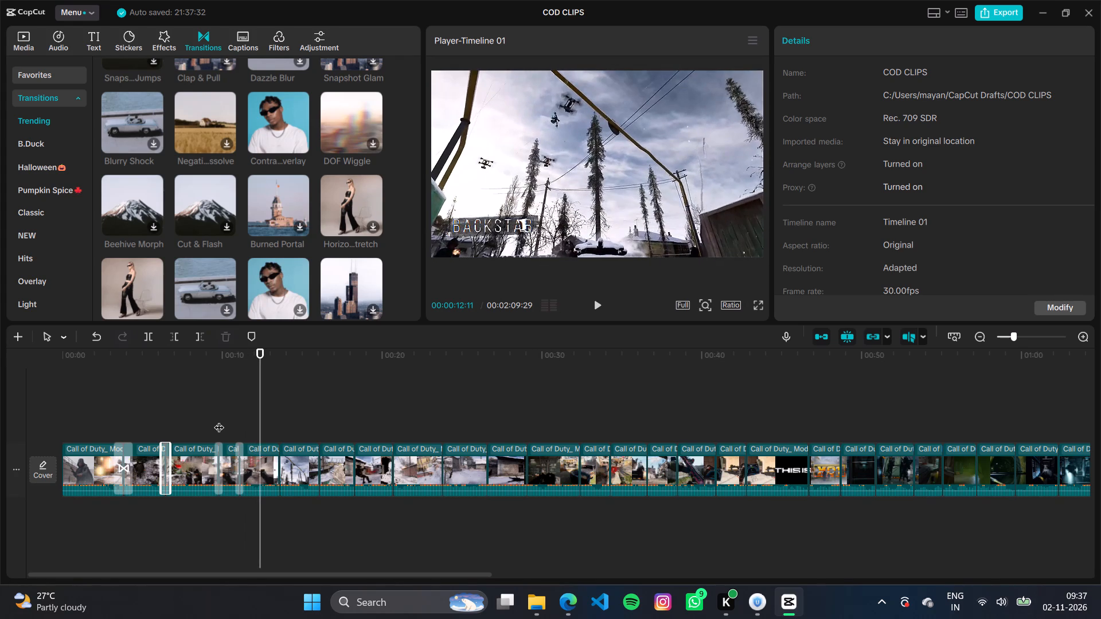
key(space)
key(space)
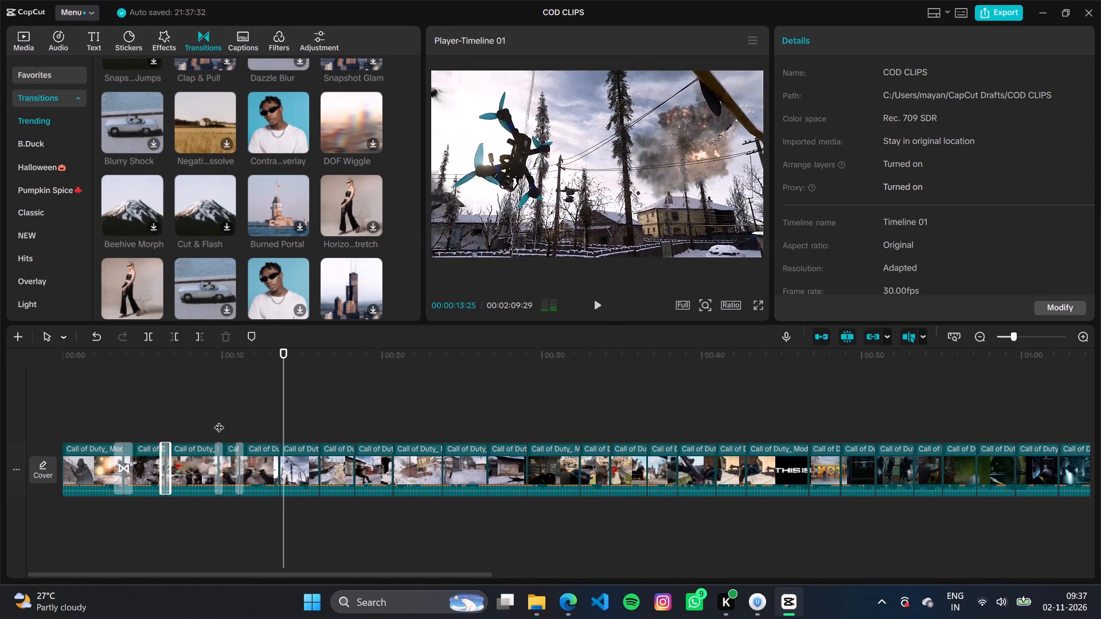
key(space)
key(space)
key(space)
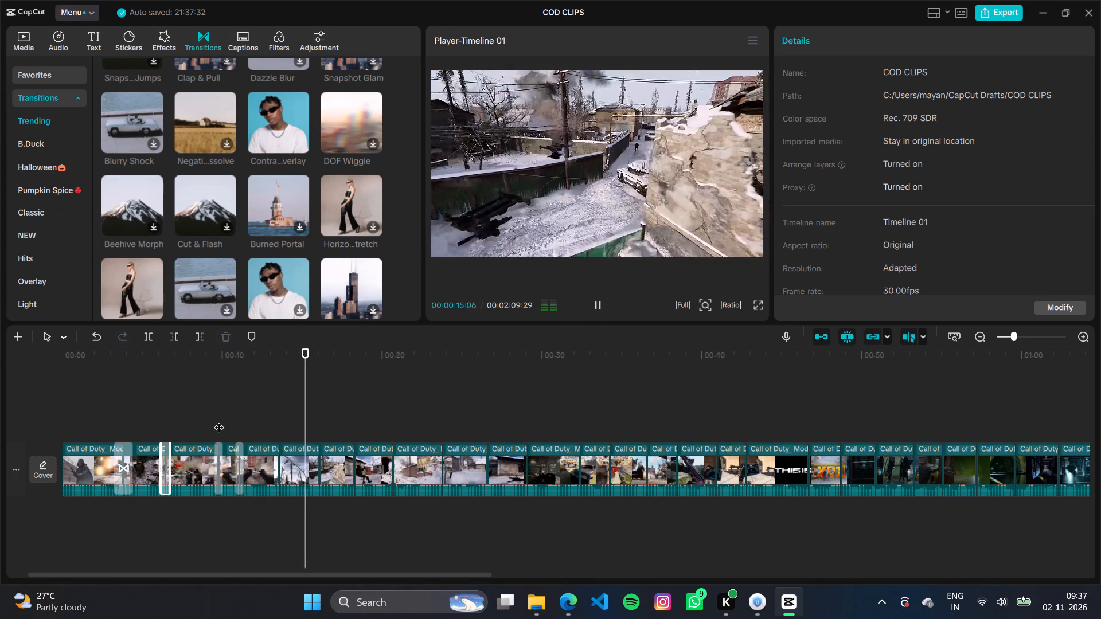
key(space)
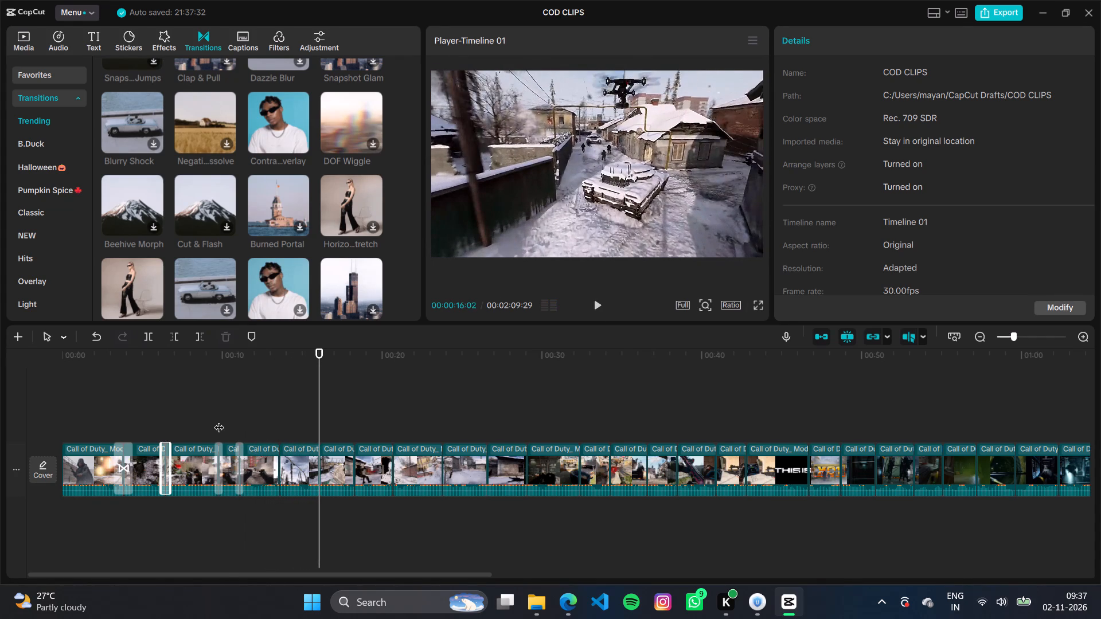
click(229, 418)
key(space)
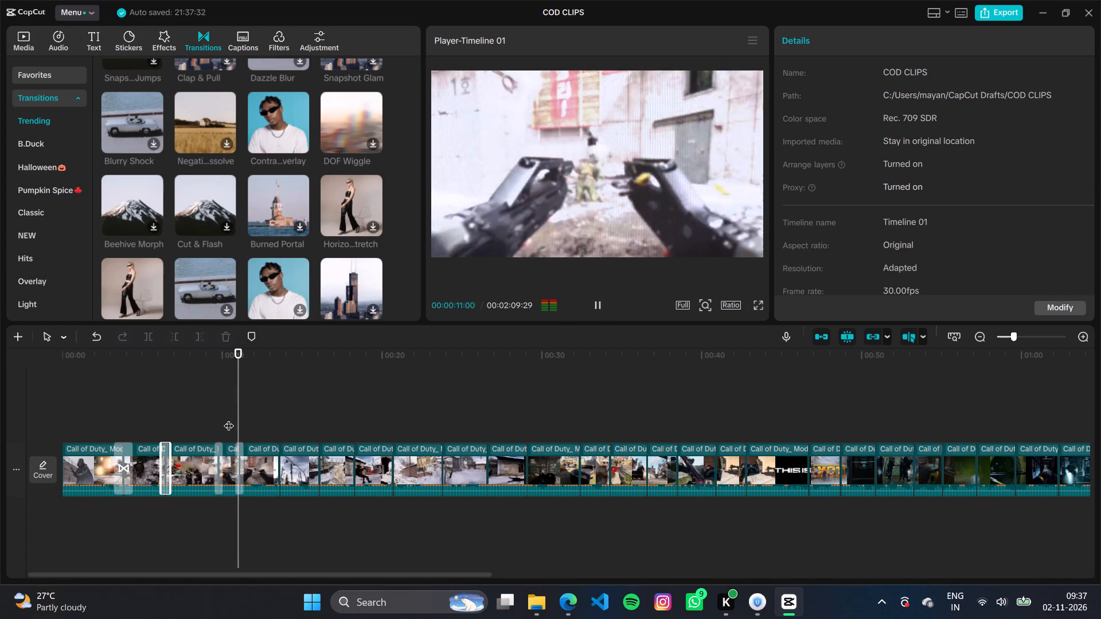
key(space)
key(space)
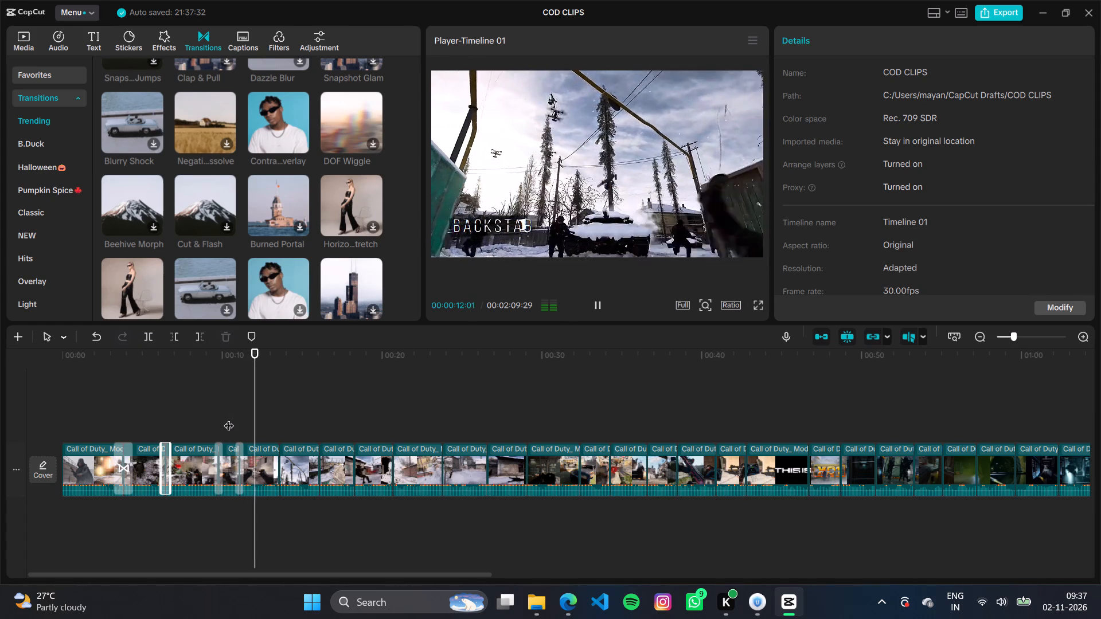
key(space)
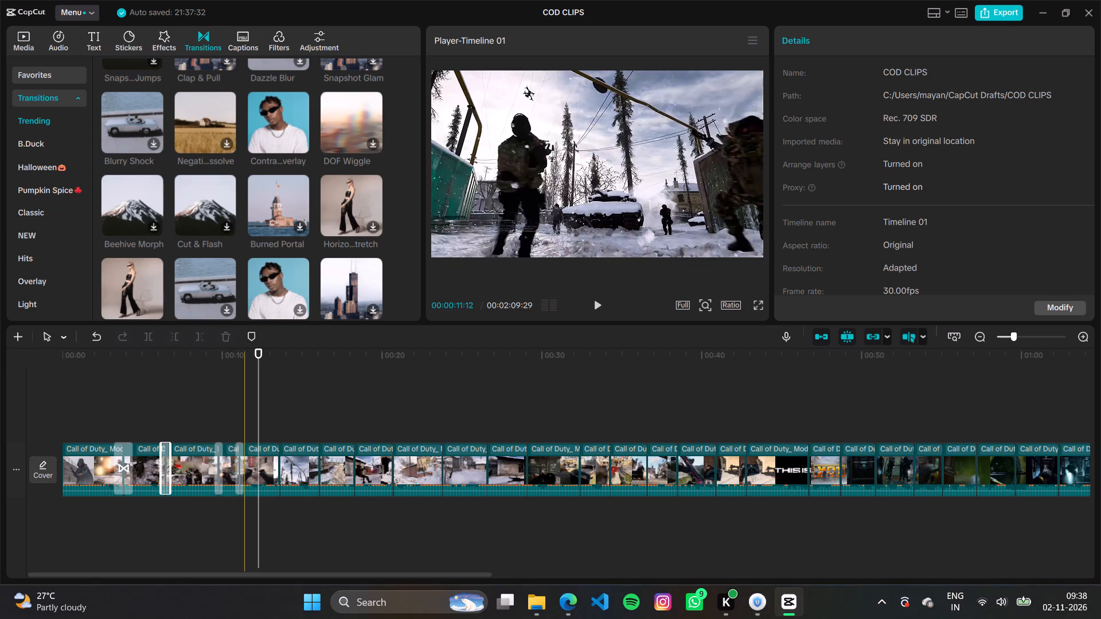
Copy all the clips after the fourth clip and delete them from the main track.
click(240, 418)
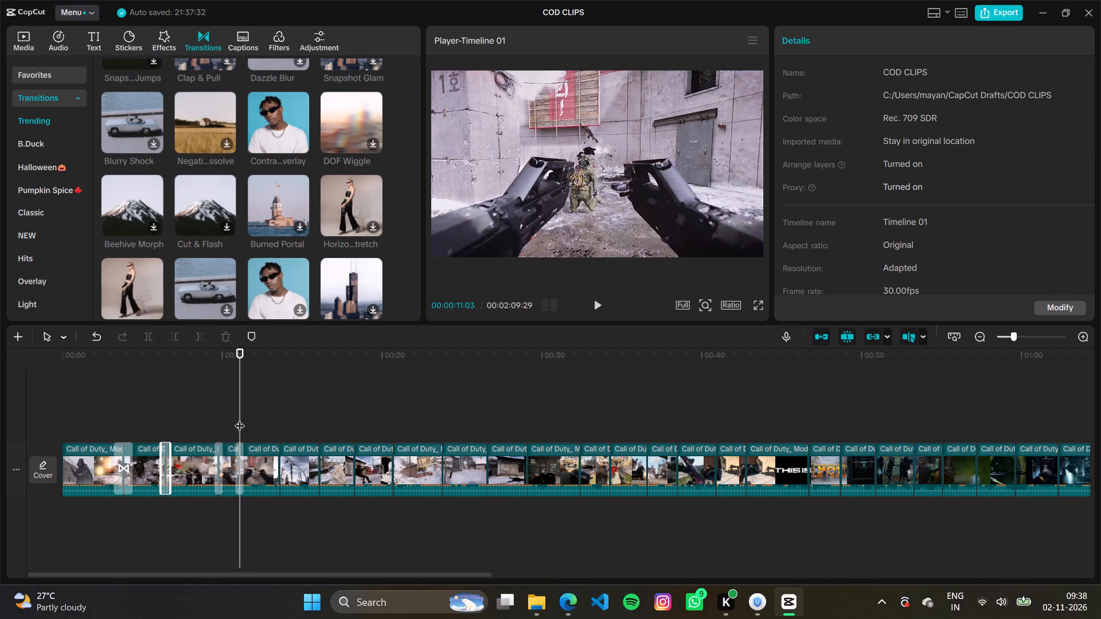
drag(251, 410, 252, 412)
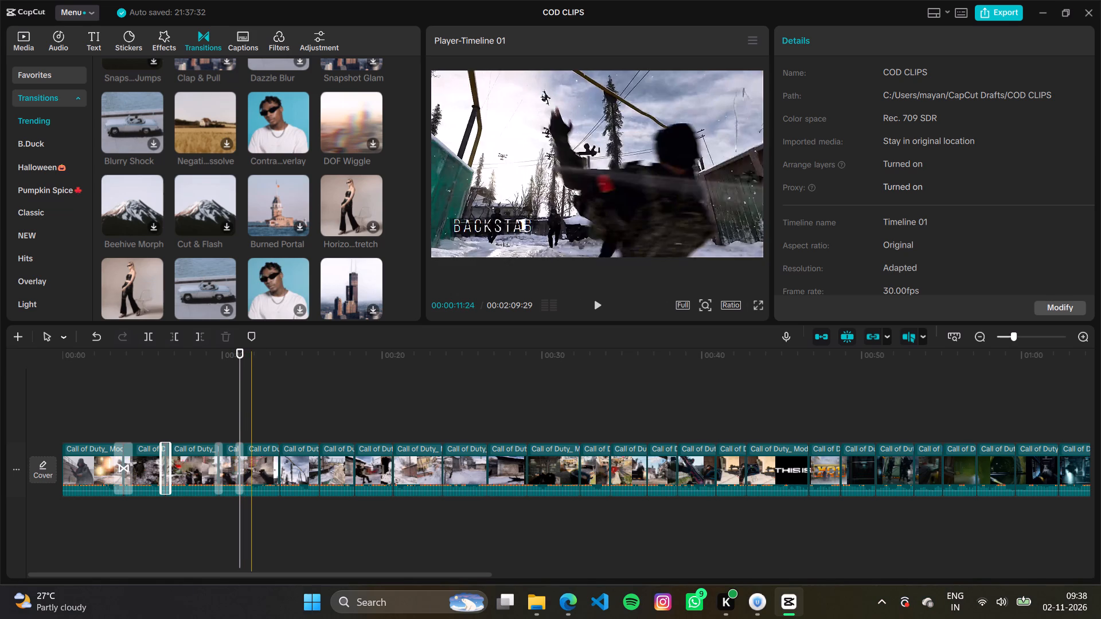
drag(252, 412, 1100, 449)
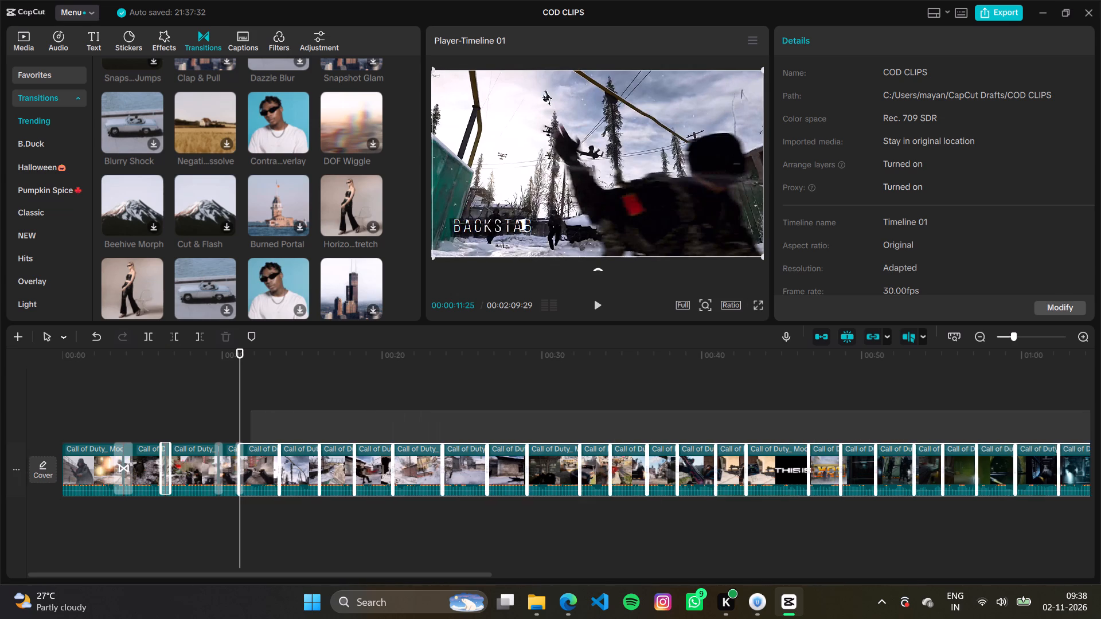
drag(1100, 449, 1100, 468)
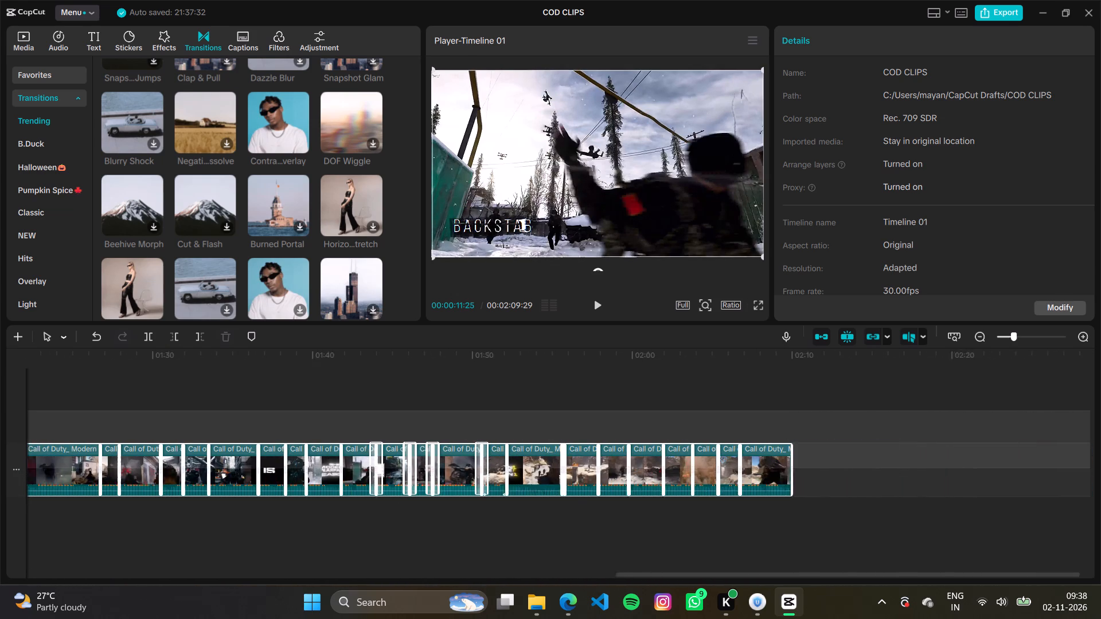
drag(1100, 468, 995, 496)
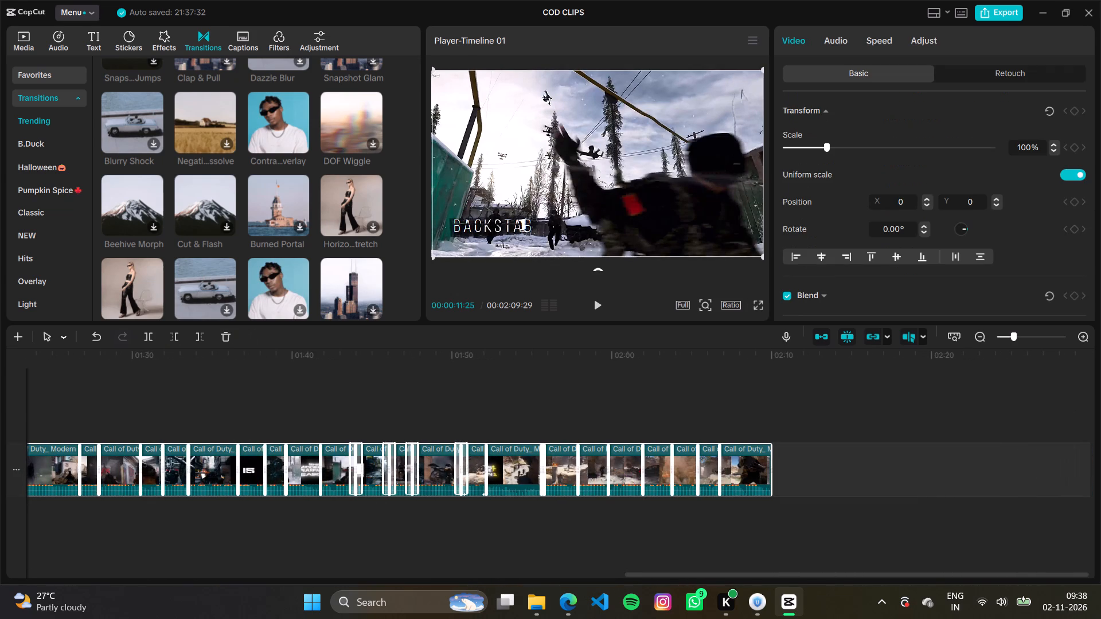
key(ctrl+c)
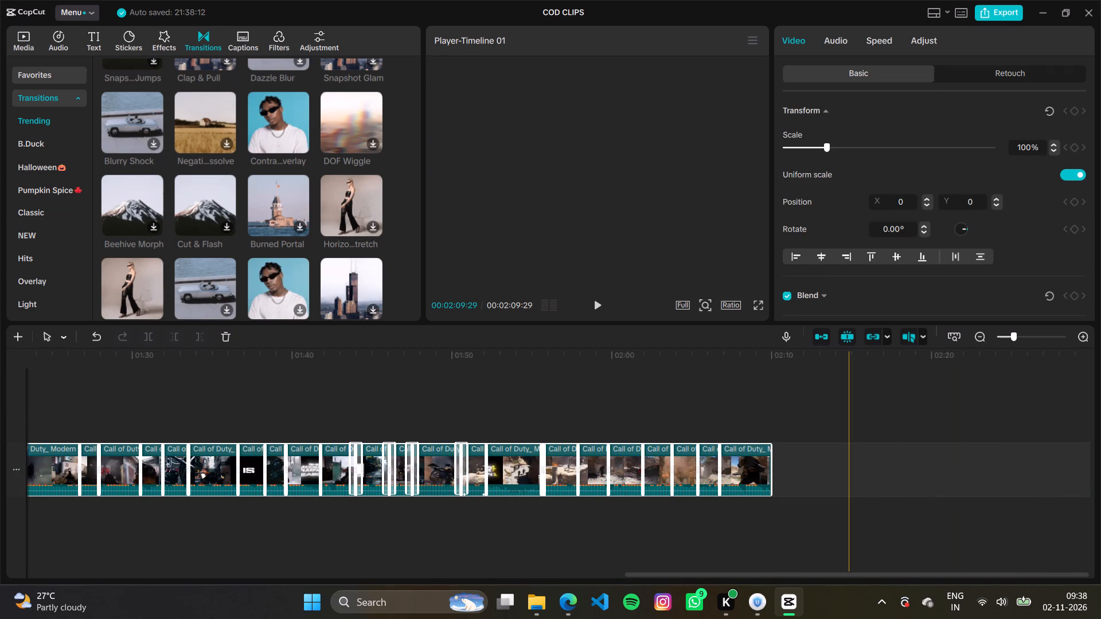
key(BackSpace)
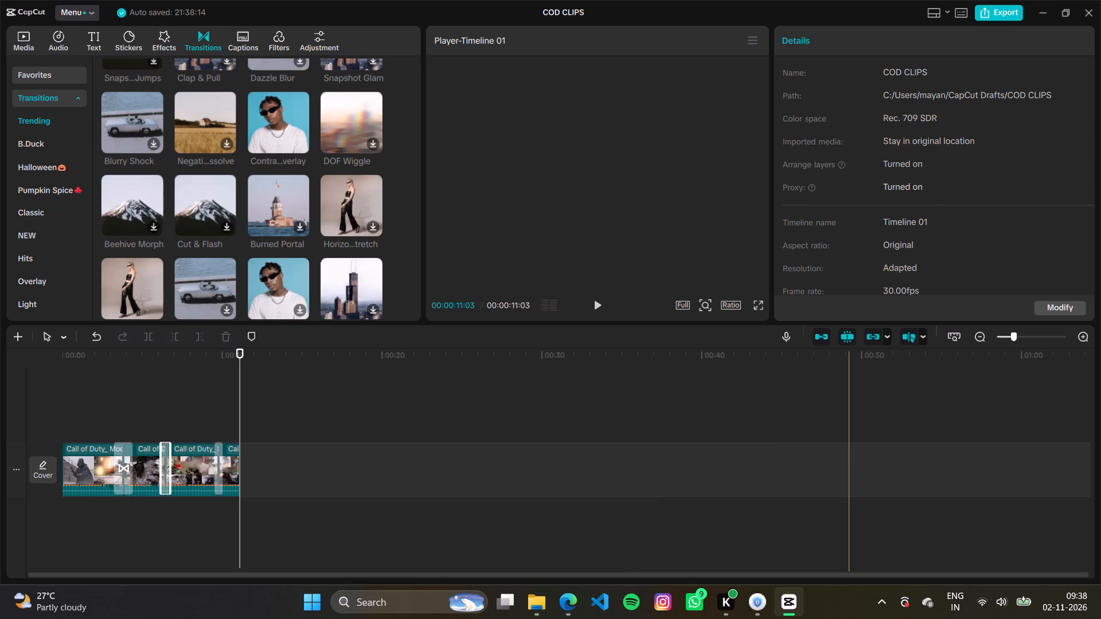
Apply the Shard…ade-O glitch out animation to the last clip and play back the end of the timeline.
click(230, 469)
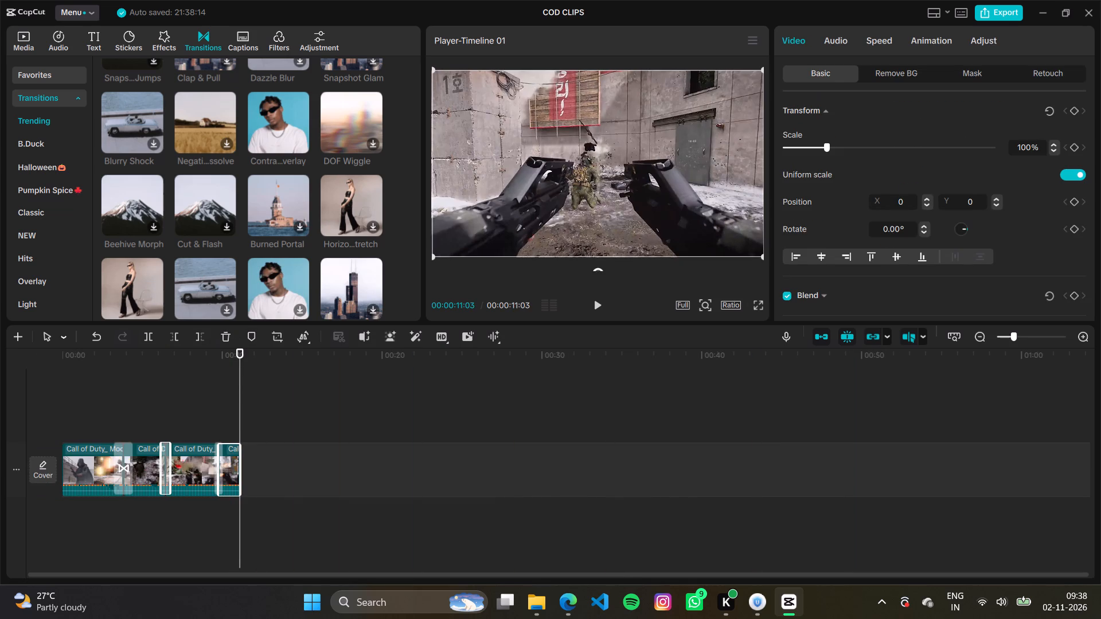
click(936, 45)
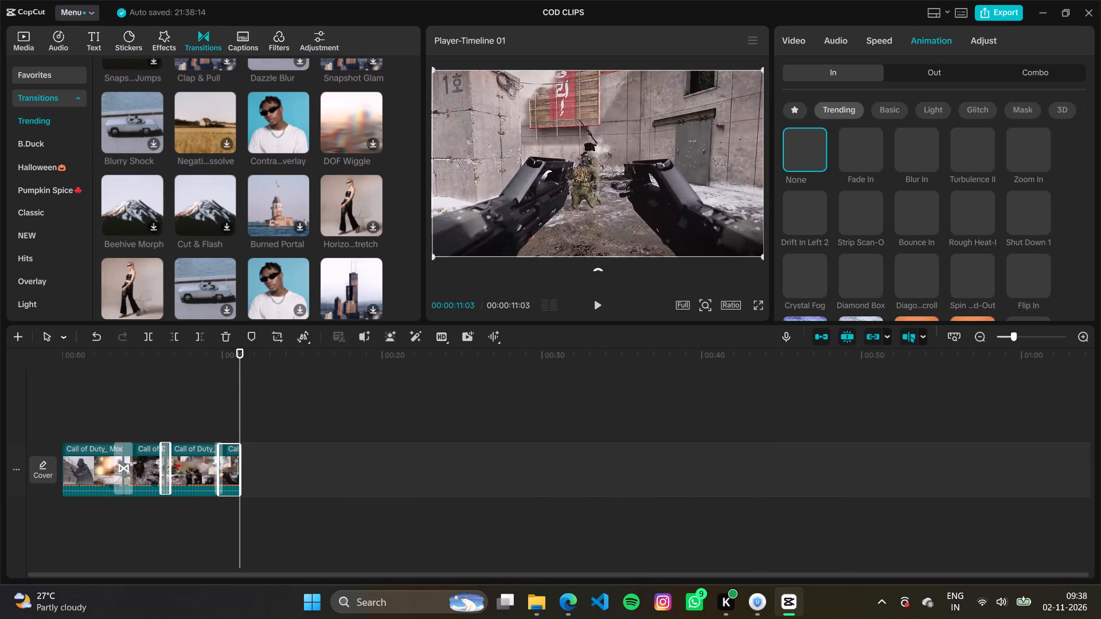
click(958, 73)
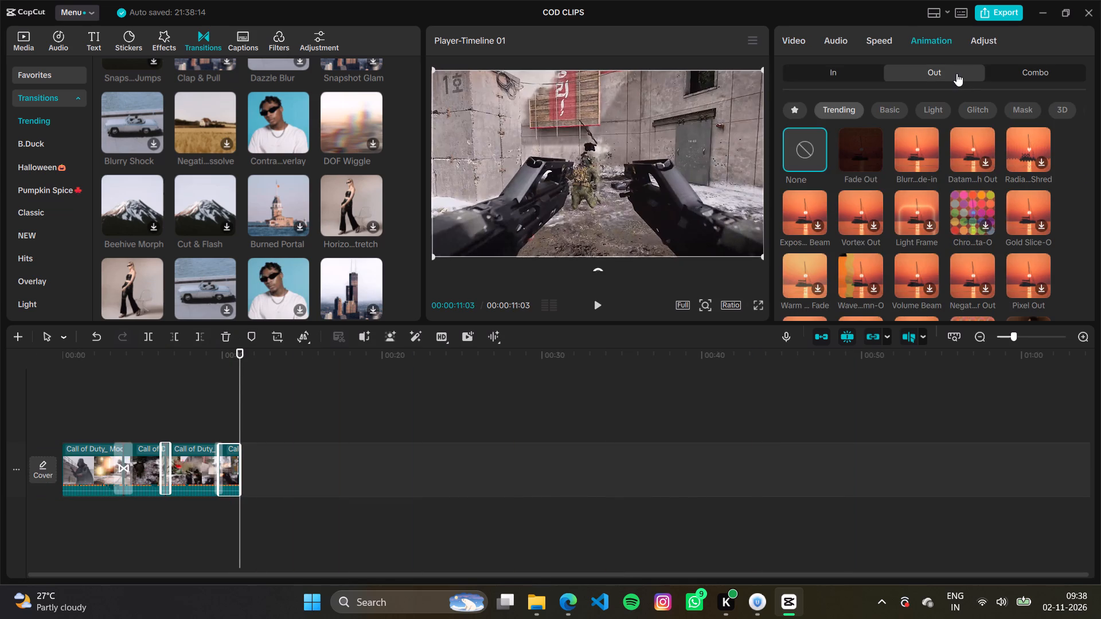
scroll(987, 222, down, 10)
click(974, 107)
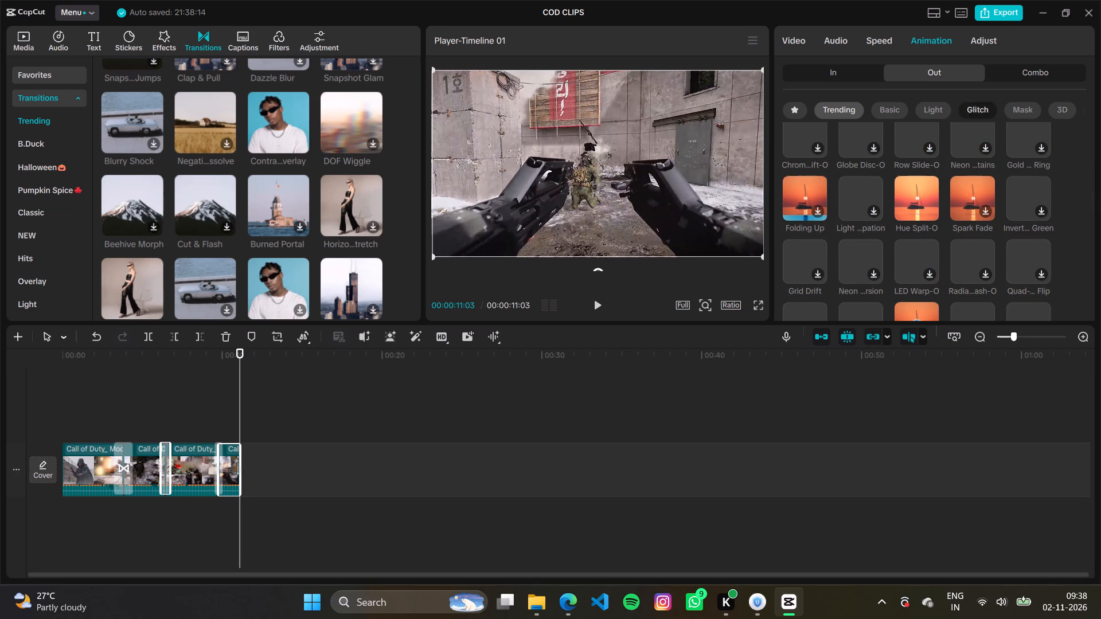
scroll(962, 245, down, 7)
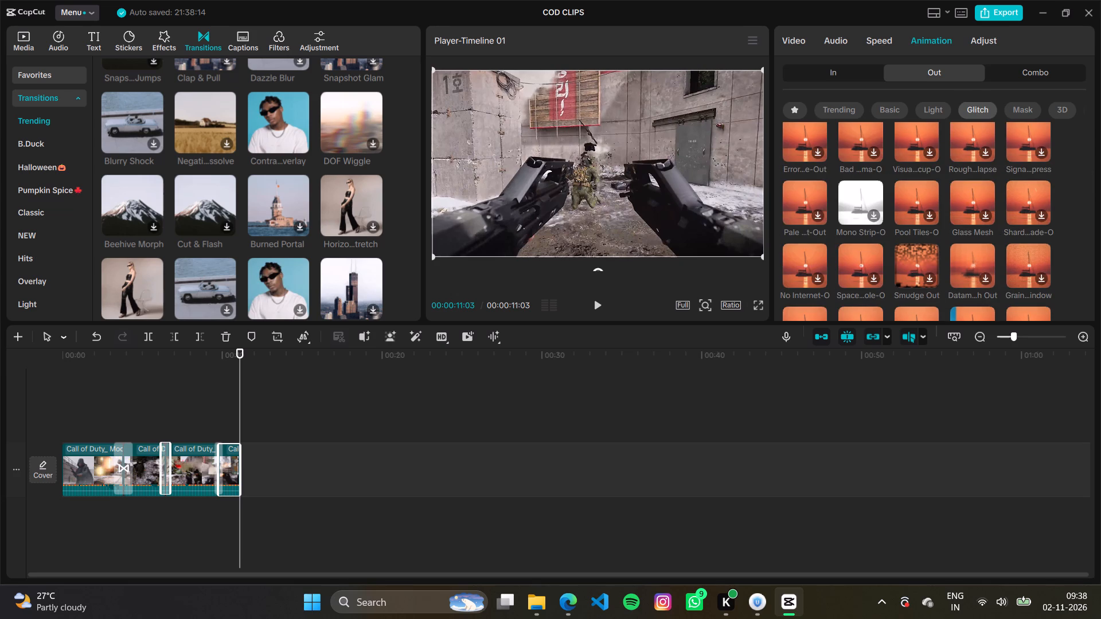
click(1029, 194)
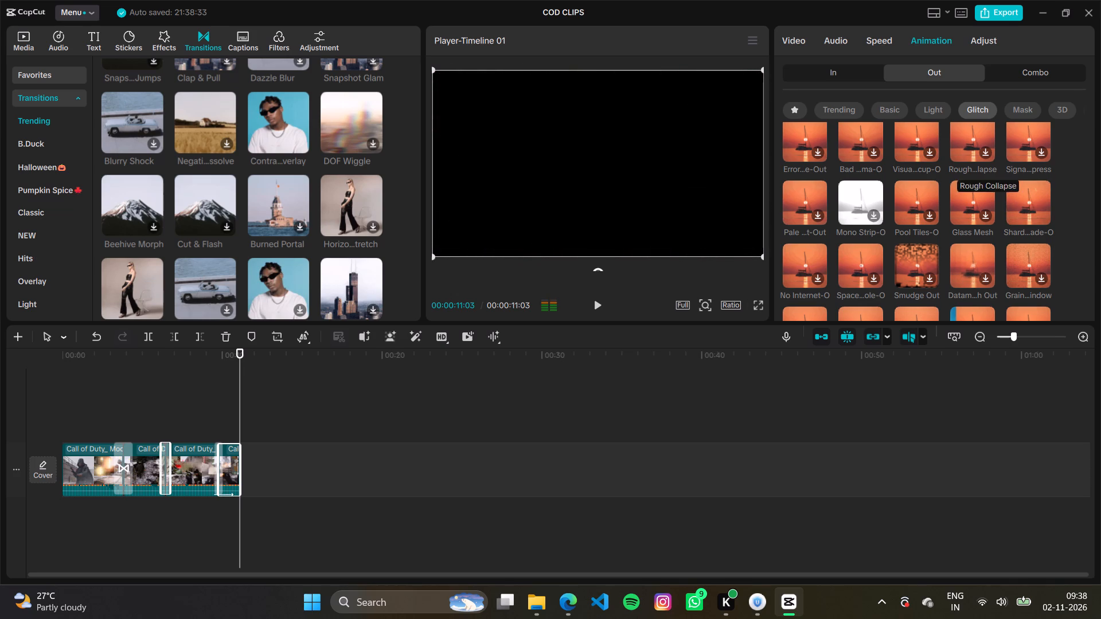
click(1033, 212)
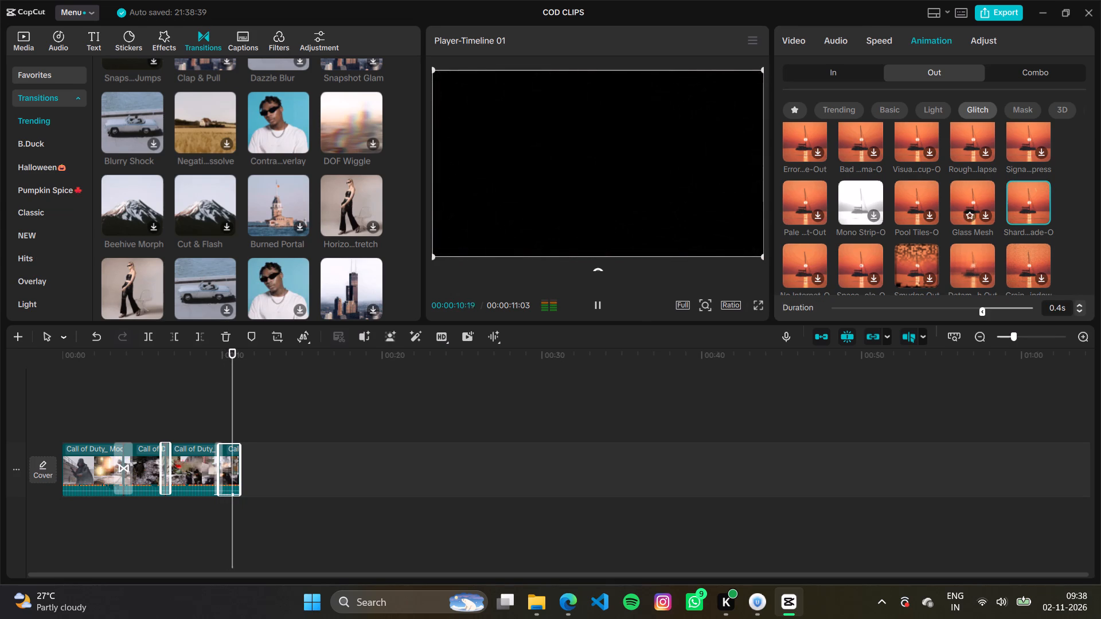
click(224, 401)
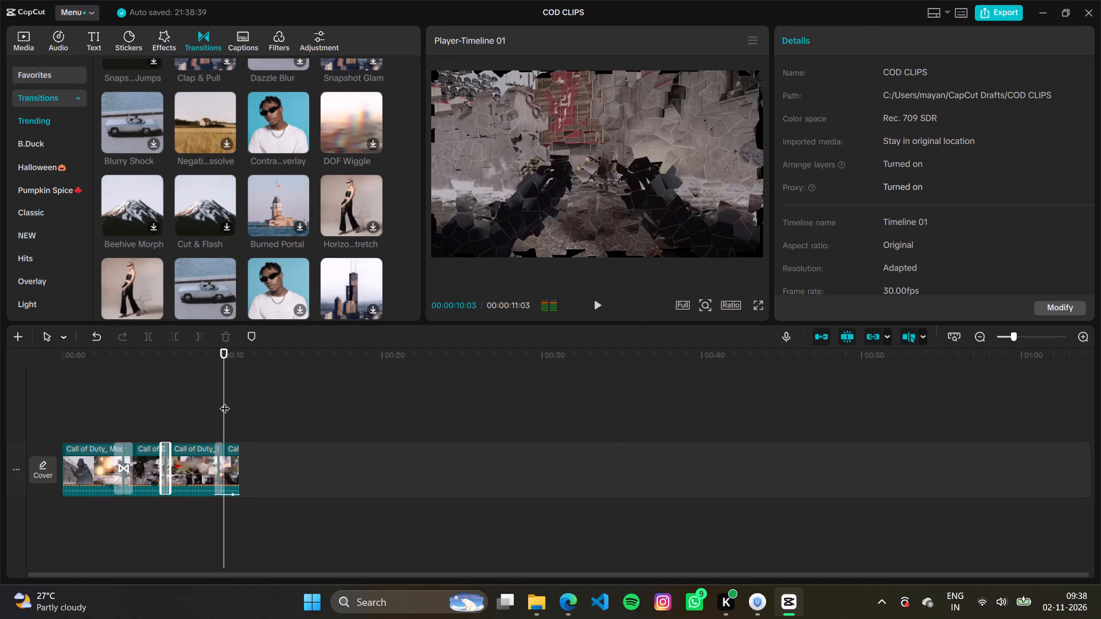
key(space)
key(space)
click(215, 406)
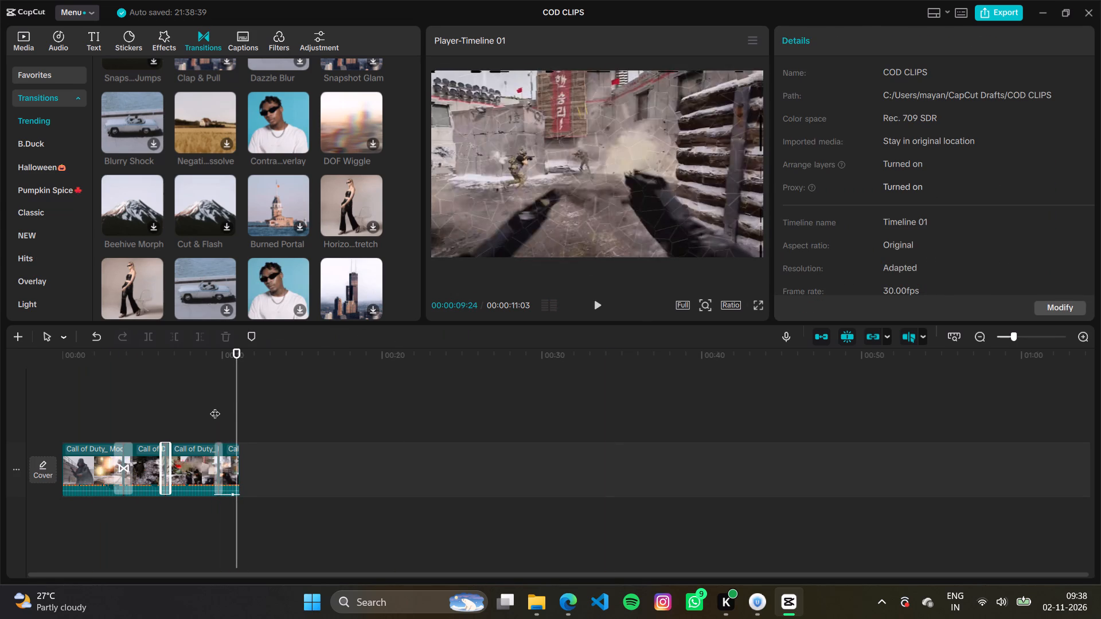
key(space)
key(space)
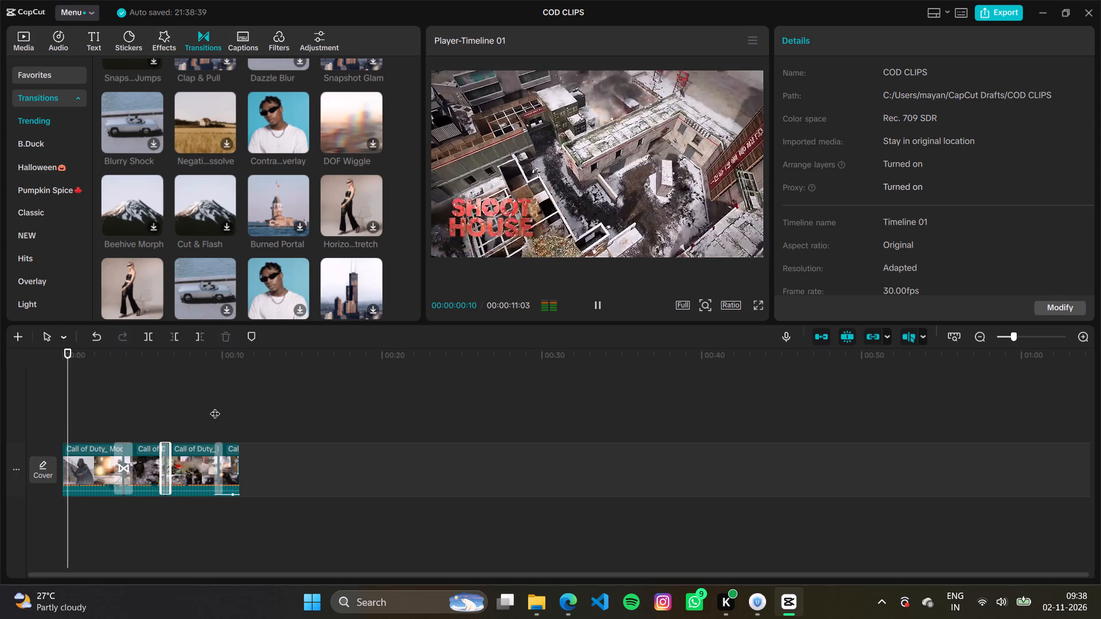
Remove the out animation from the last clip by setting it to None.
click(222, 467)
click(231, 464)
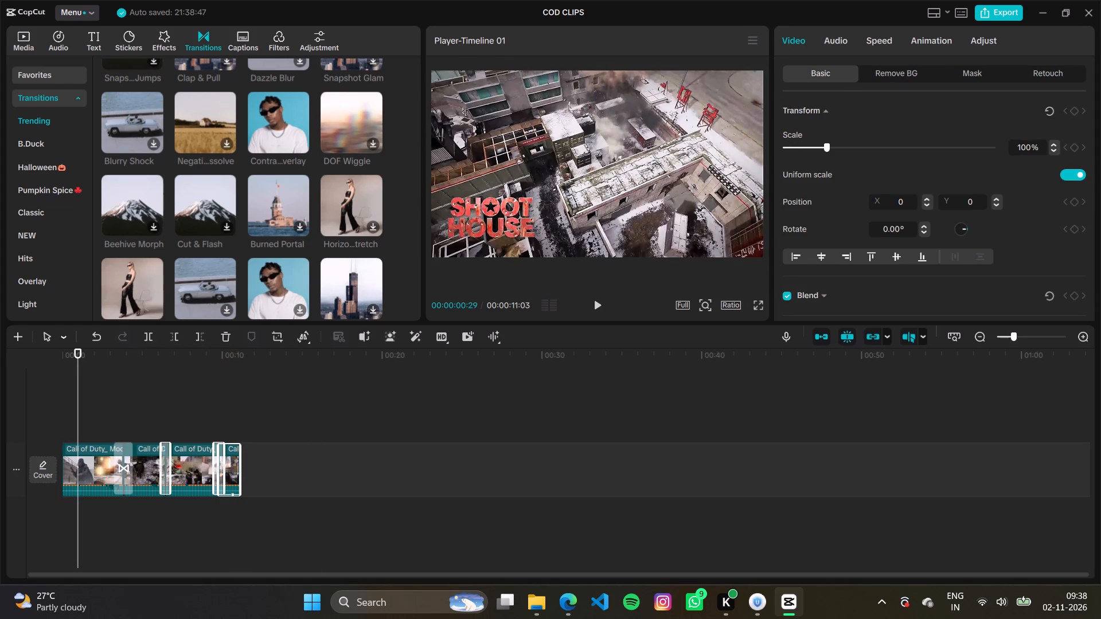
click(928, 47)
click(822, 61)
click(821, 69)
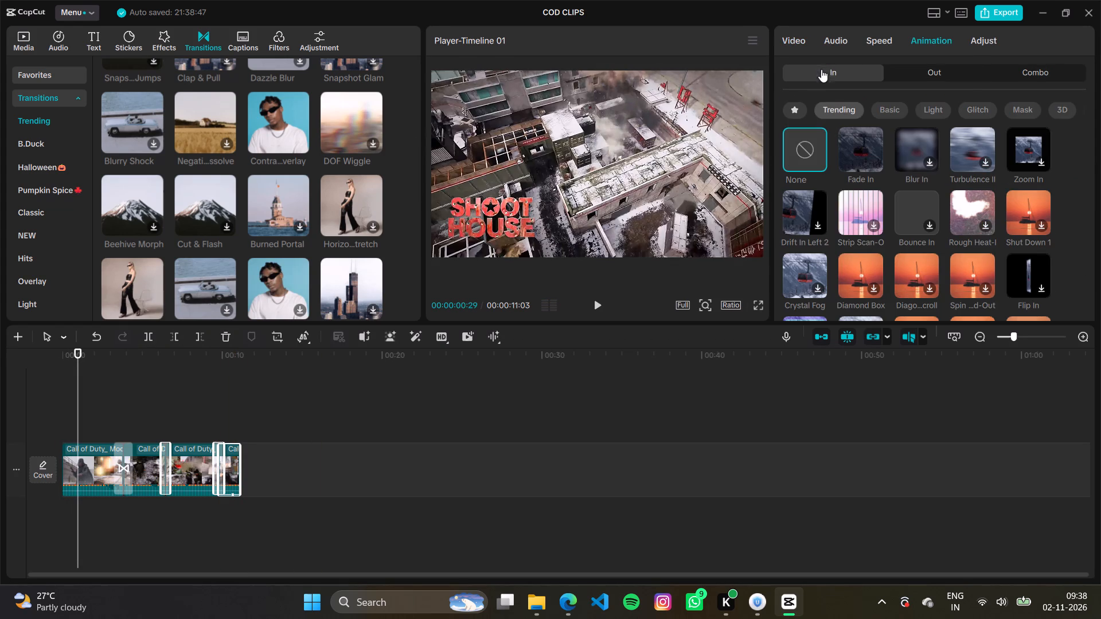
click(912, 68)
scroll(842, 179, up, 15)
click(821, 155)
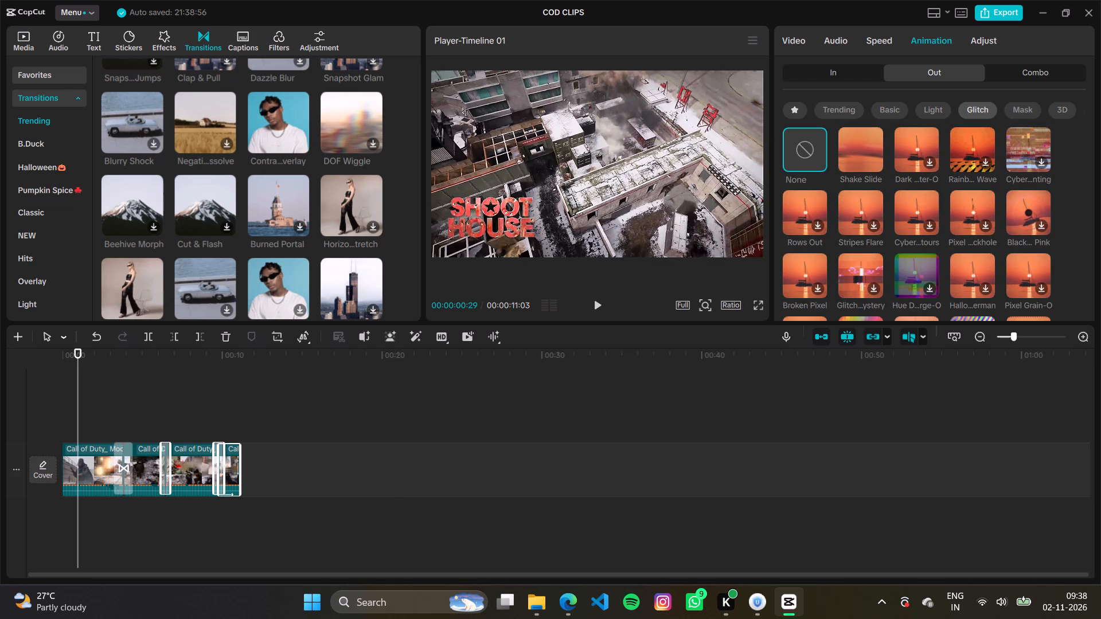
Check the last clip's in animations, including favorites, and play back the end of the timeline.
click(231, 493)
click(232, 472)
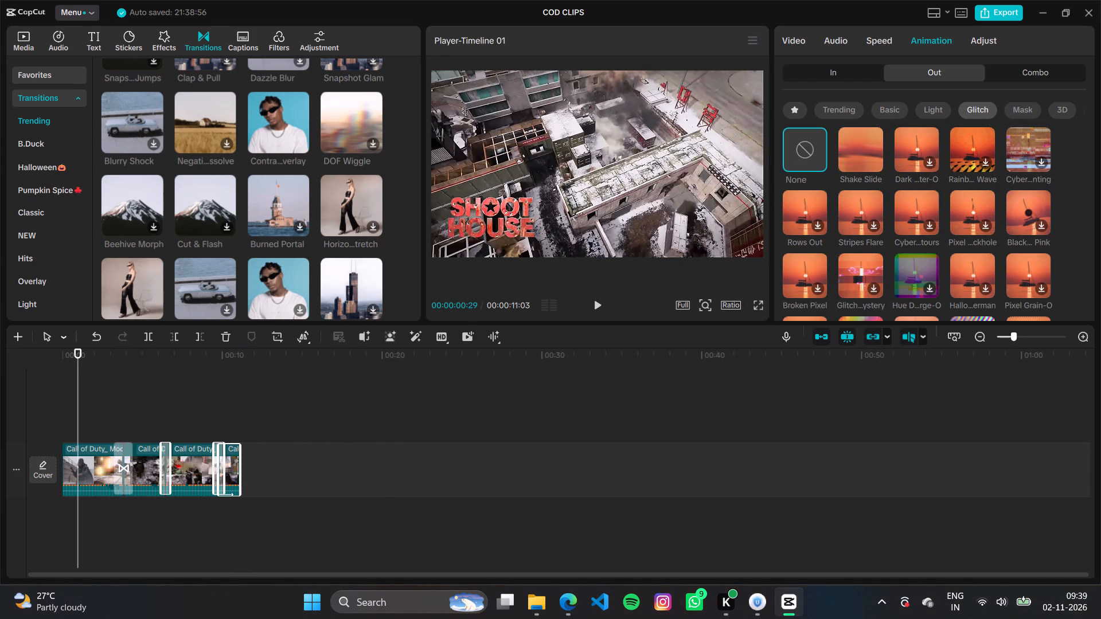
click(840, 78)
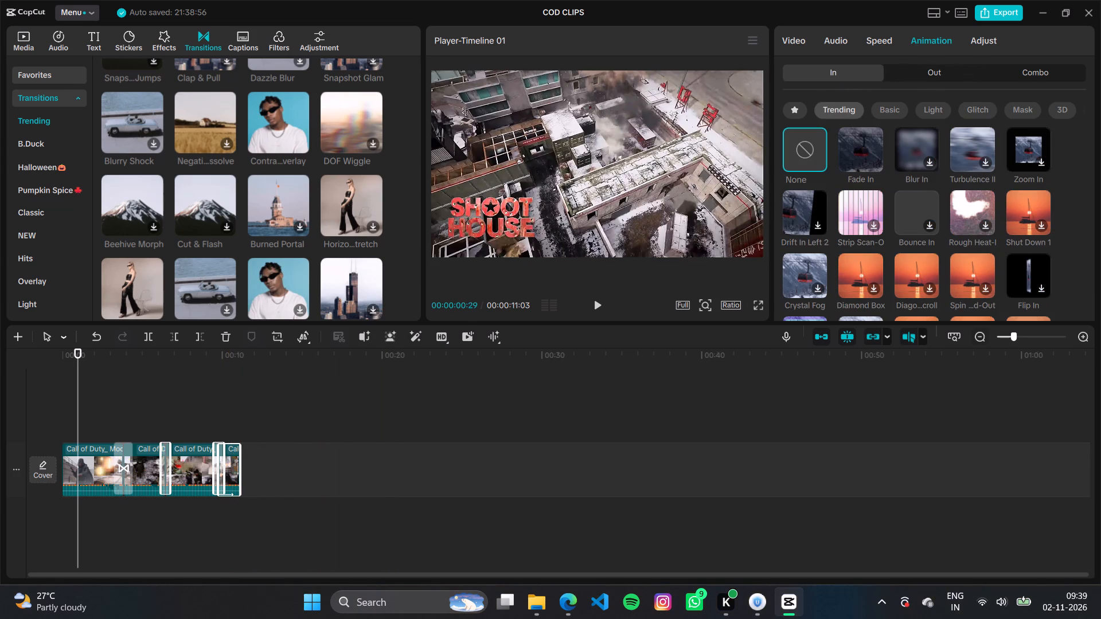
click(807, 157)
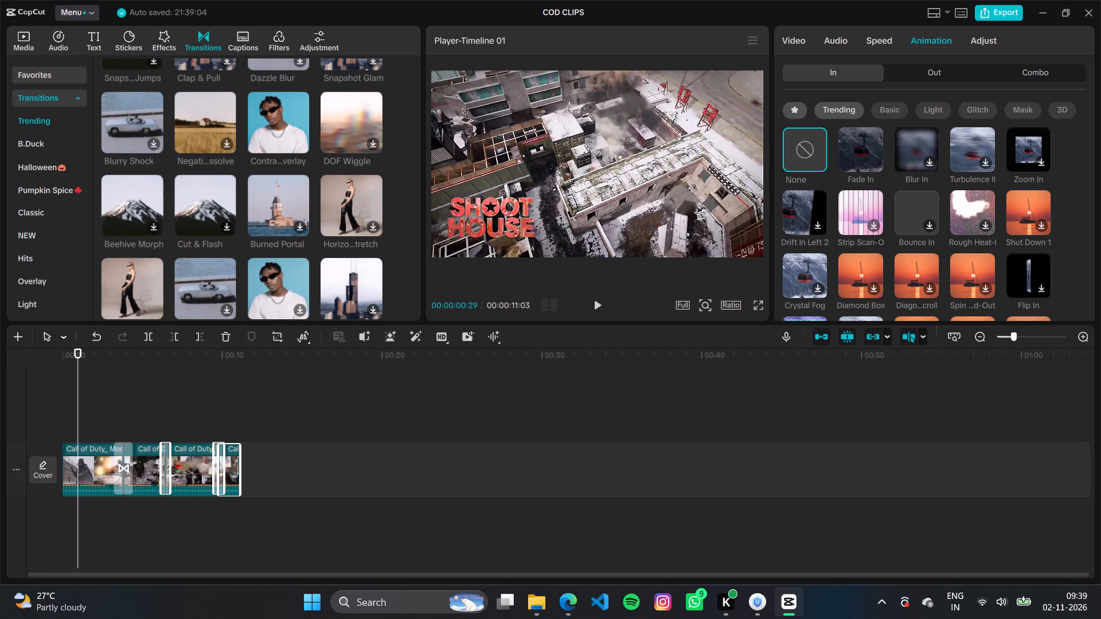
click(798, 111)
click(798, 111)
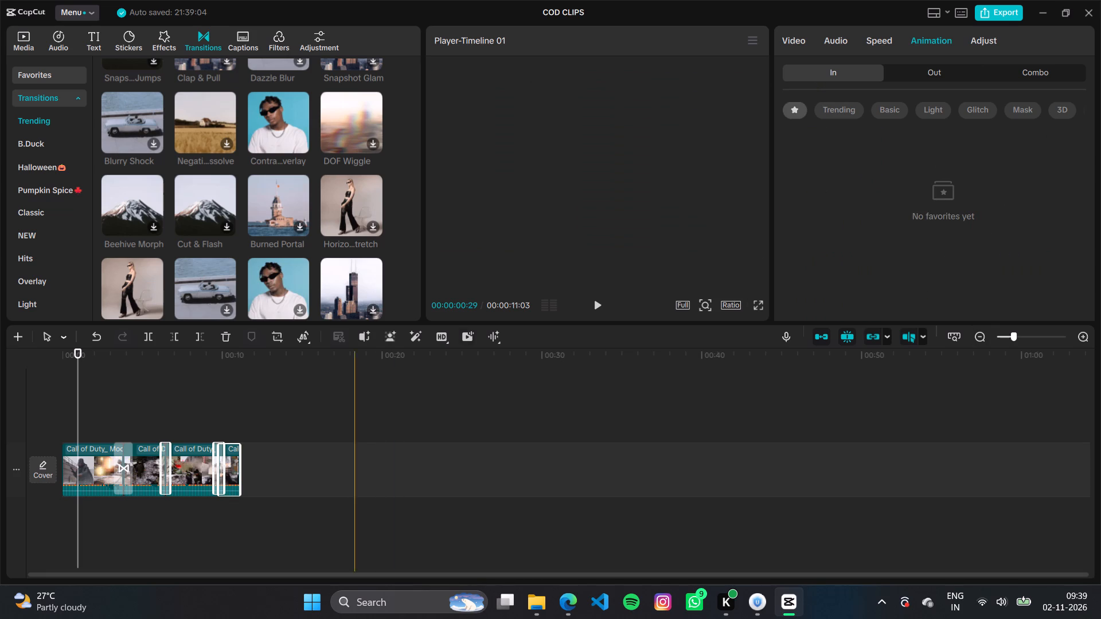
click(215, 412)
key(space)
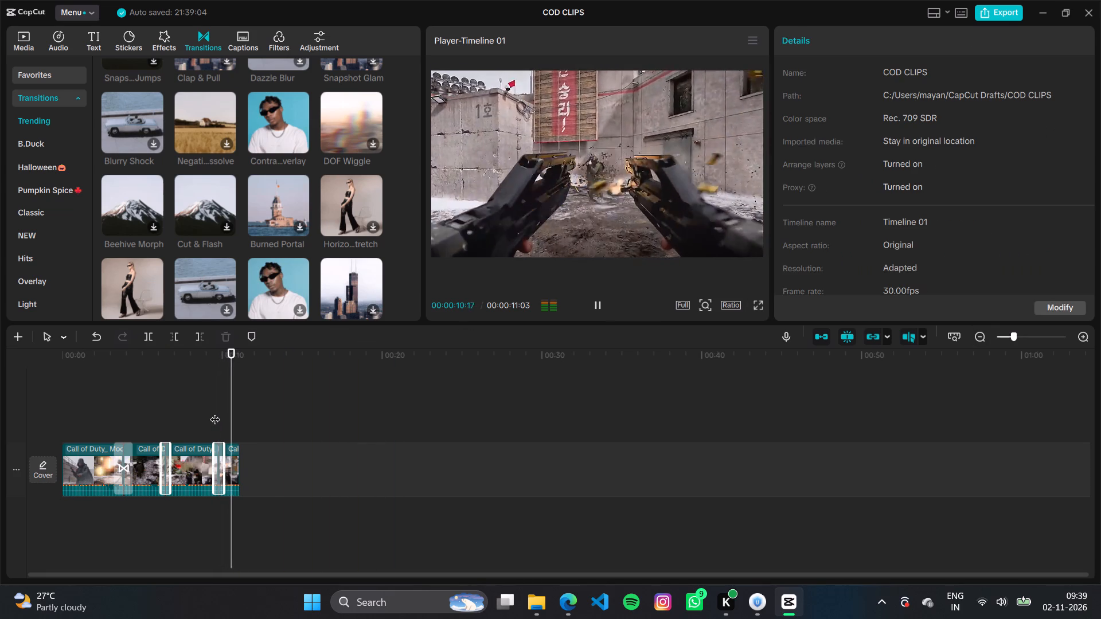
key(space)
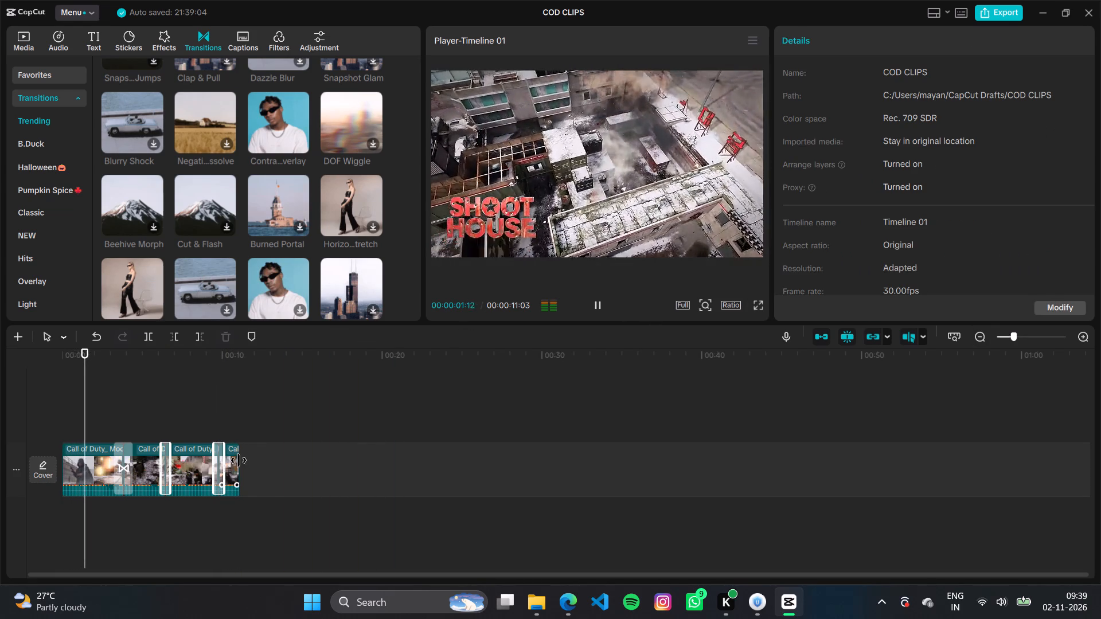
Extend the last clip slightly so the timeline ends at 00:00:11:09, before the Backstab footage.
drag(238, 461, 247, 462)
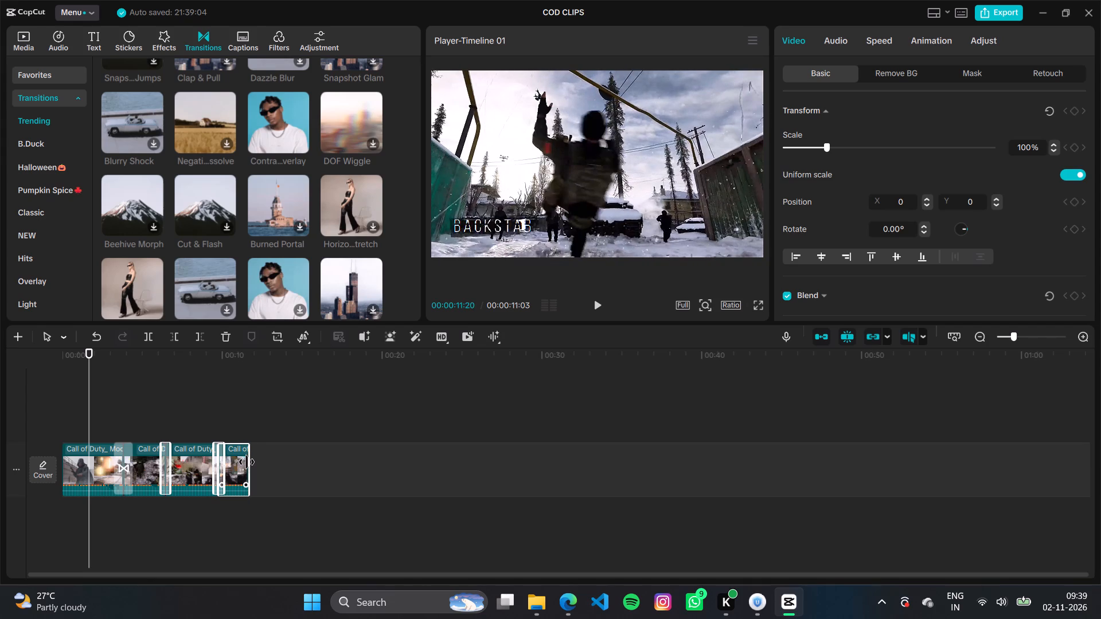
drag(247, 462, 240, 467)
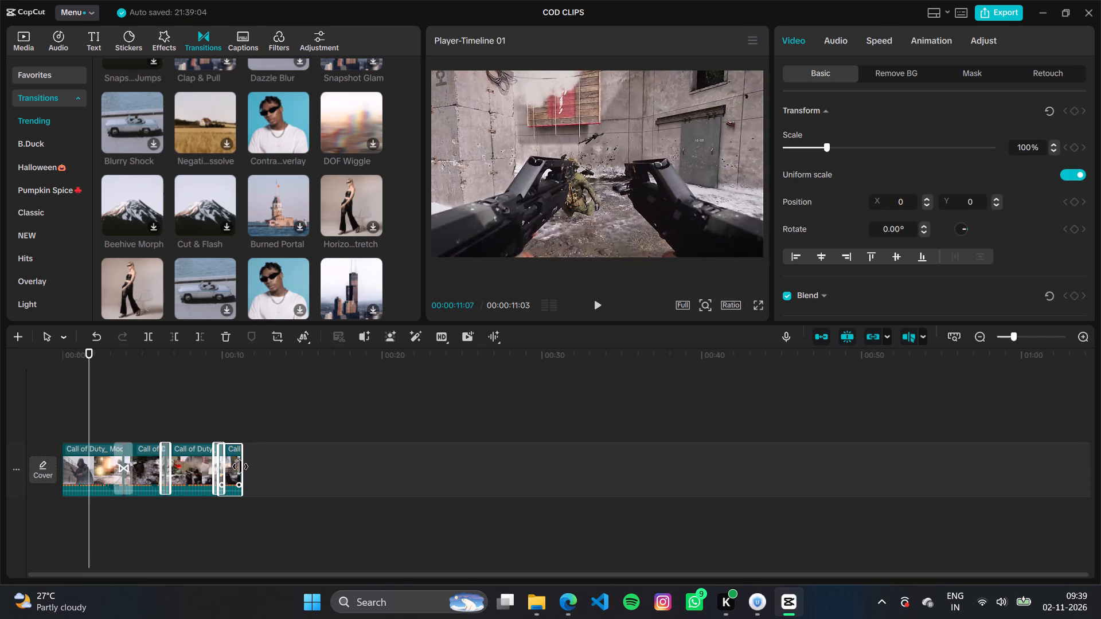
drag(240, 467, 242, 467)
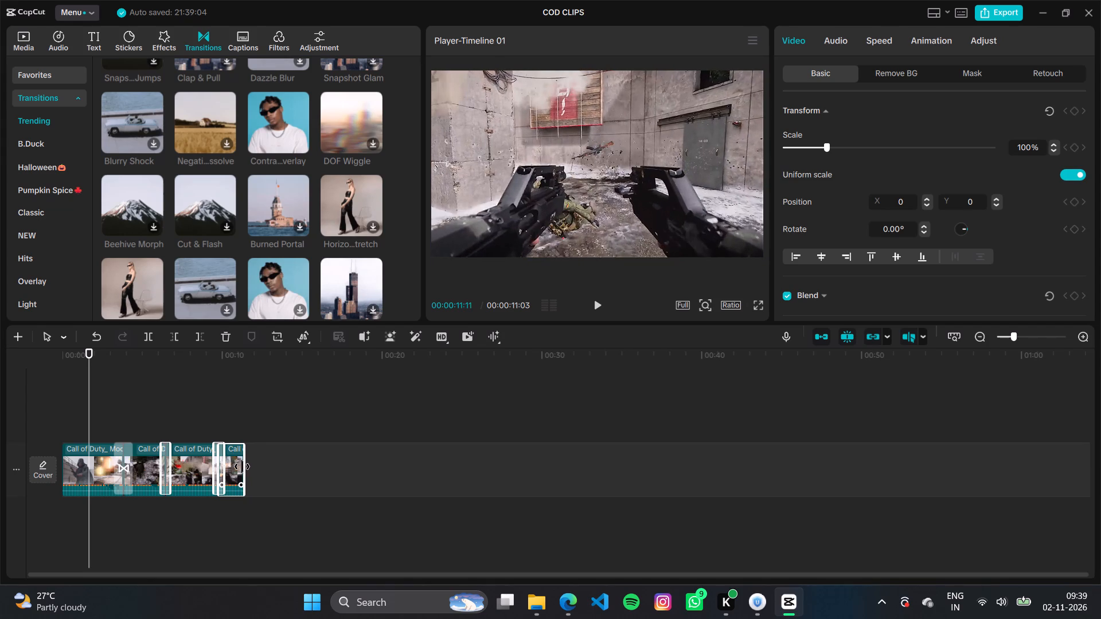
drag(242, 467, 241, 467)
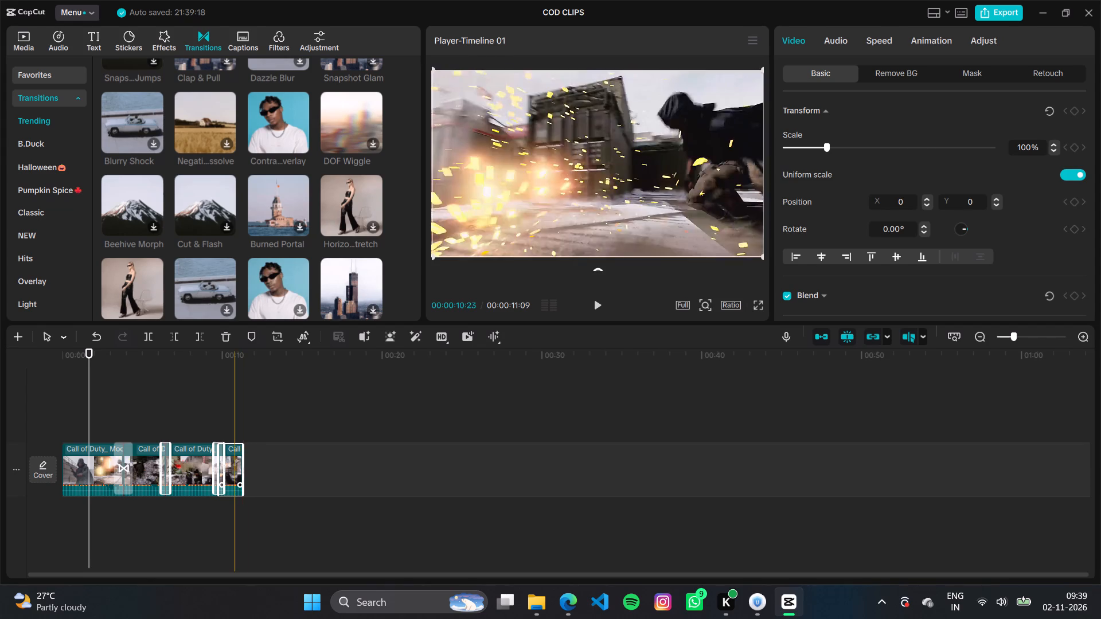
Apply the Shake Slide glitch out animation to the last clip, preview it, and set its duration to 0.5 s.
click(235, 434)
click(237, 469)
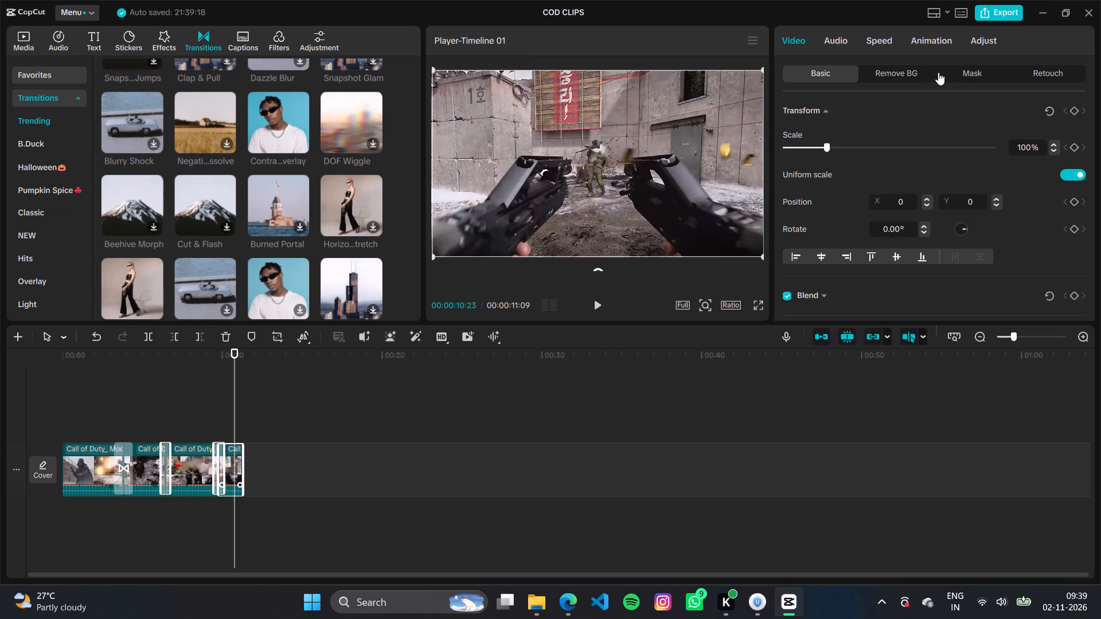
click(927, 46)
click(936, 72)
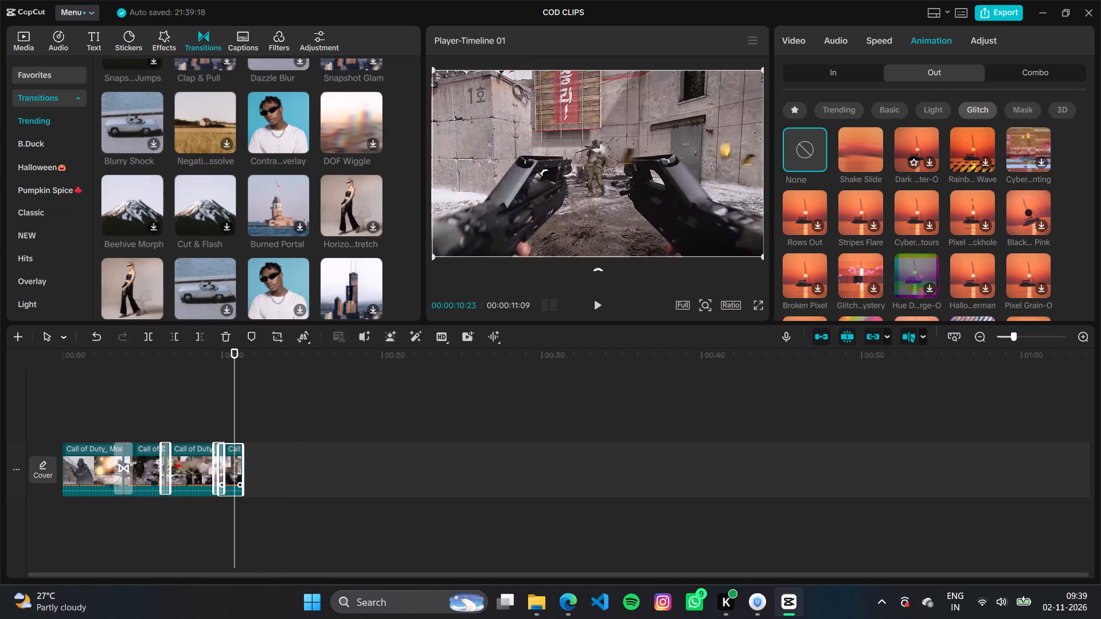
click(855, 142)
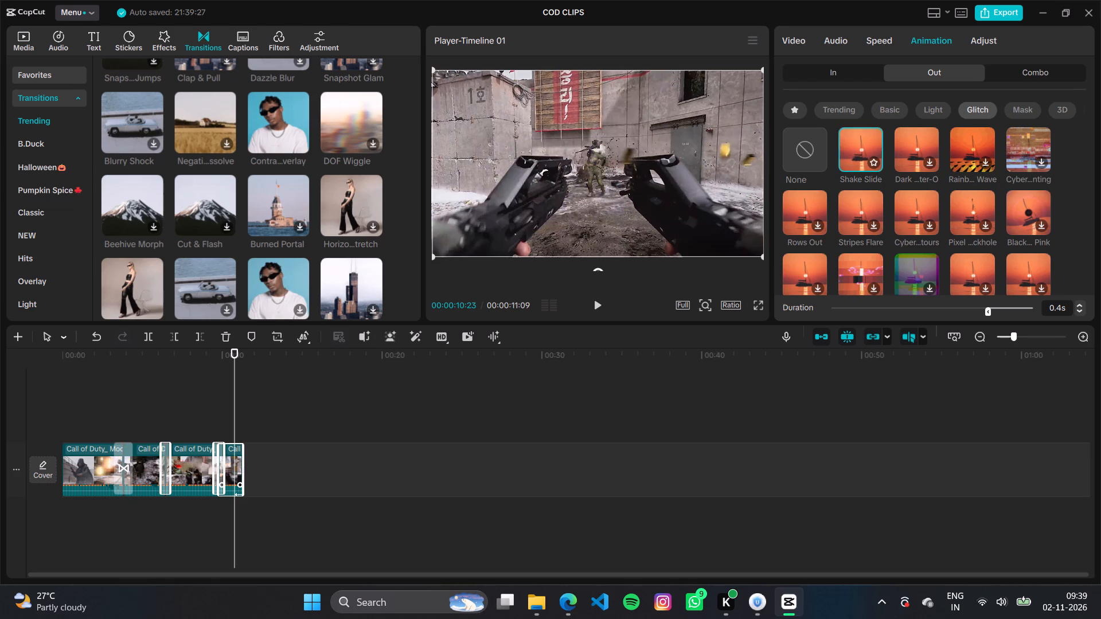
click(231, 412)
key(space)
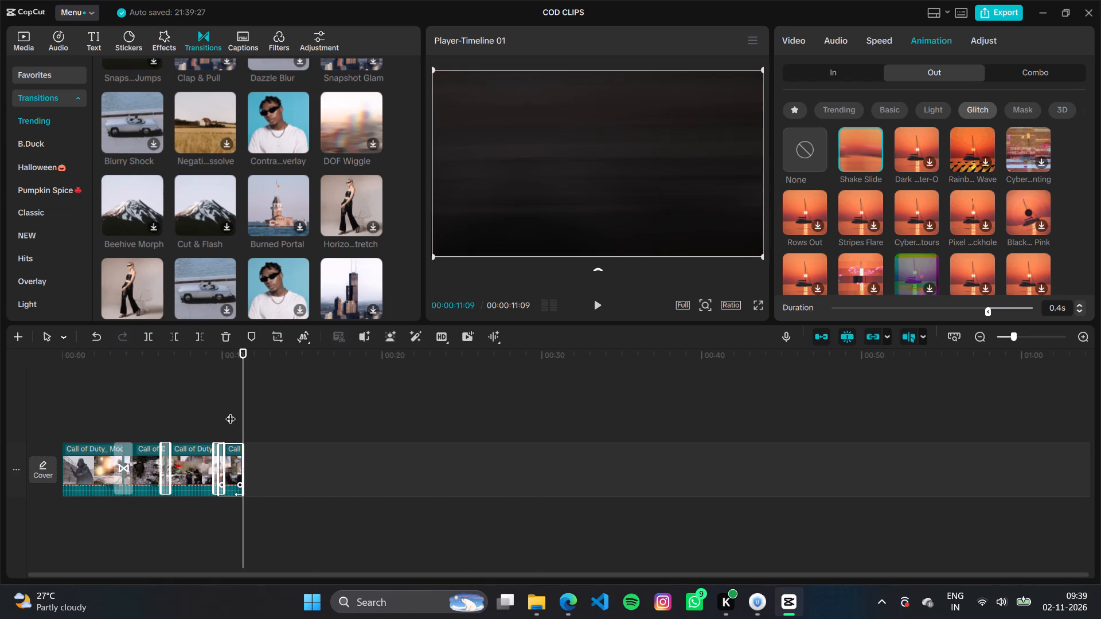
click(974, 305)
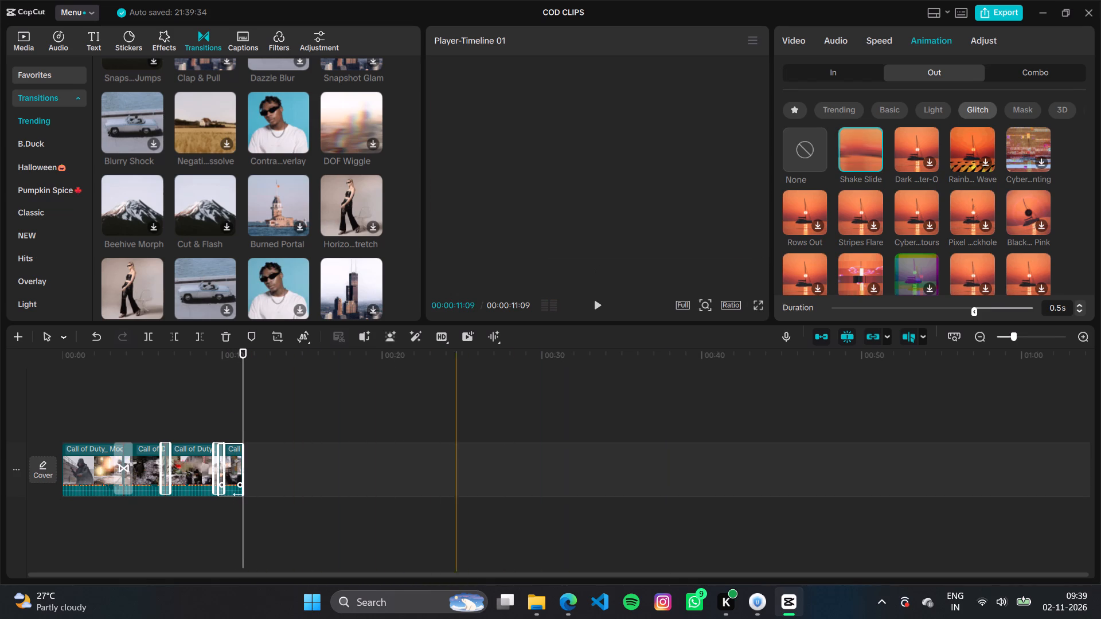
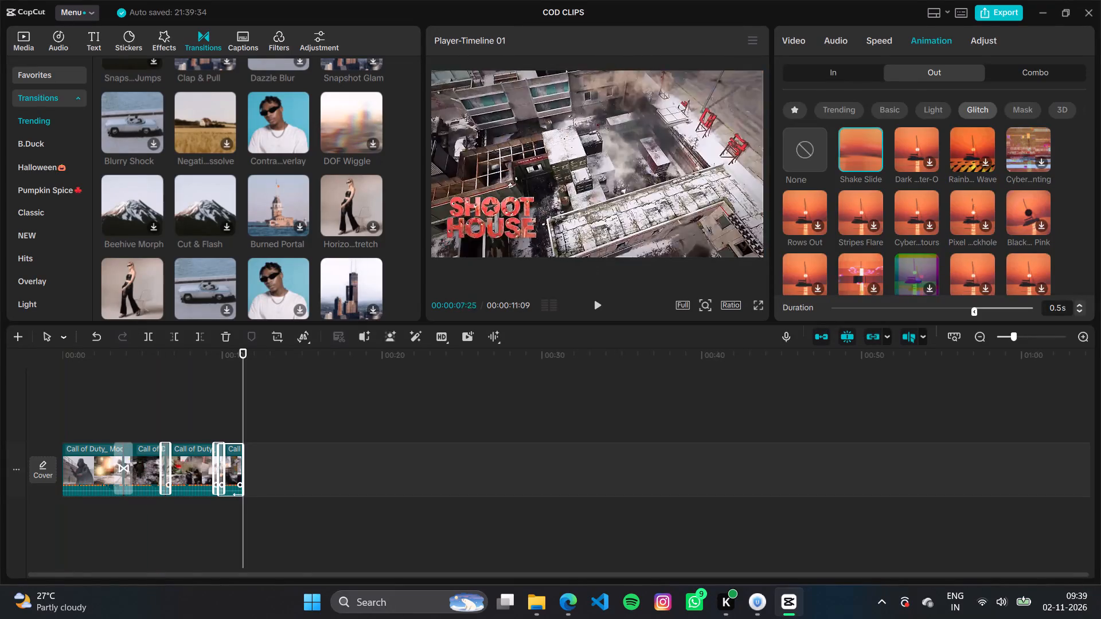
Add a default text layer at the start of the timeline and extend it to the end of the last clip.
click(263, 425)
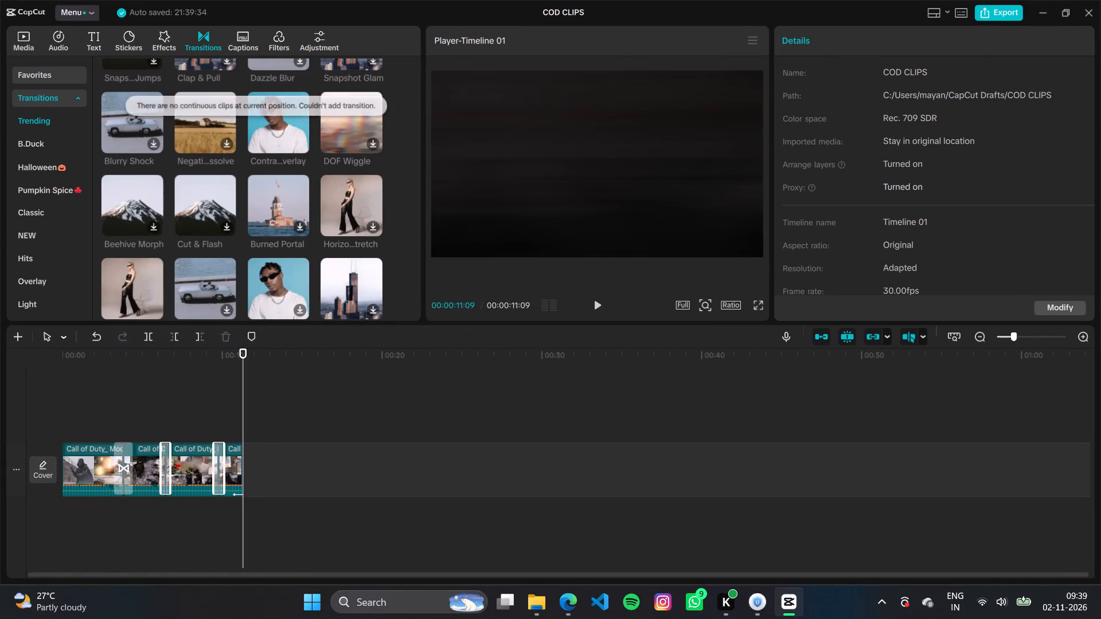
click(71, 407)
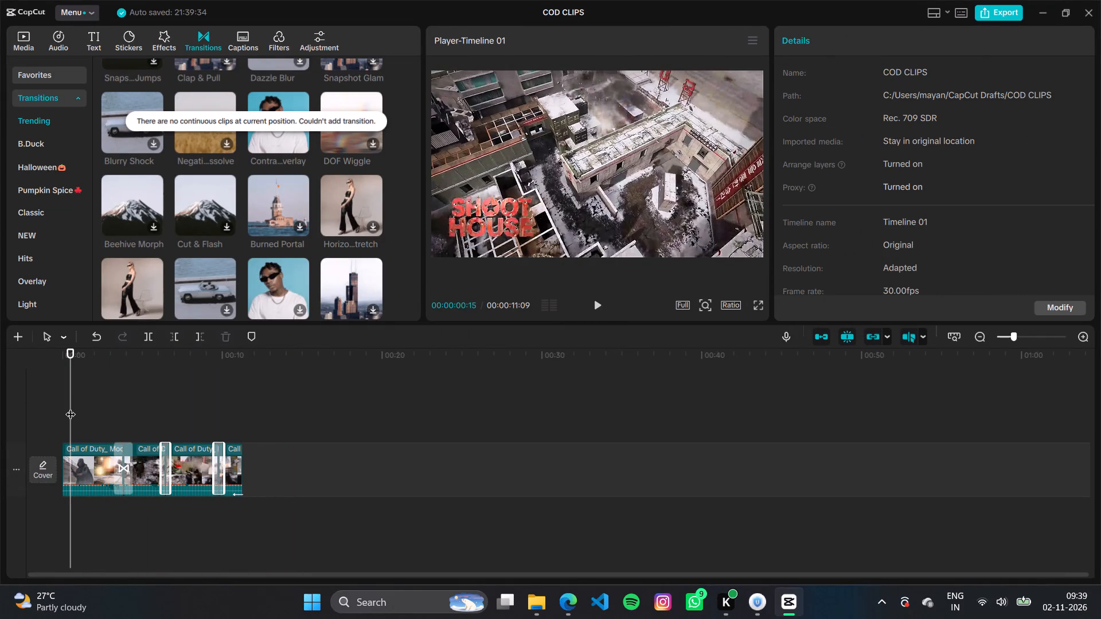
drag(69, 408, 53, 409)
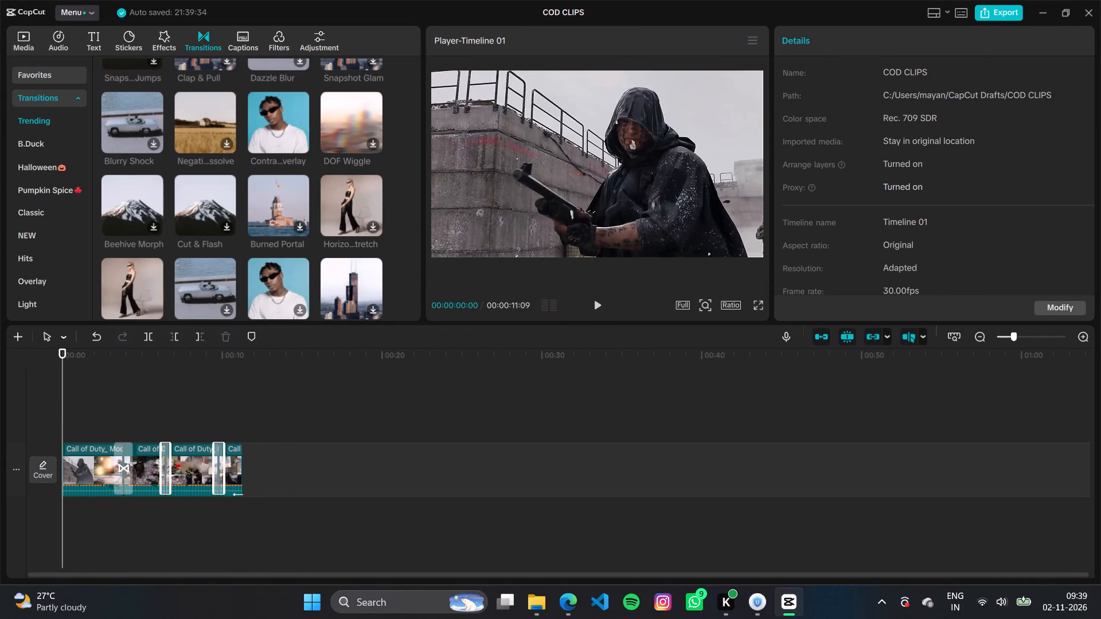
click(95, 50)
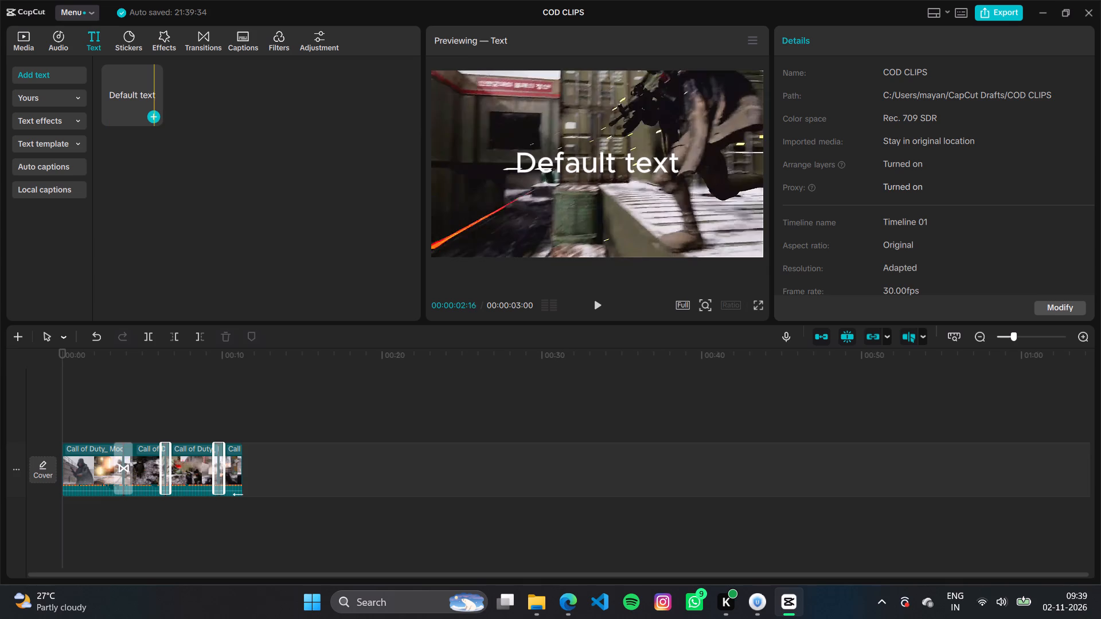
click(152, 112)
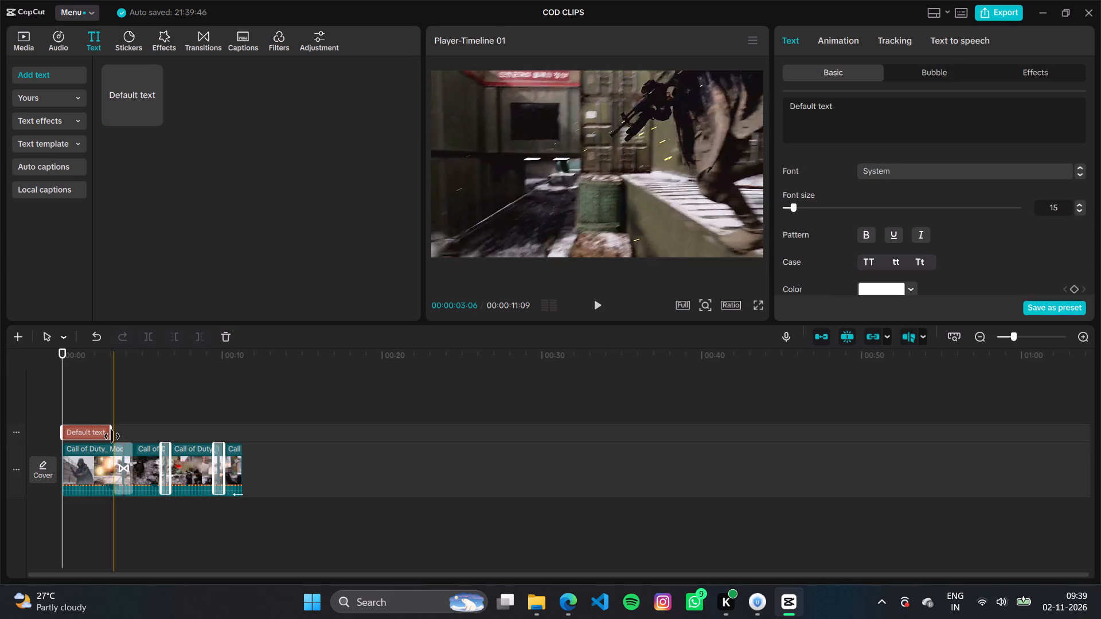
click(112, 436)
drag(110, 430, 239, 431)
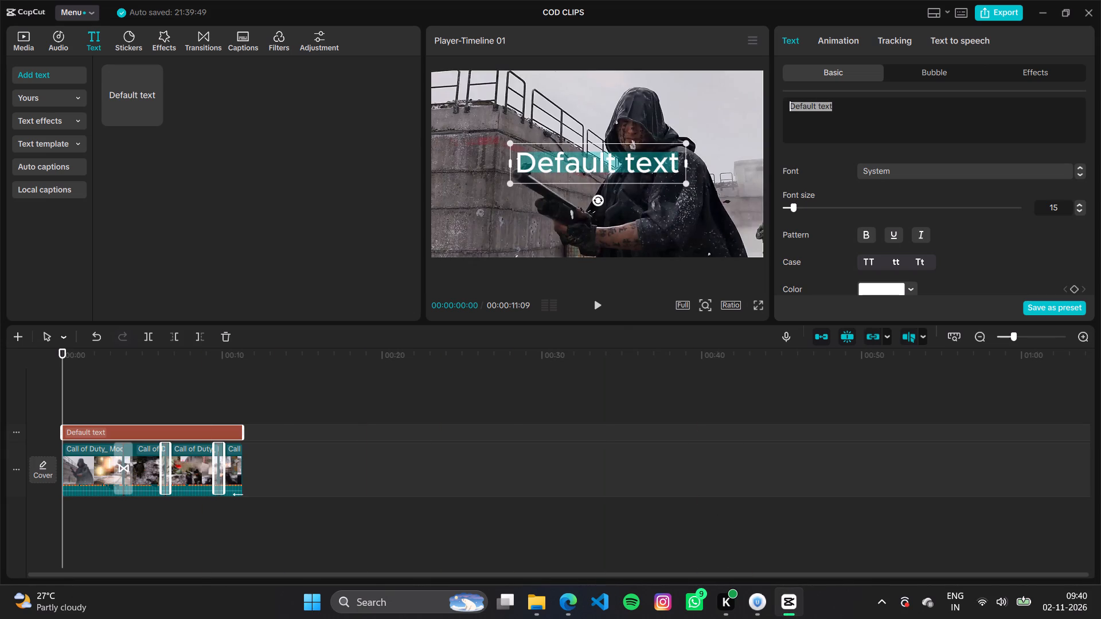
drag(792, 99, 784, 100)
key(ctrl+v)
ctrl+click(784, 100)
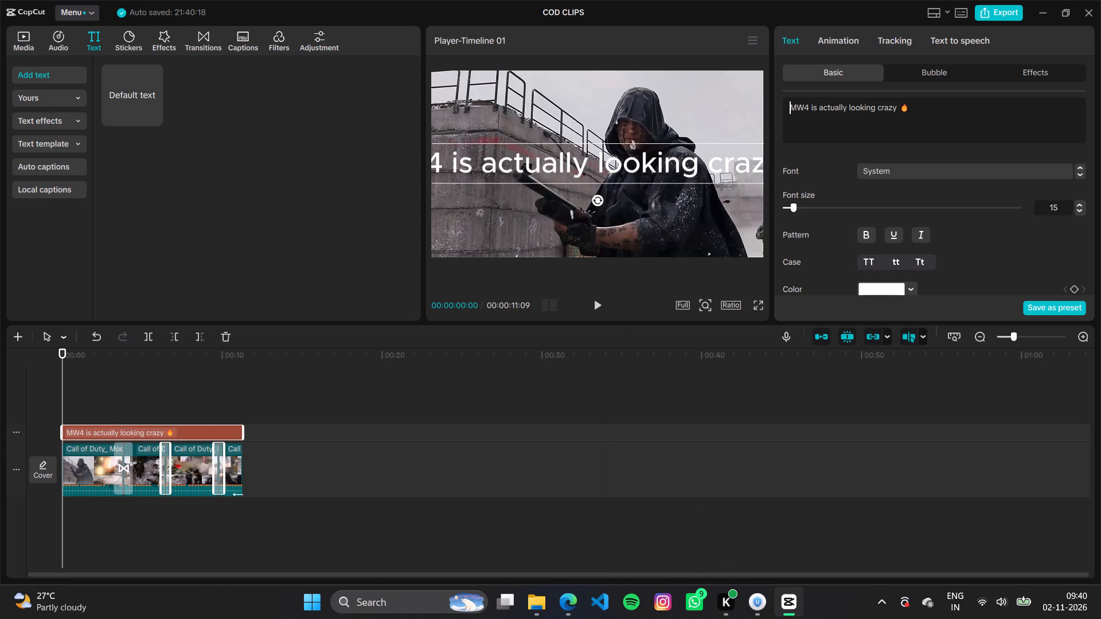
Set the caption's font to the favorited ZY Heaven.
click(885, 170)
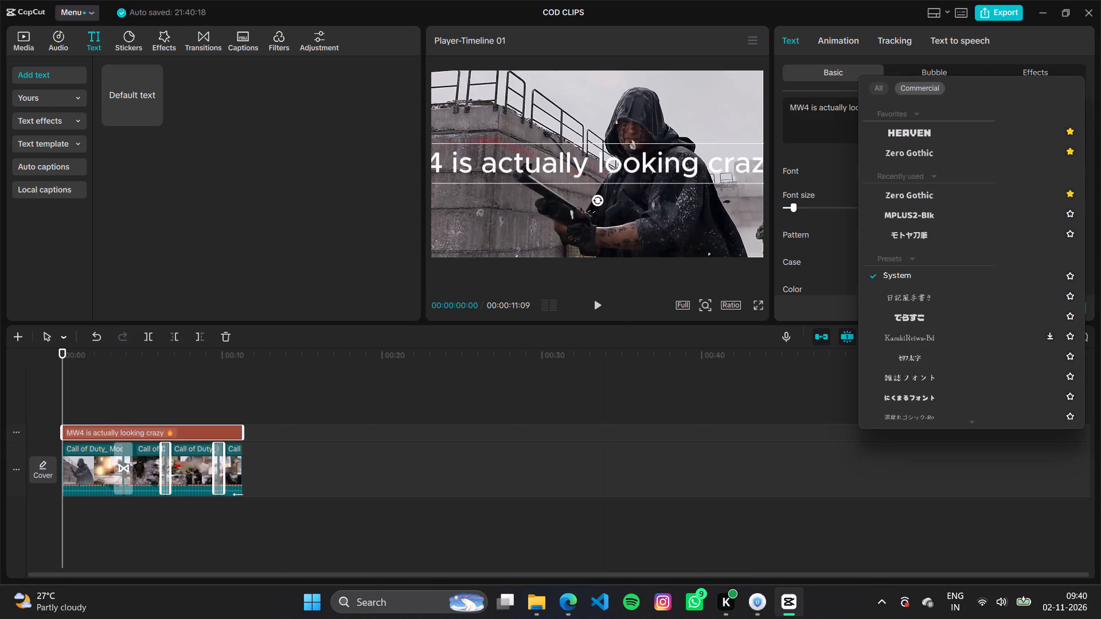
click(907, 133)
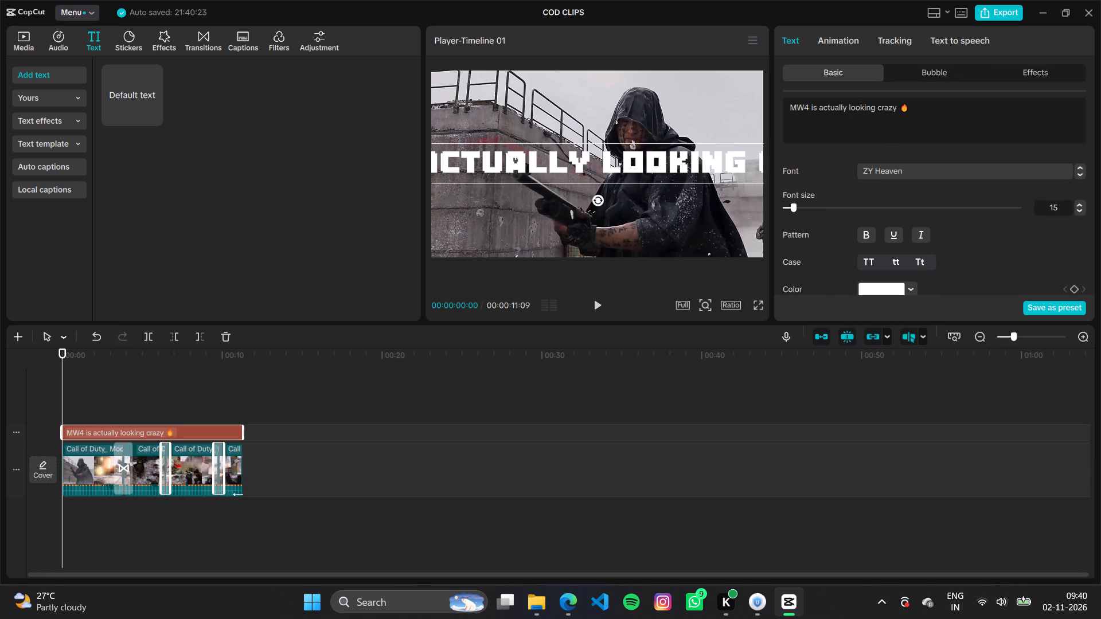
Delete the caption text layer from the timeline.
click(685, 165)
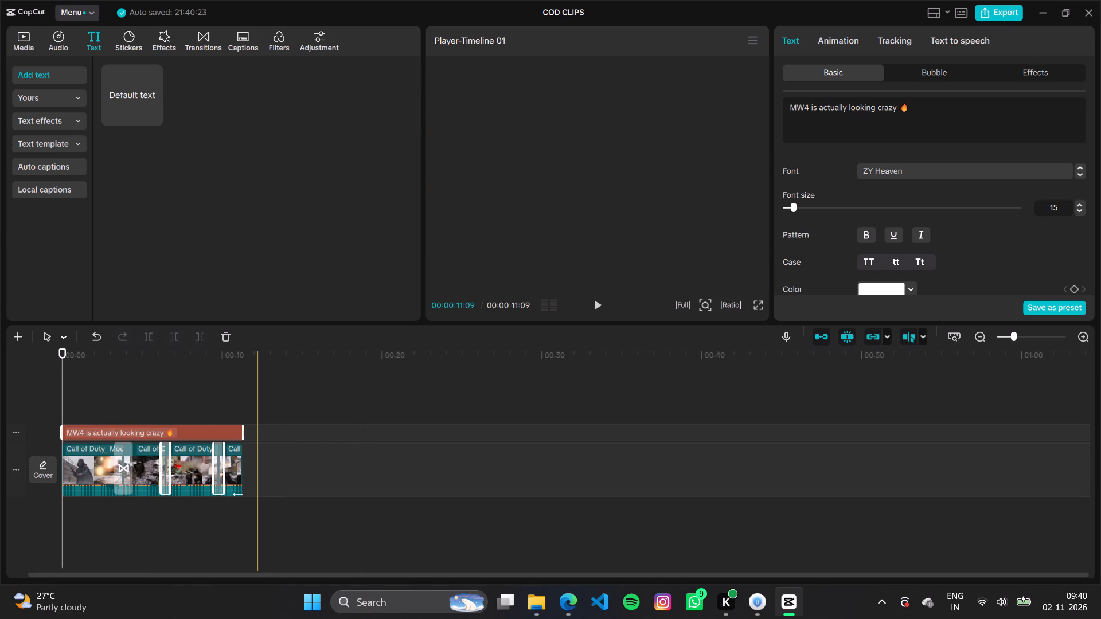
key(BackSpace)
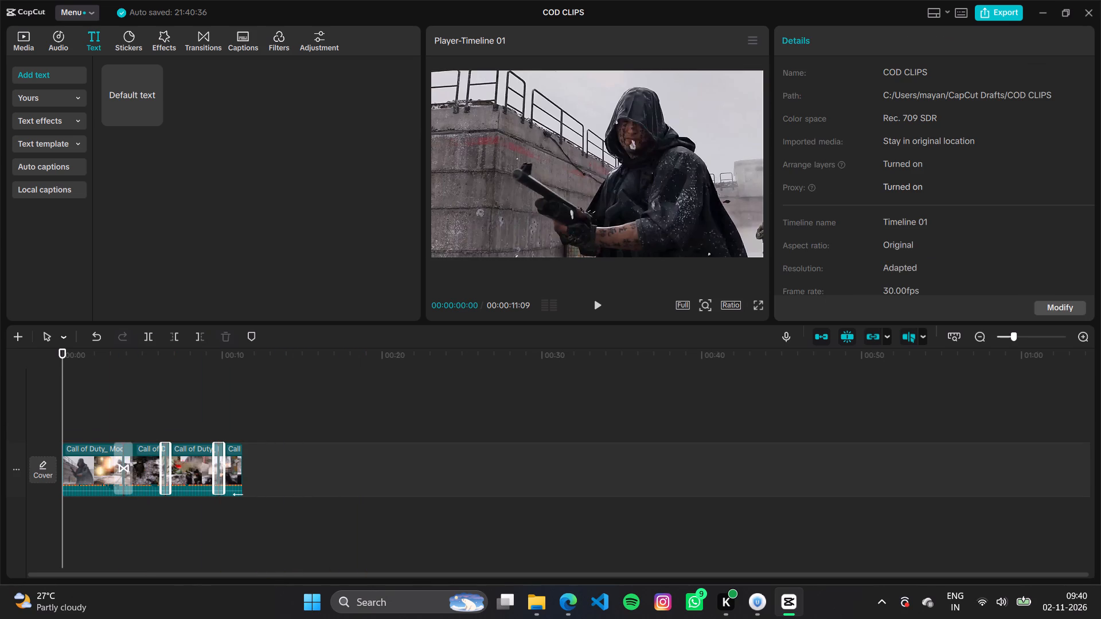
Export the edited timeline as the COD CLIPS video and dismiss the sharing options without sharing it.
click(995, 13)
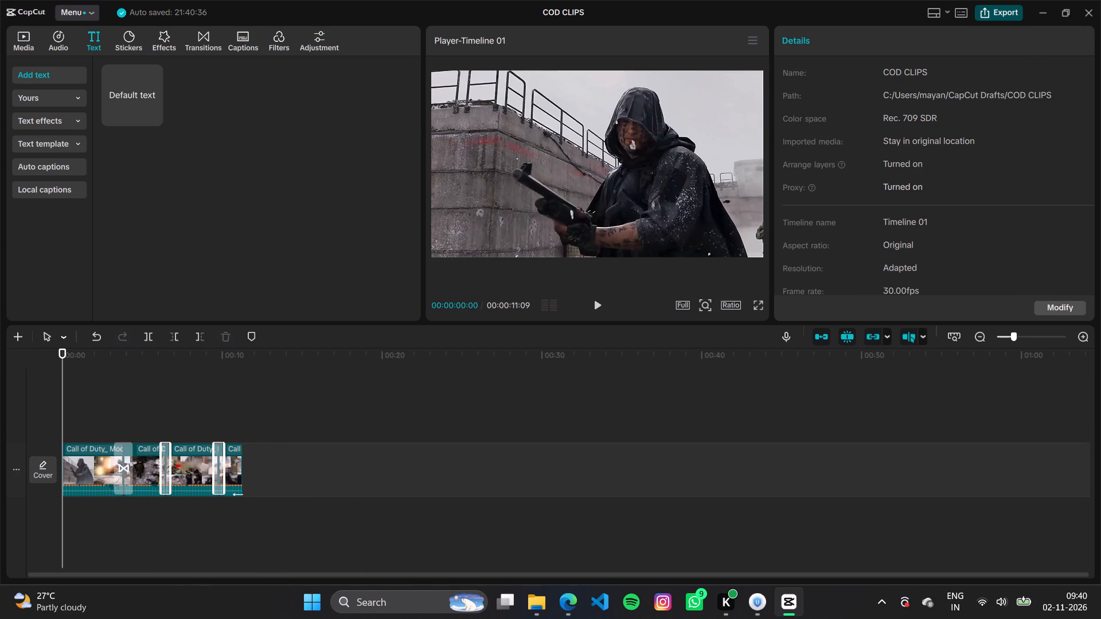
click(721, 513)
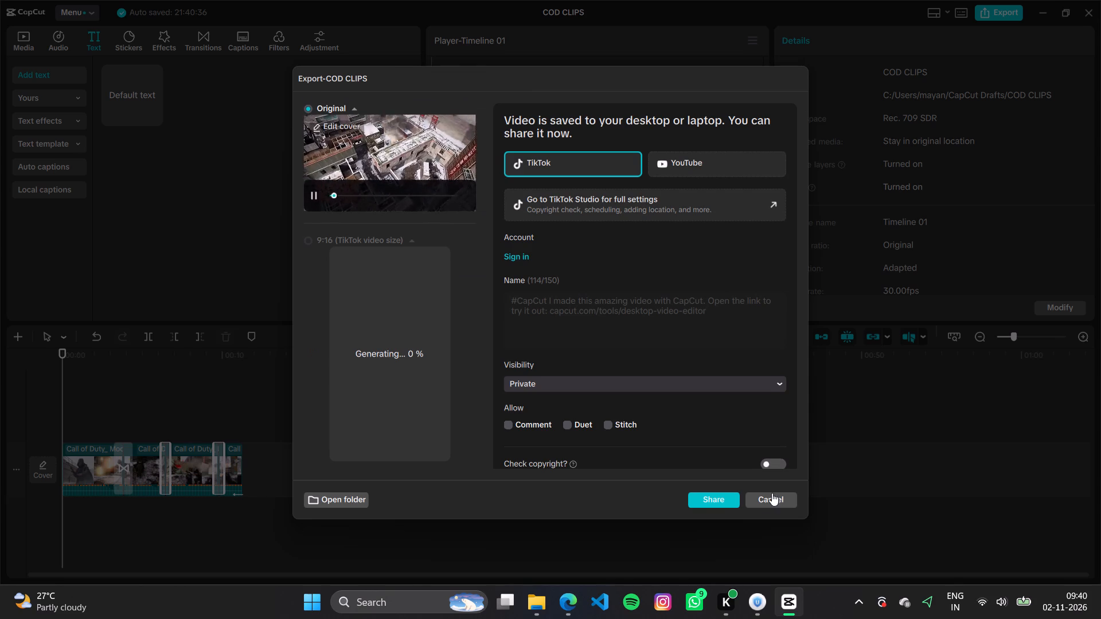
click(771, 503)
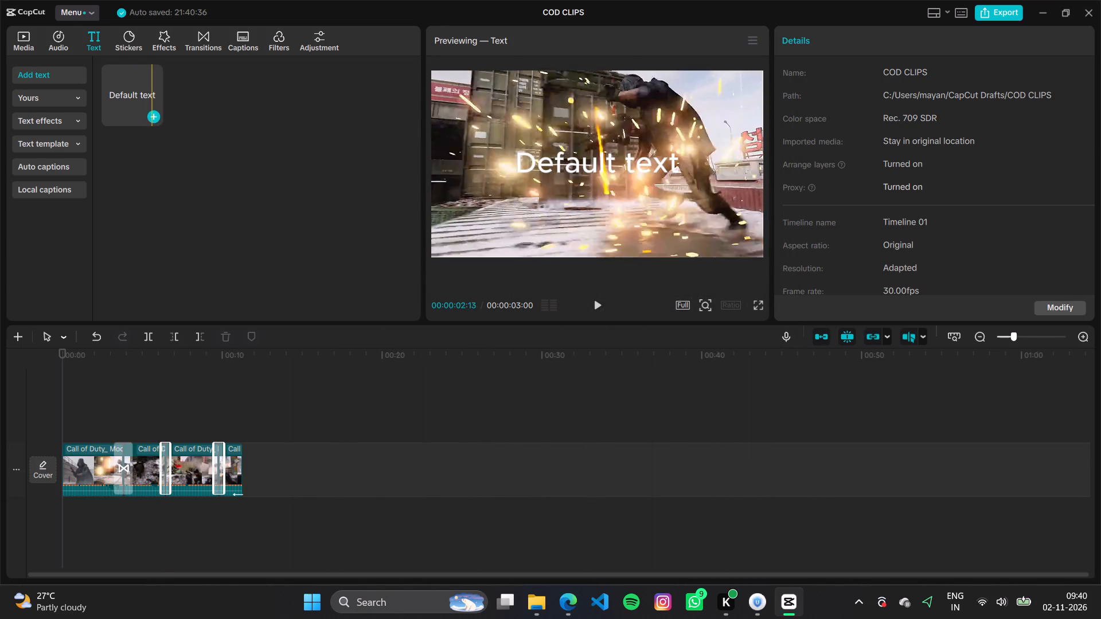
Import the exported COD CLIPS video from Downloads and add it at the start of the timeline, before the edited clips.
click(29, 47)
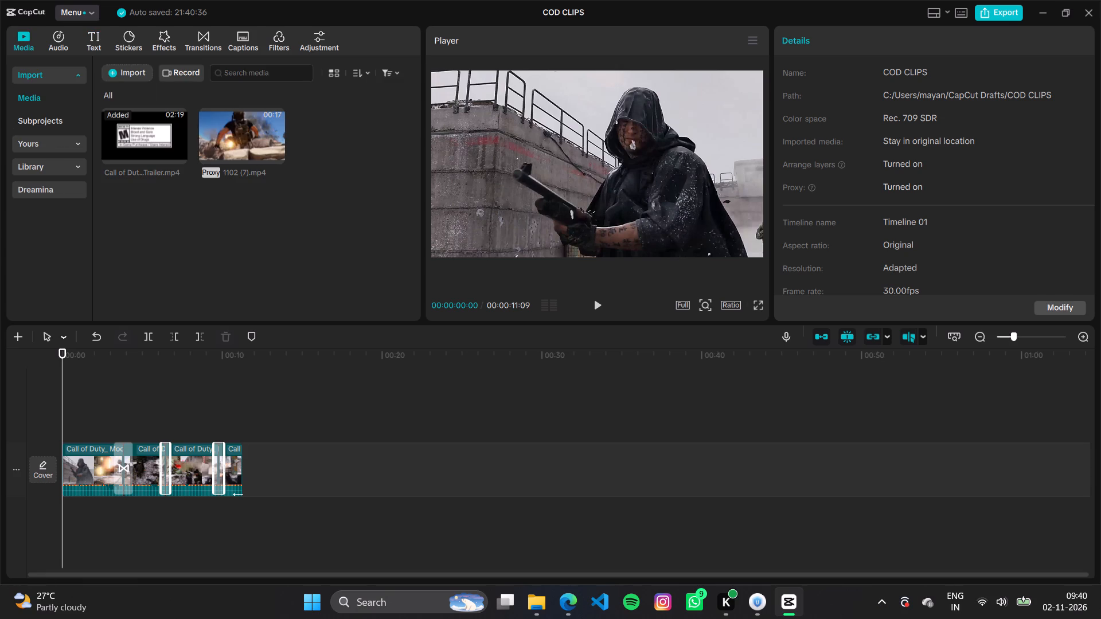
click(122, 74)
click(151, 144)
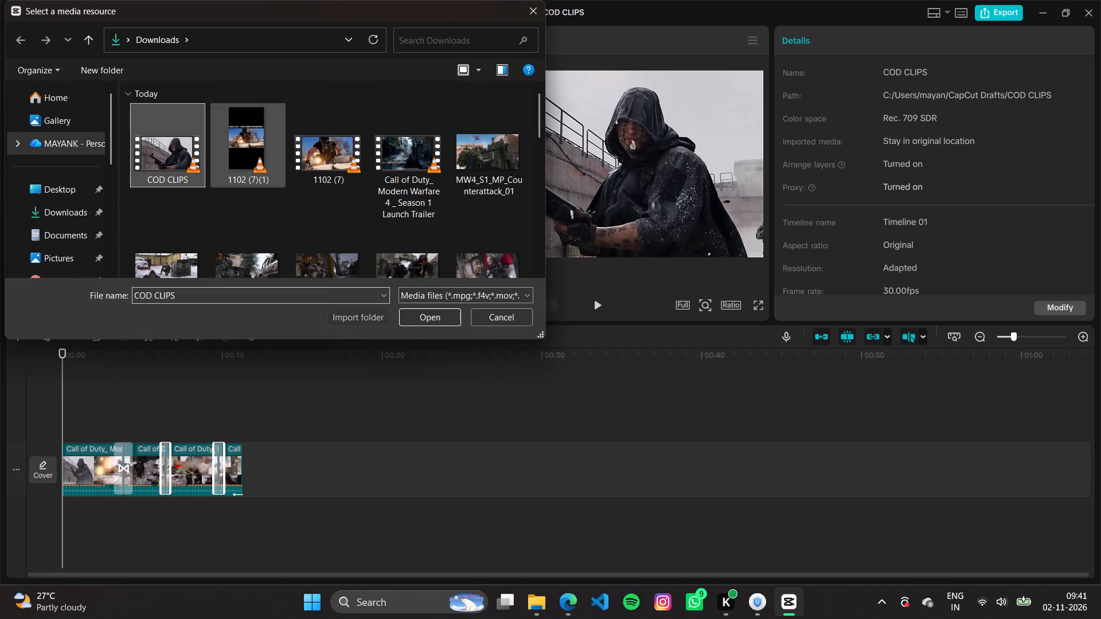
click(407, 312)
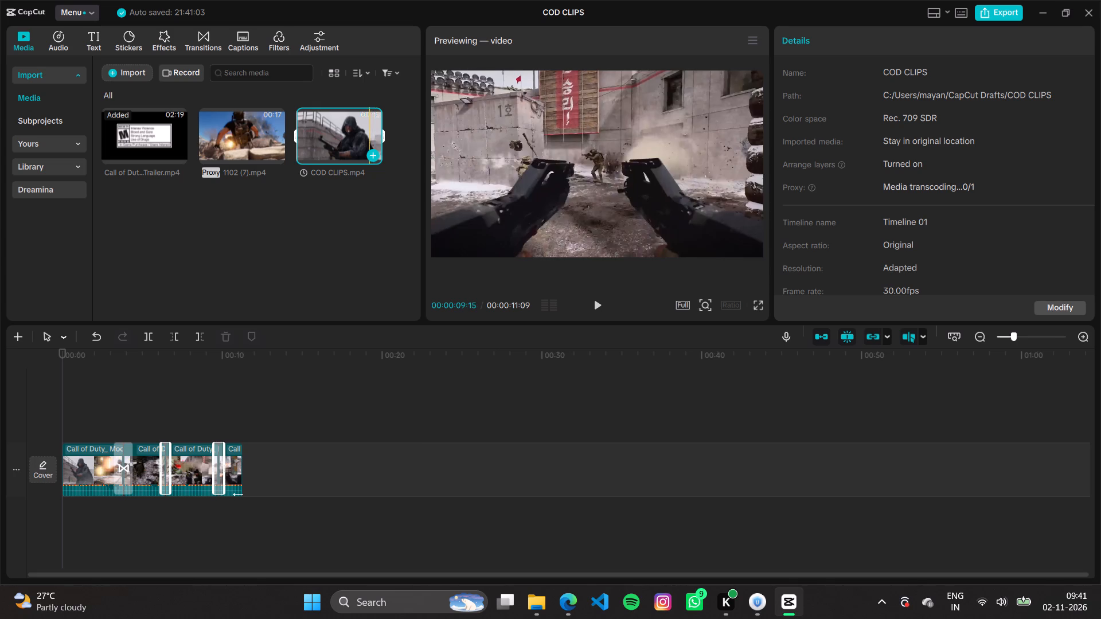
click(369, 156)
Paste the previously cut trailer clips at 00:00:22:18, the end of the edited clips.
drag(440, 475, 401, 471)
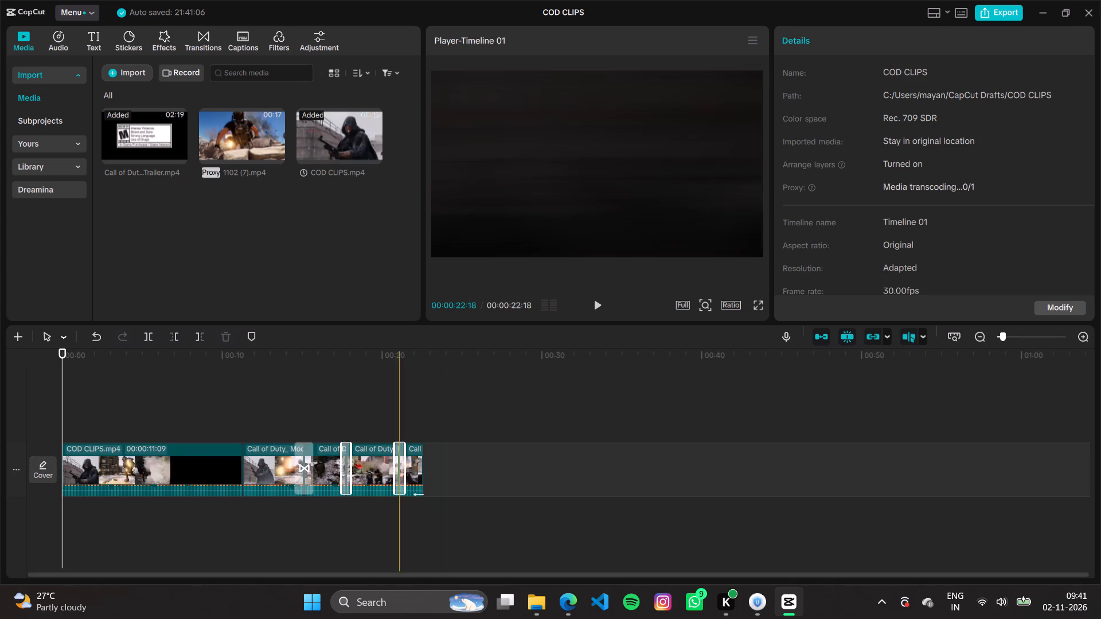
drag(401, 471, 291, 463)
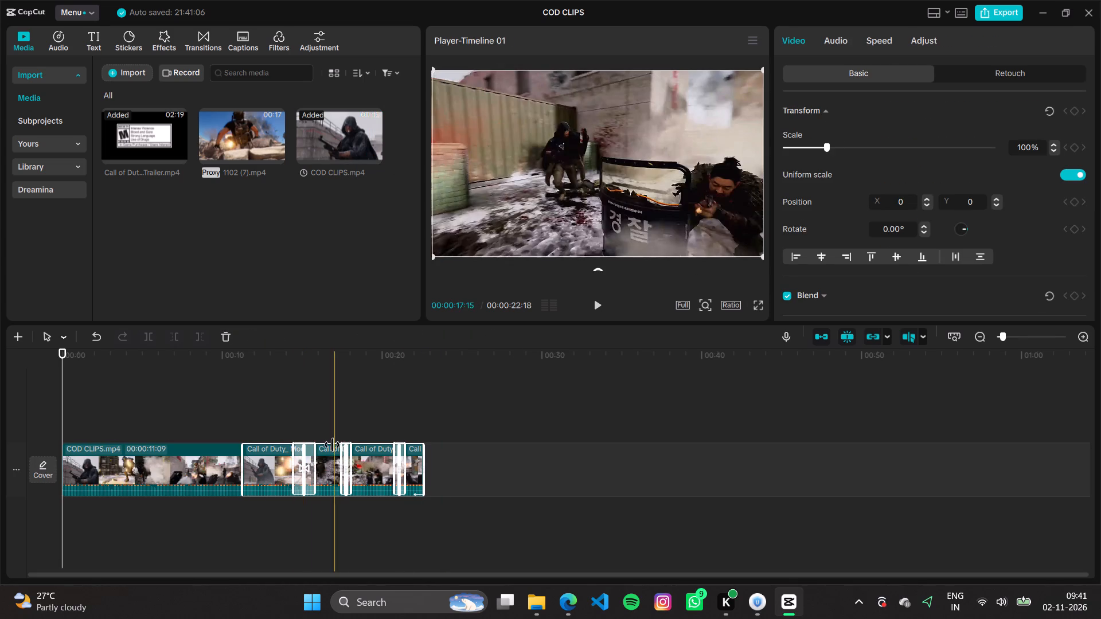
click(423, 440)
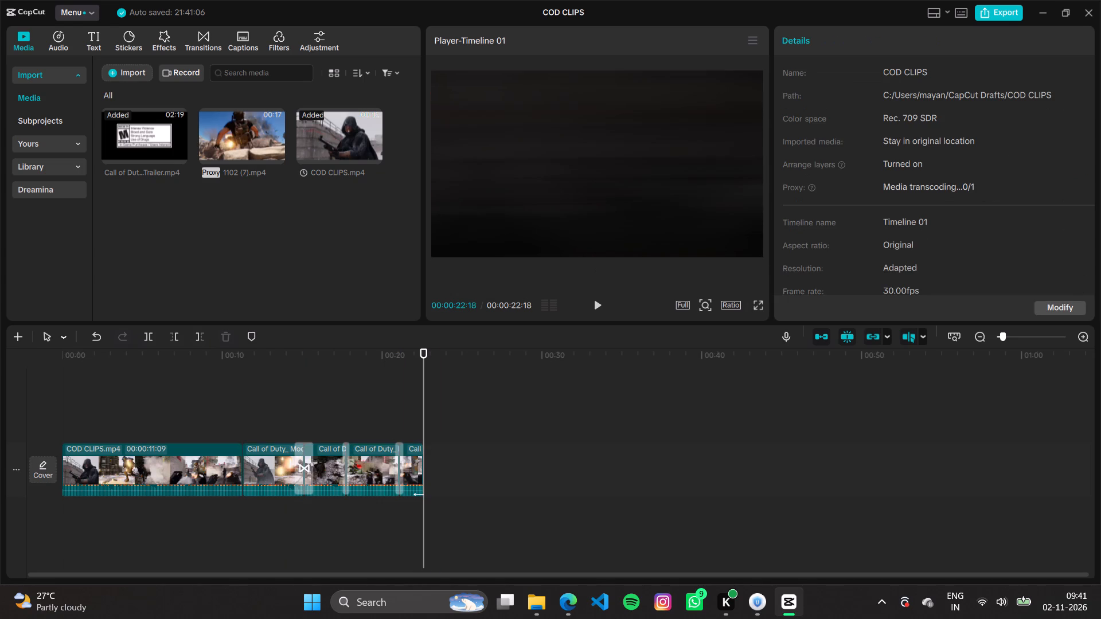
key(ctrl+v)
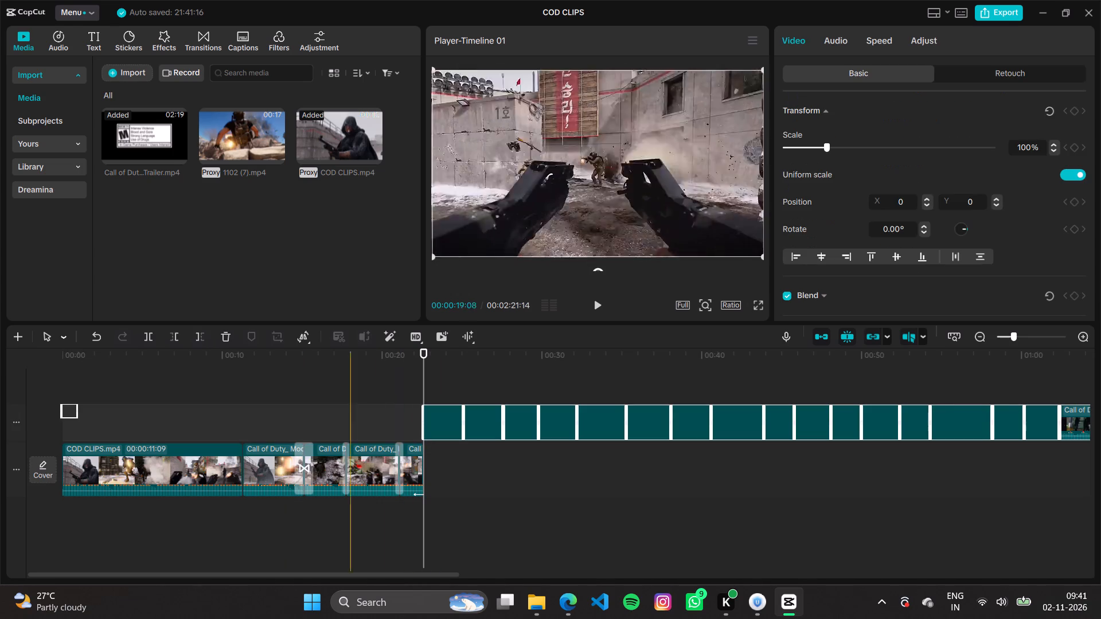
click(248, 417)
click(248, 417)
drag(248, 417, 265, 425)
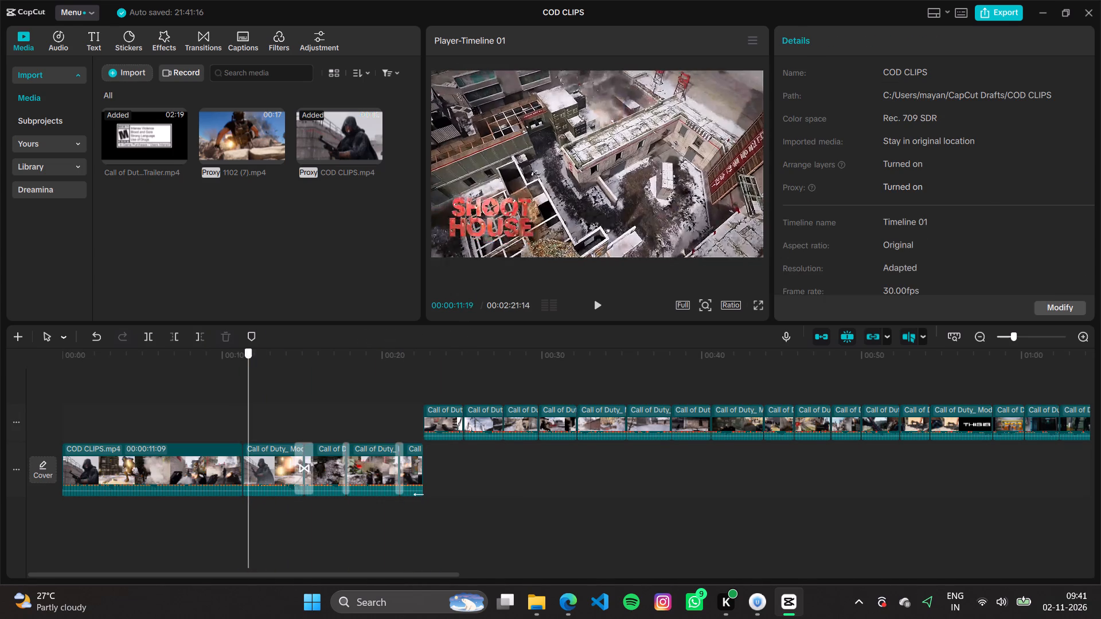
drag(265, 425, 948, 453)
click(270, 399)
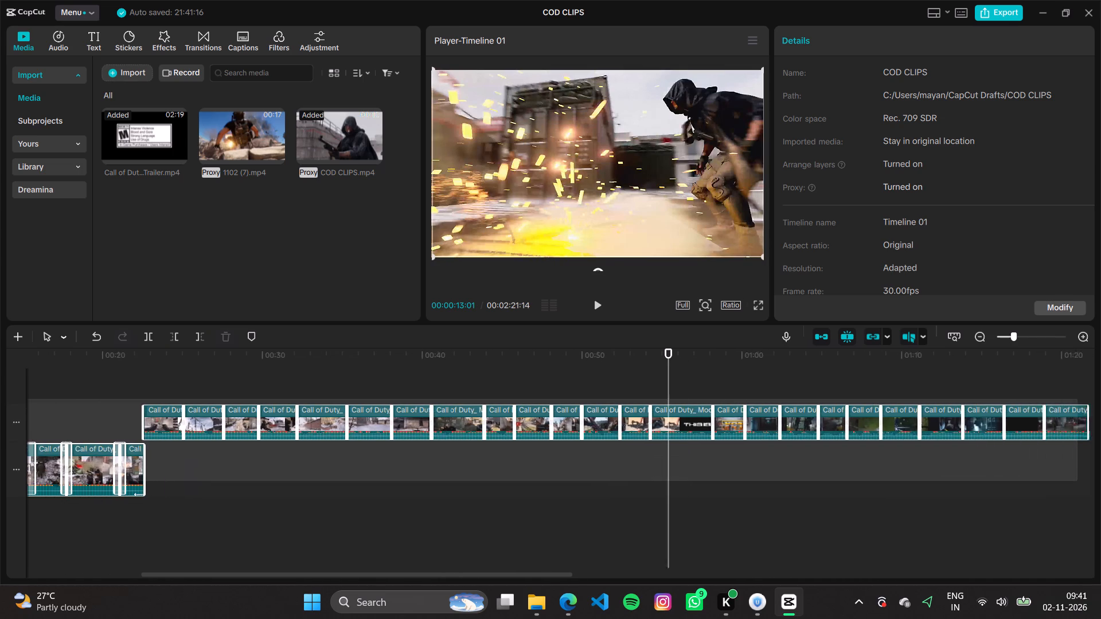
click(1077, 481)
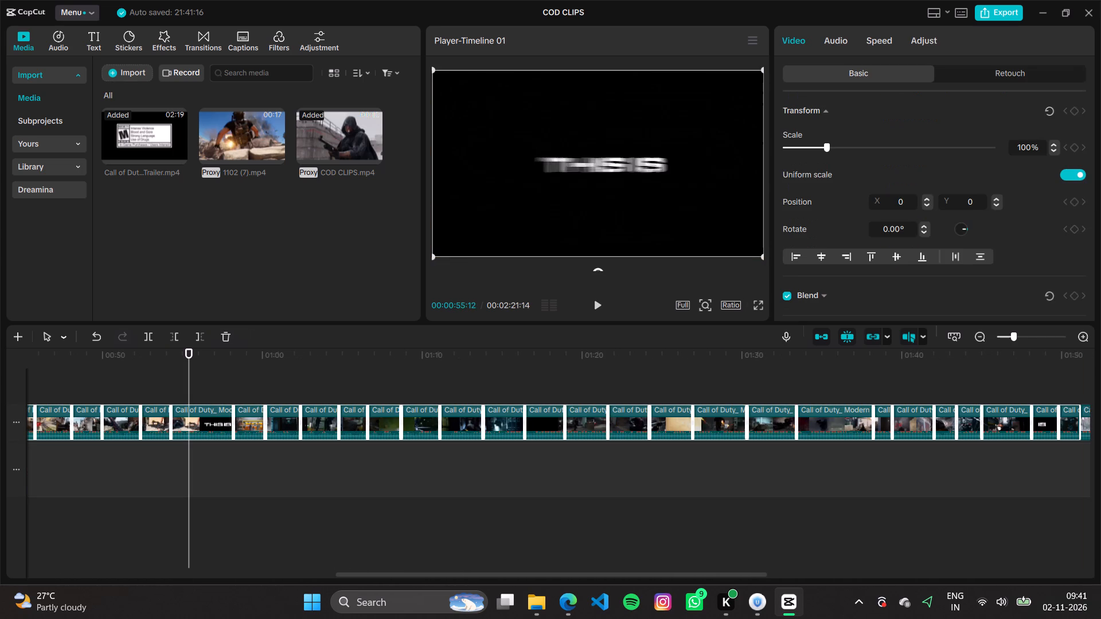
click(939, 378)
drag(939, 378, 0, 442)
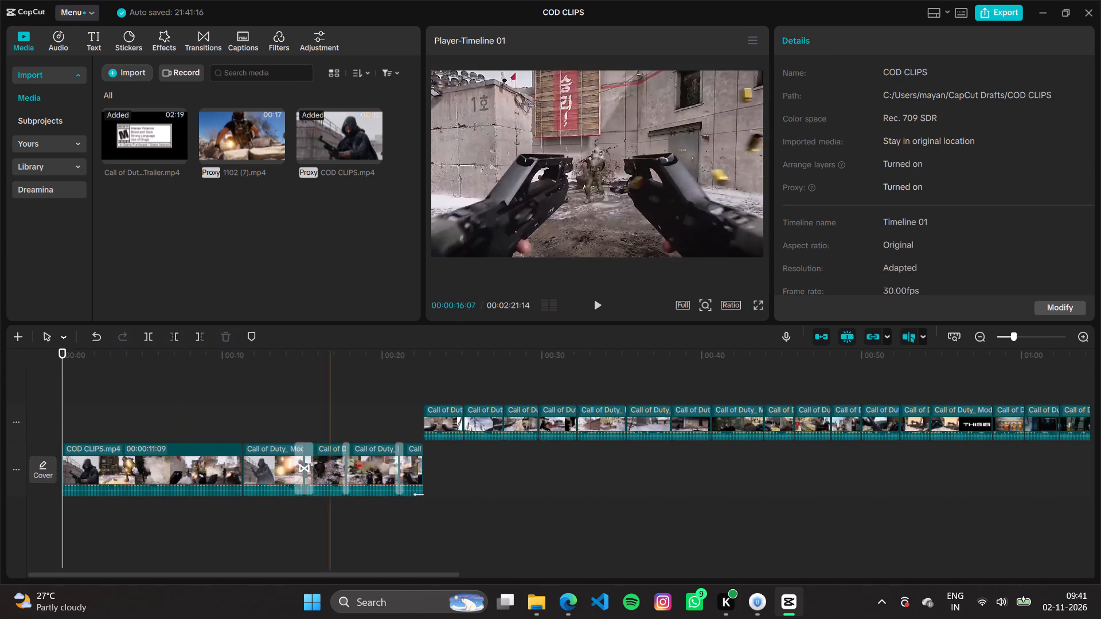
Play the timeline from within the COD CLIPS video to its end to check where the exported edit stops.
ctrl+scroll(374, 409, down, 6)
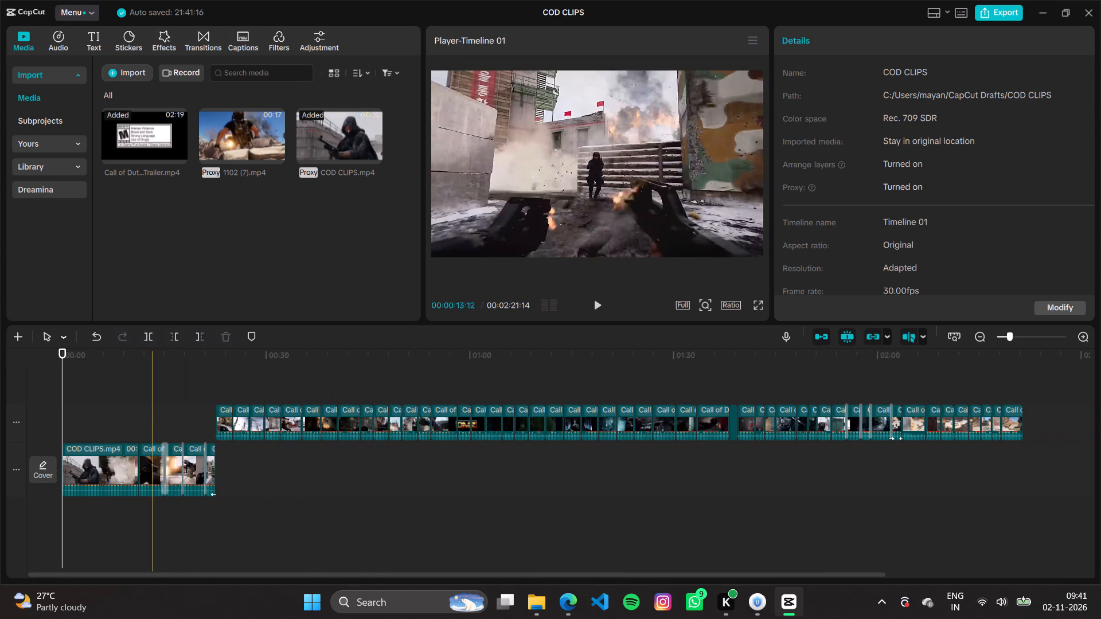
click(139, 395)
click(91, 391)
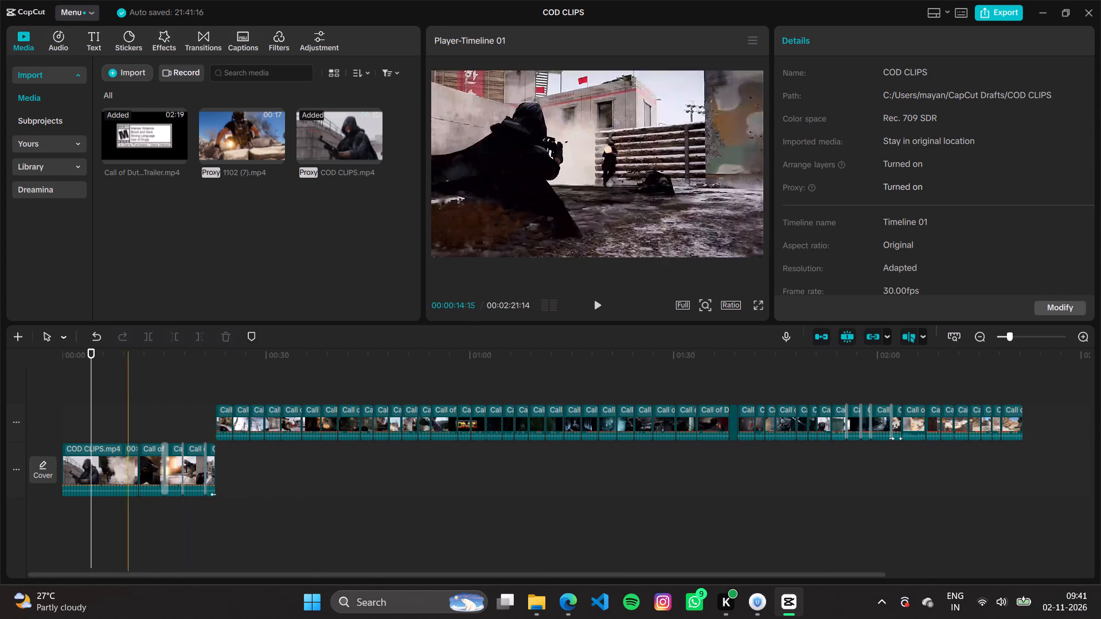
key(space)
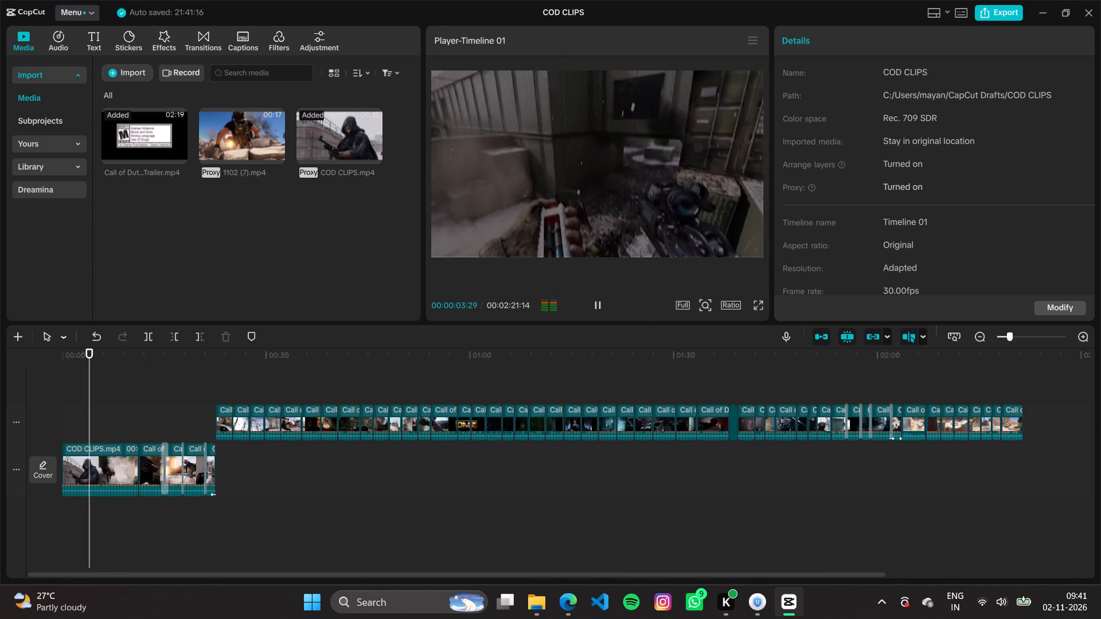
ctrl+scroll(68, 397, up, 4)
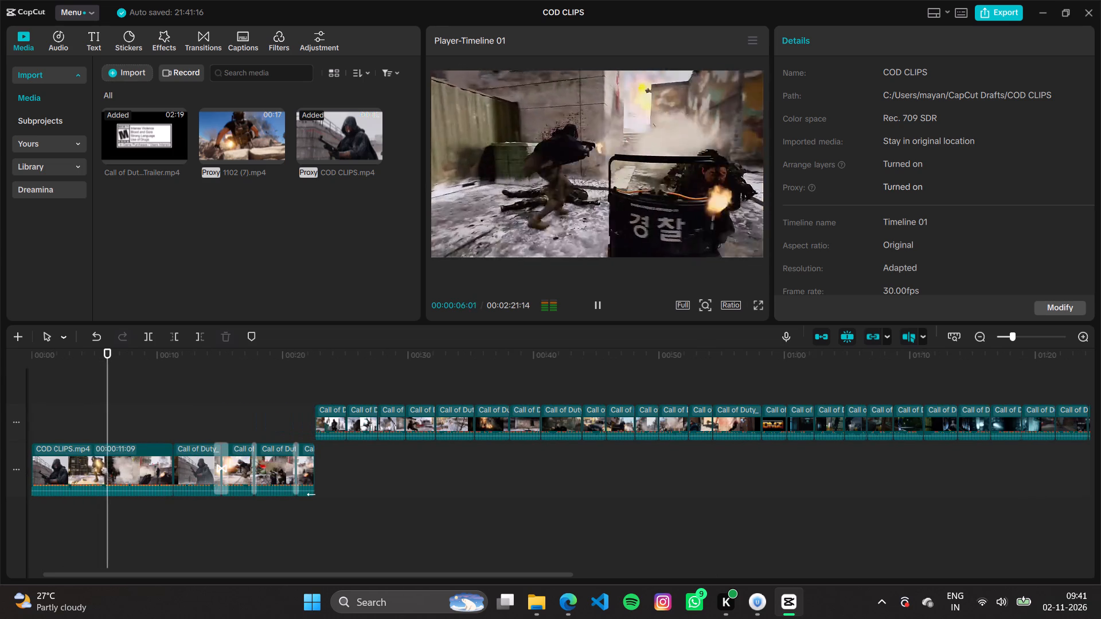
ctrl+scroll(68, 397, up, 1)
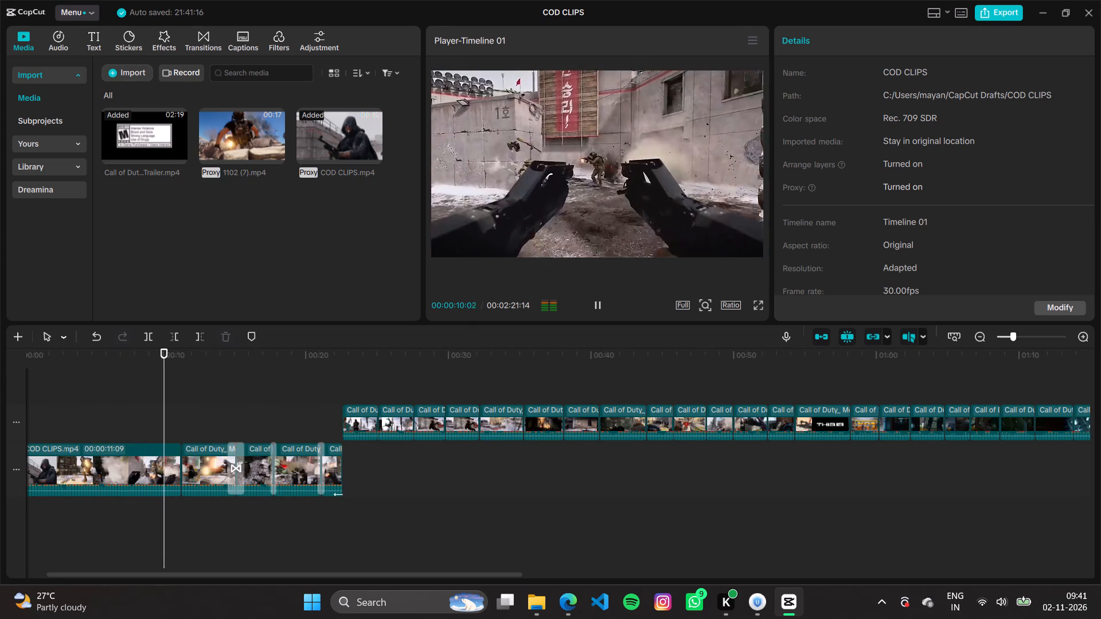
key(space)
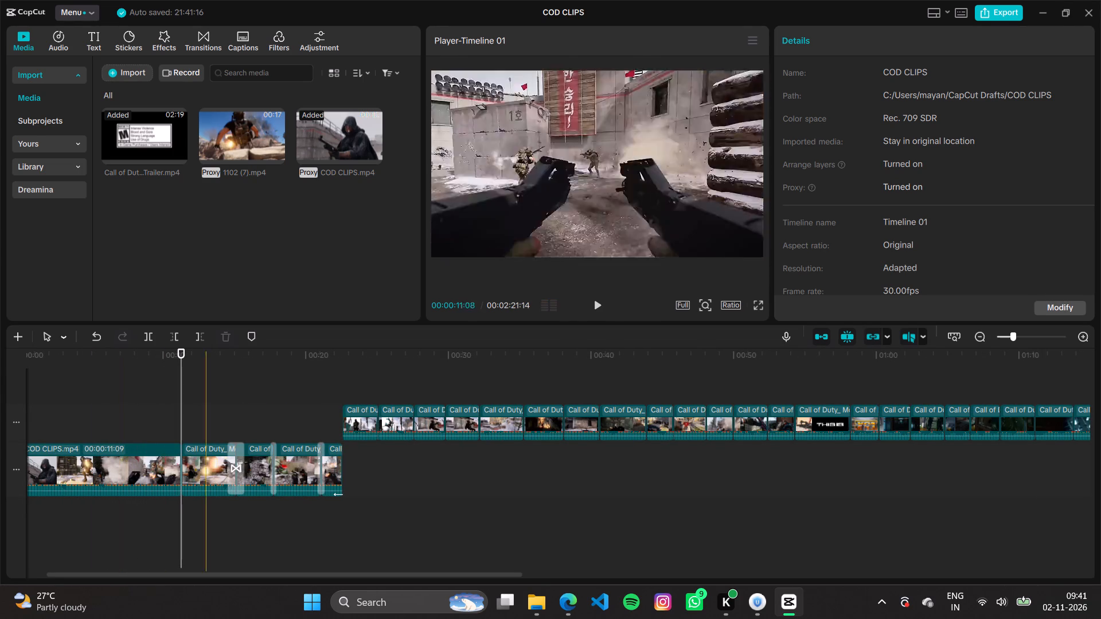
Copy all the Call of Duty clips that follow the COD CLIPS video on both tracks, and delete them from the timeline.
ctrl+scroll(193, 404, down, 2)
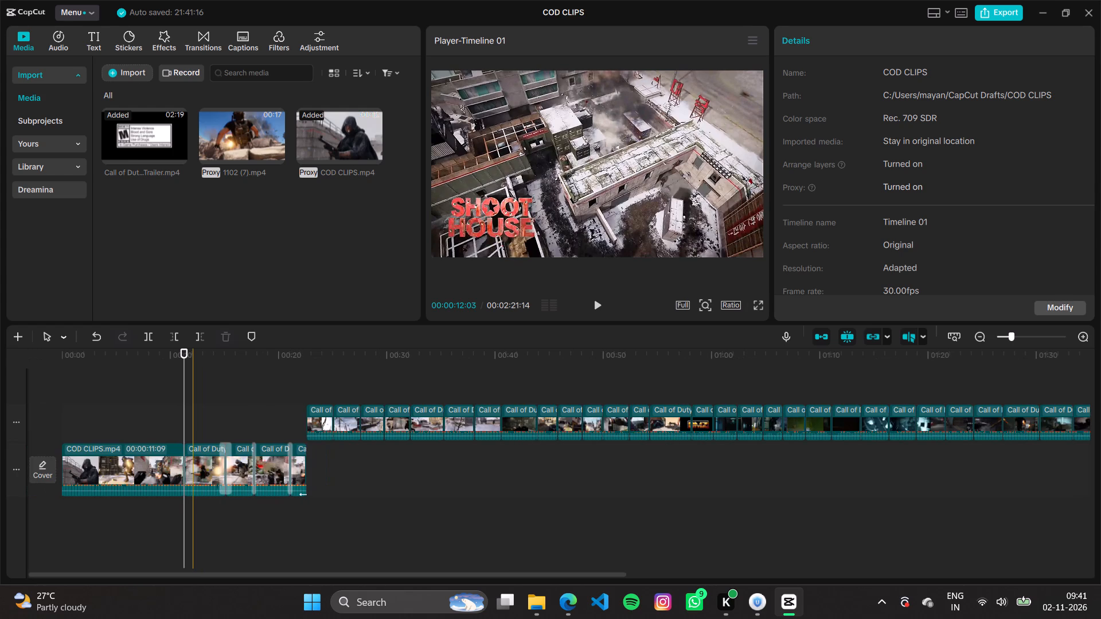
ctrl+scroll(193, 404, down, 2)
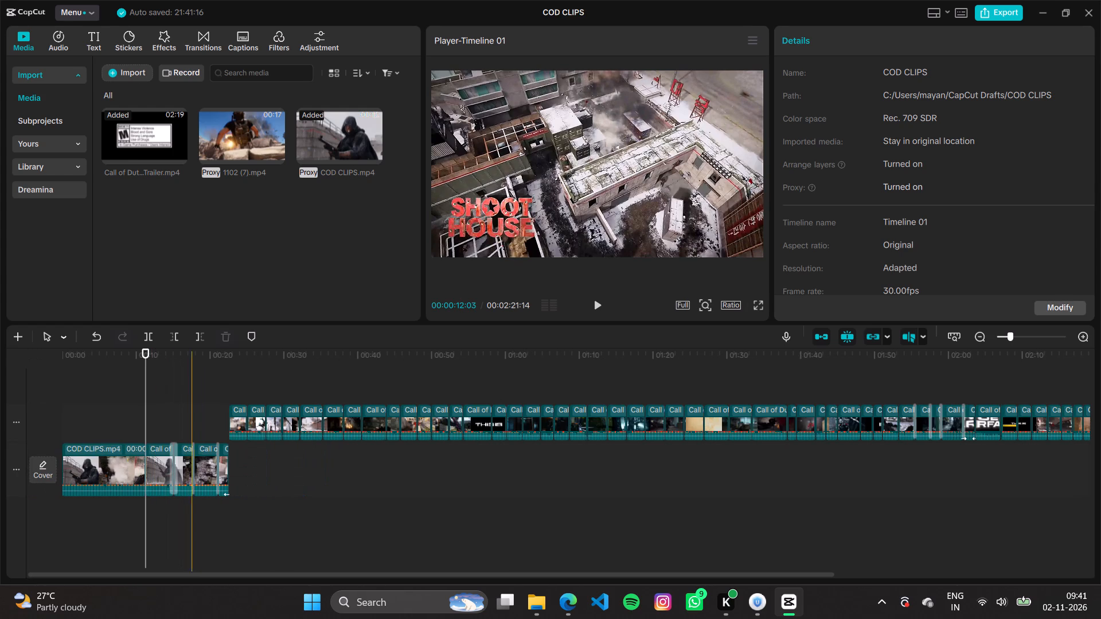
ctrl+scroll(162, 414, down, 1)
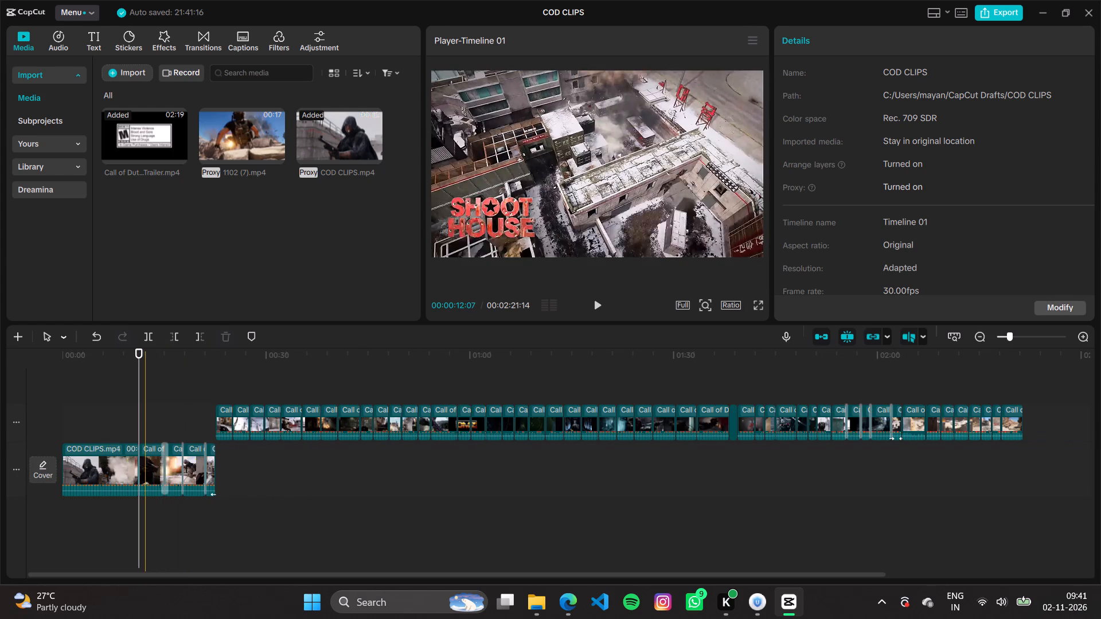
drag(146, 414, 1025, 487)
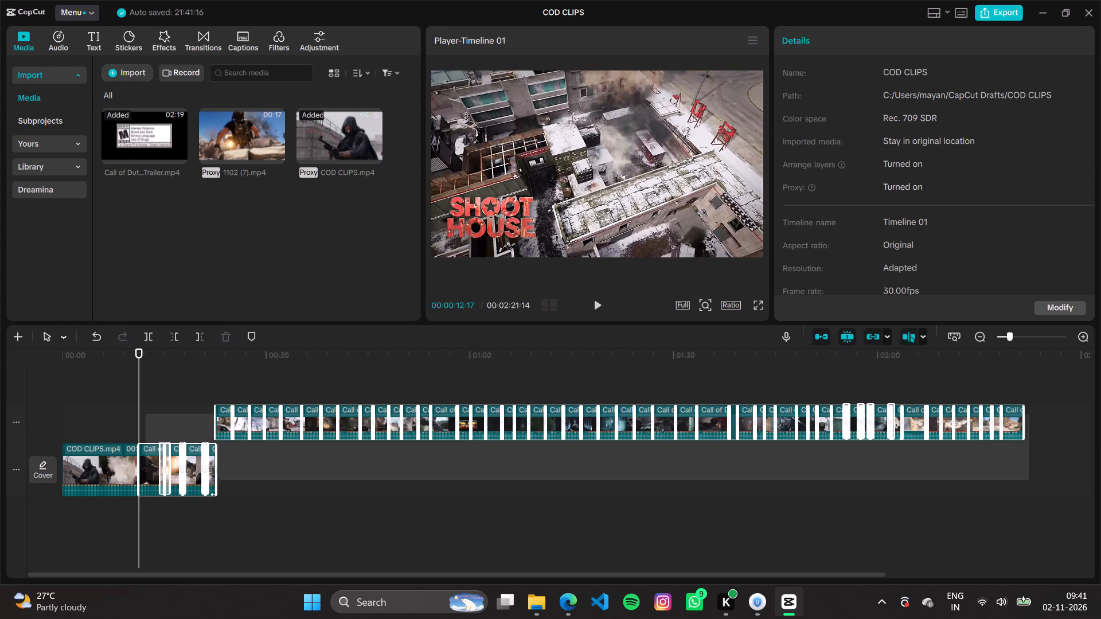
drag(1025, 487, 1024, 488)
key(ctrl+c)
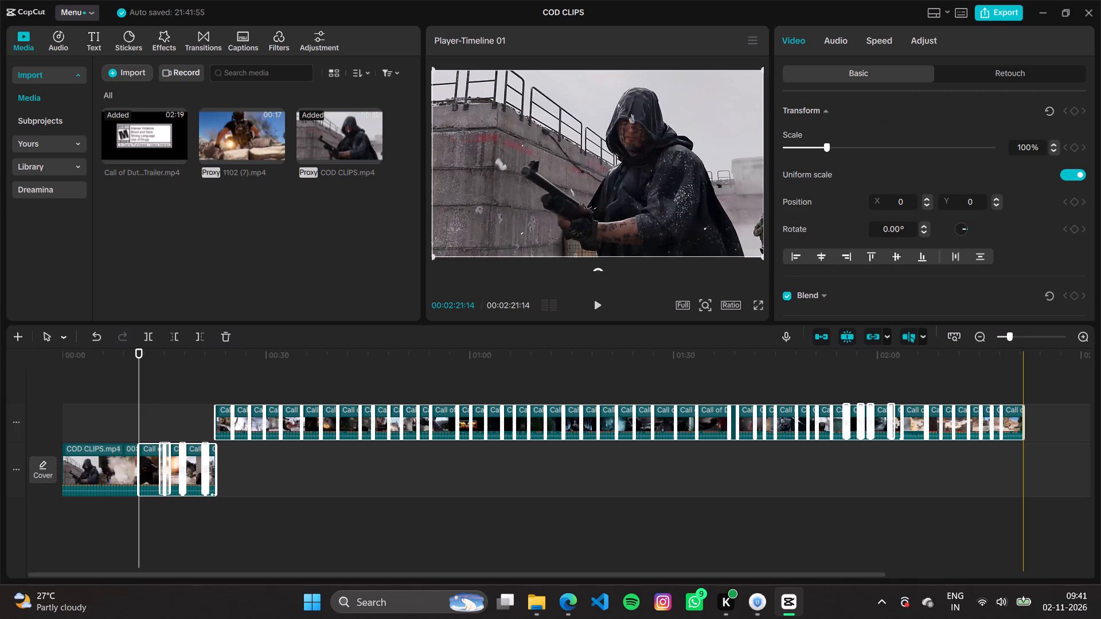
key(BackSpace)
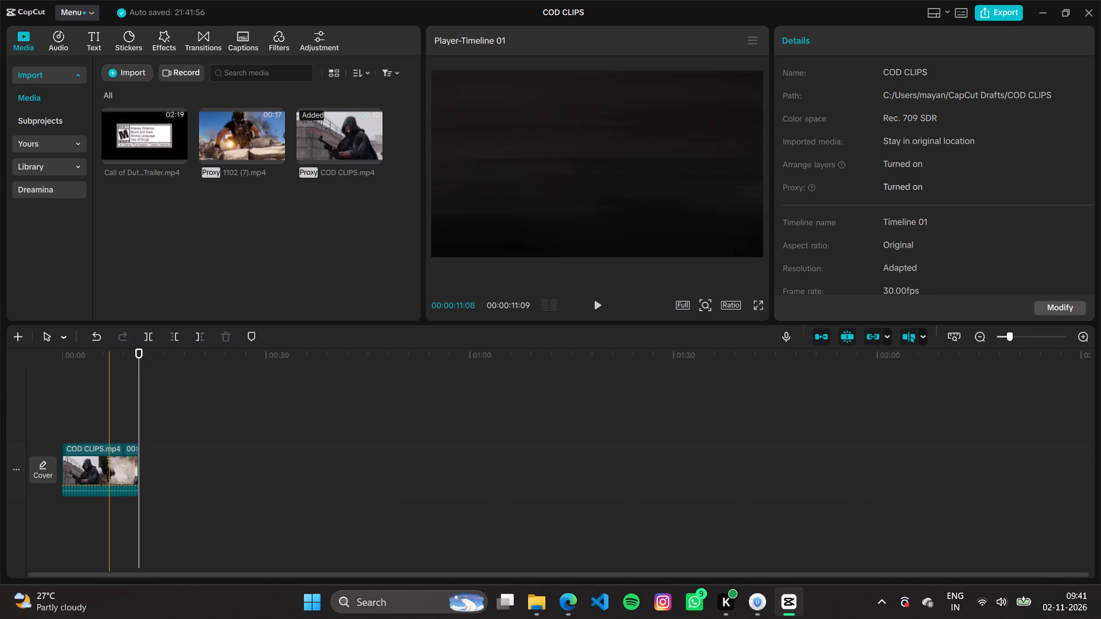
Add a default text layer above the COD CLIPS video and extend it to span the whole clip.
click(107, 420)
click(95, 35)
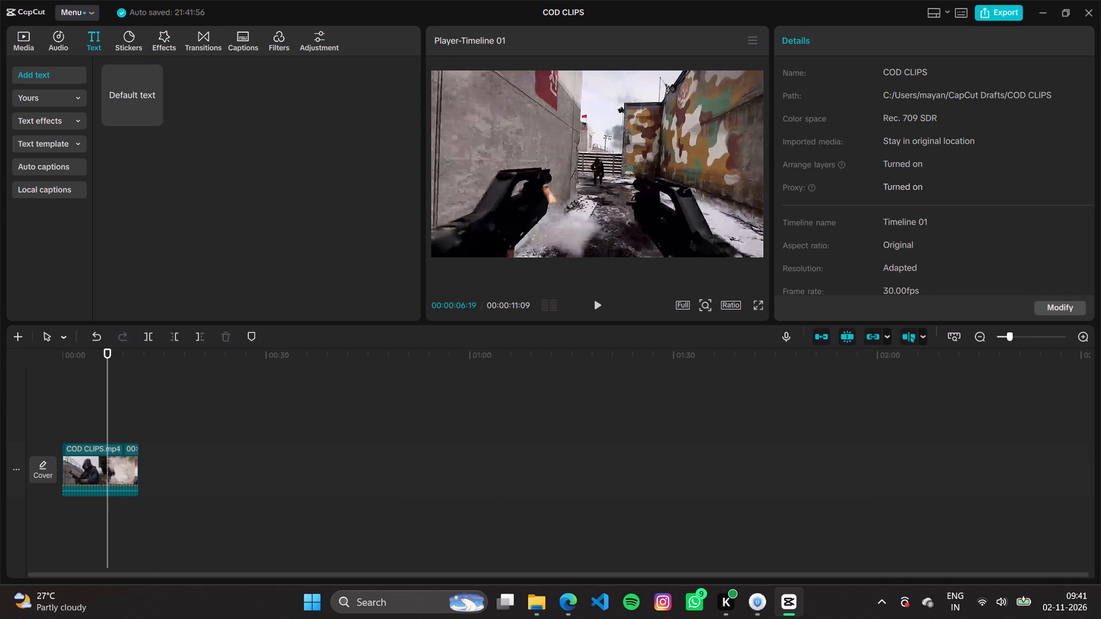
click(155, 119)
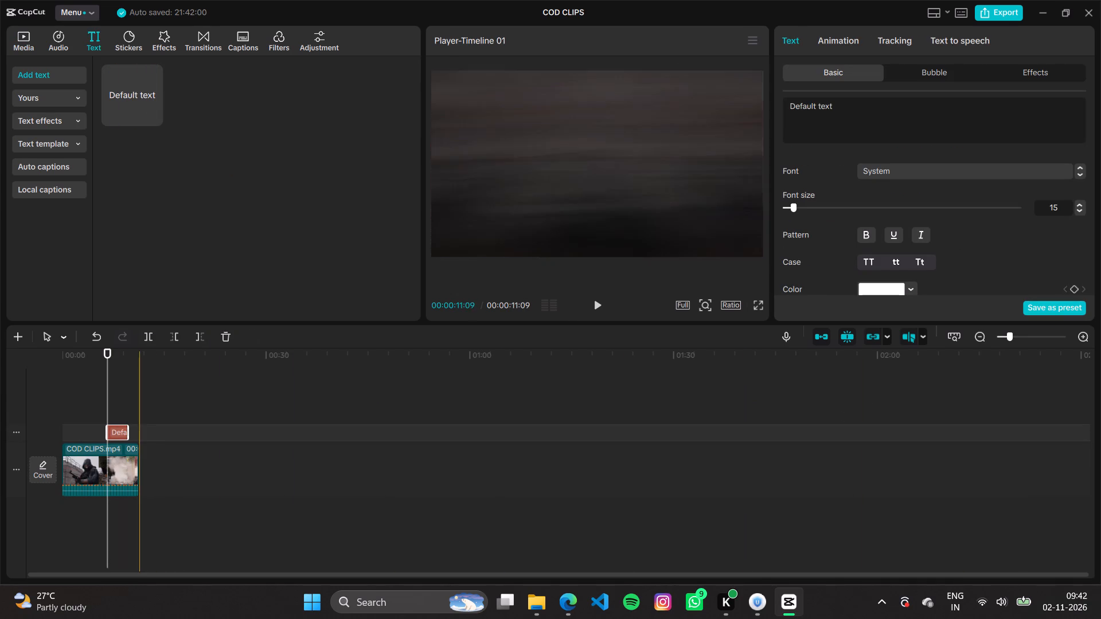
drag(129, 432, 139, 433)
drag(108, 432, 42, 436)
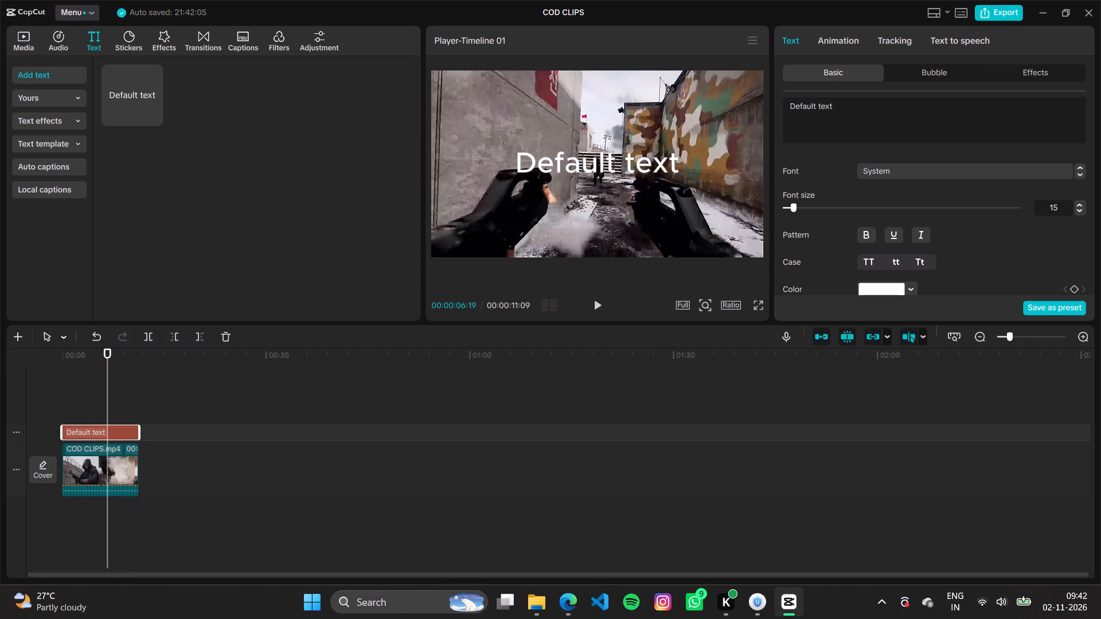
drag(838, 111, 744, 104)
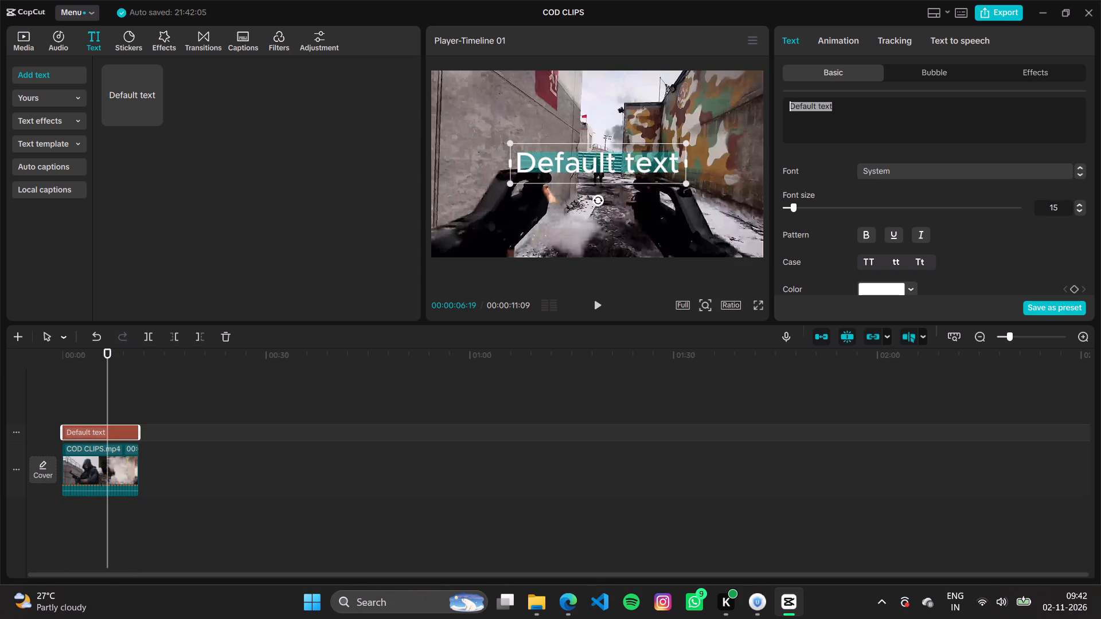
key(BackSpace)
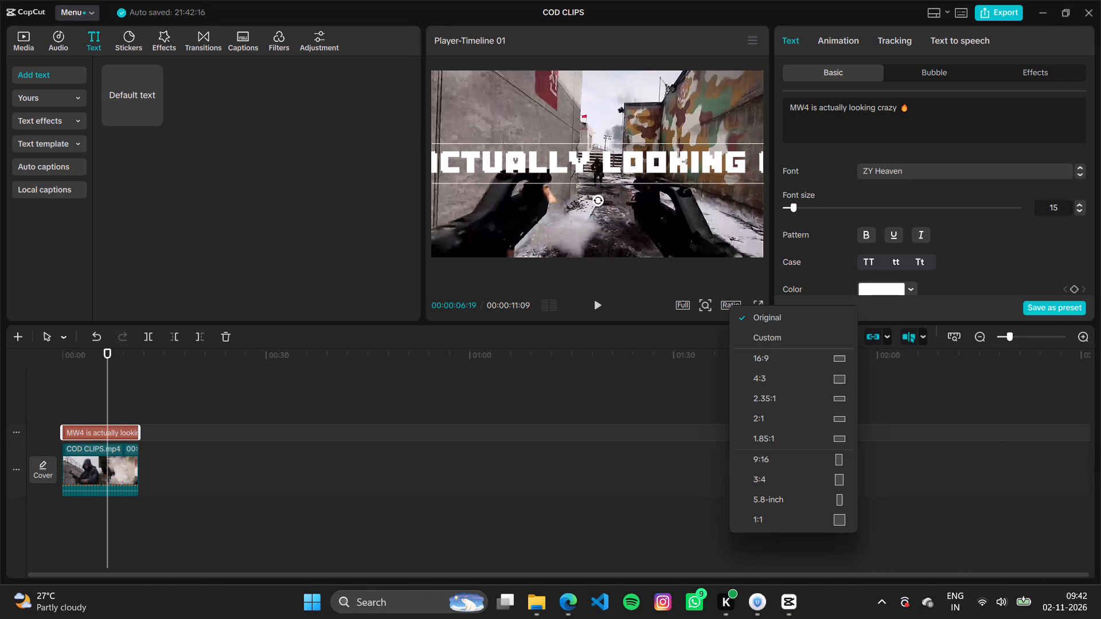
click(766, 455)
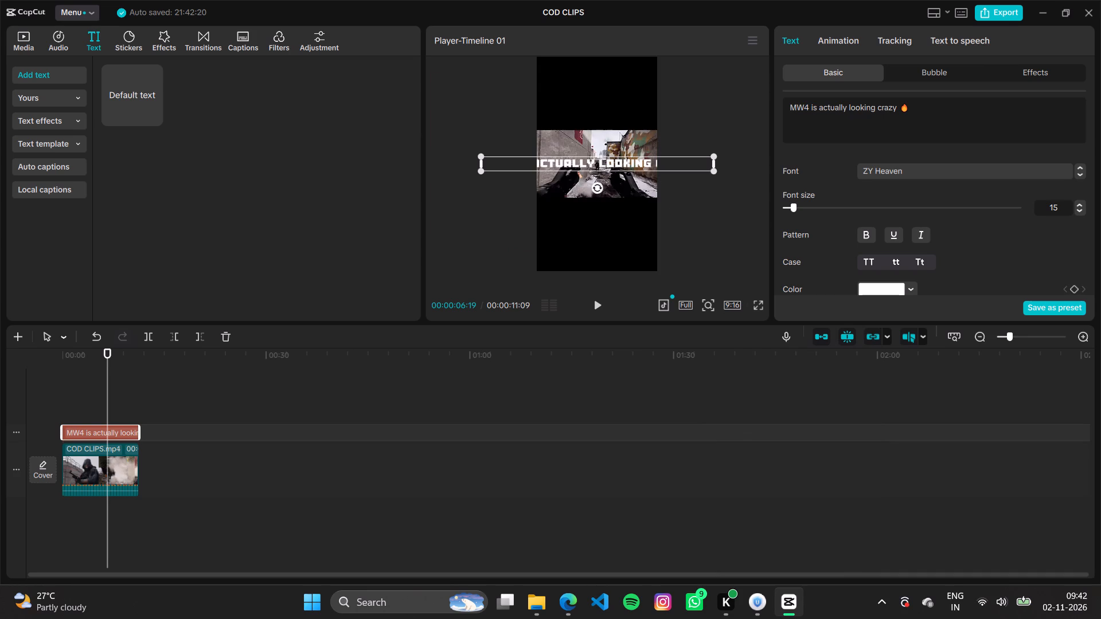
Move the caption into the black area above the footage and shrink it to fit the frame width on one line.
drag(602, 163, 603, 121)
drag(480, 111, 560, 117)
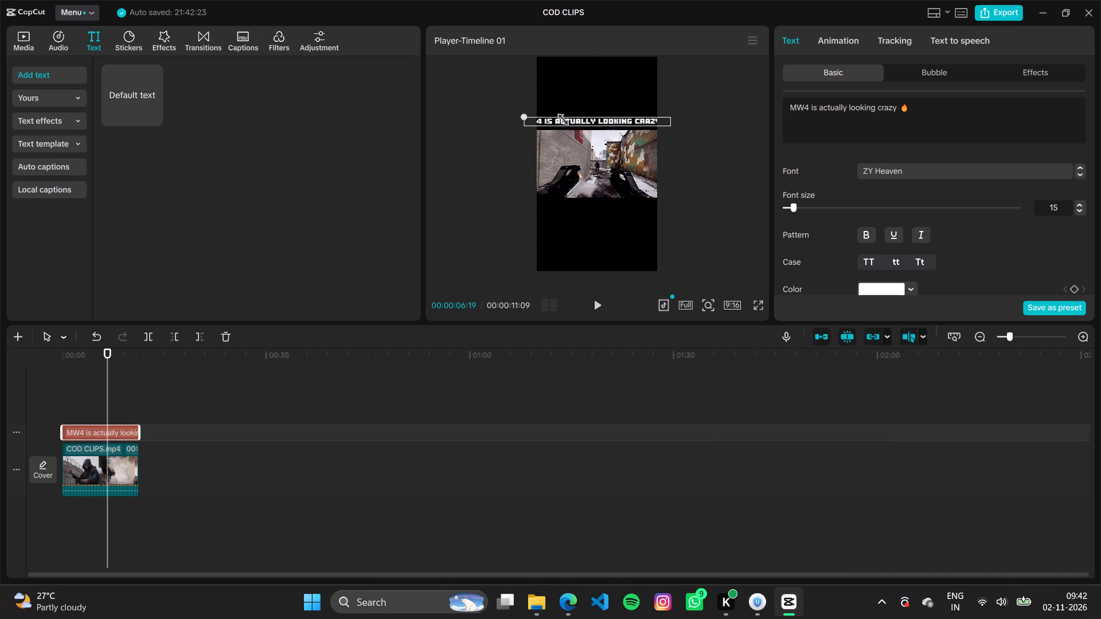
drag(560, 117, 587, 120)
click(697, 163)
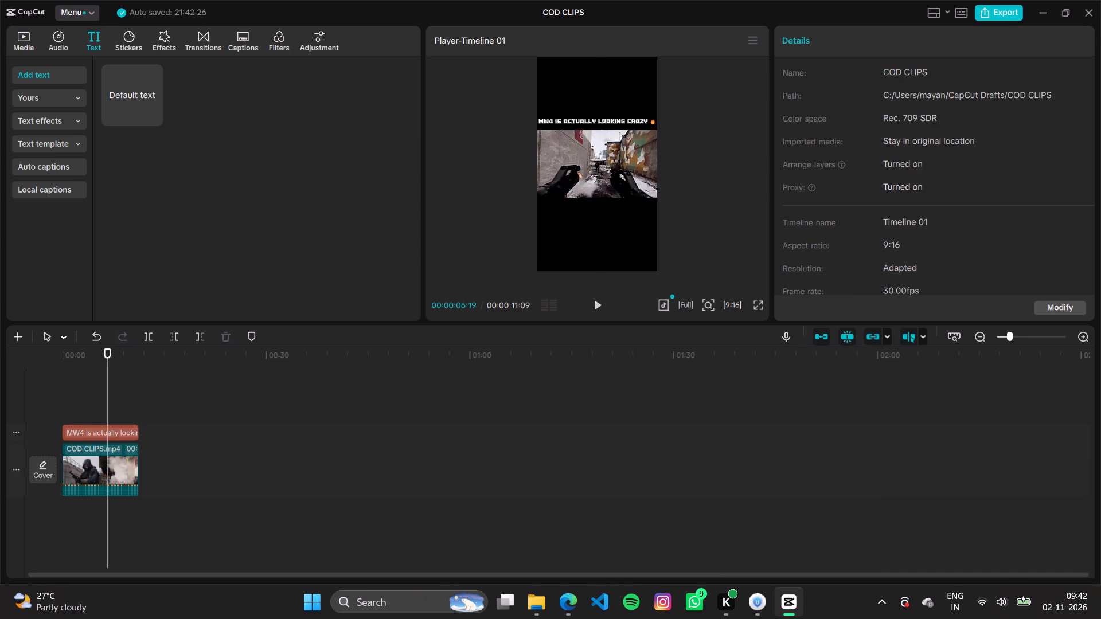
Nudge the caption slightly down, keeping it horizontally centred, so it sits right against the footage's upper edge.
click(589, 119)
drag(589, 119, 589, 120)
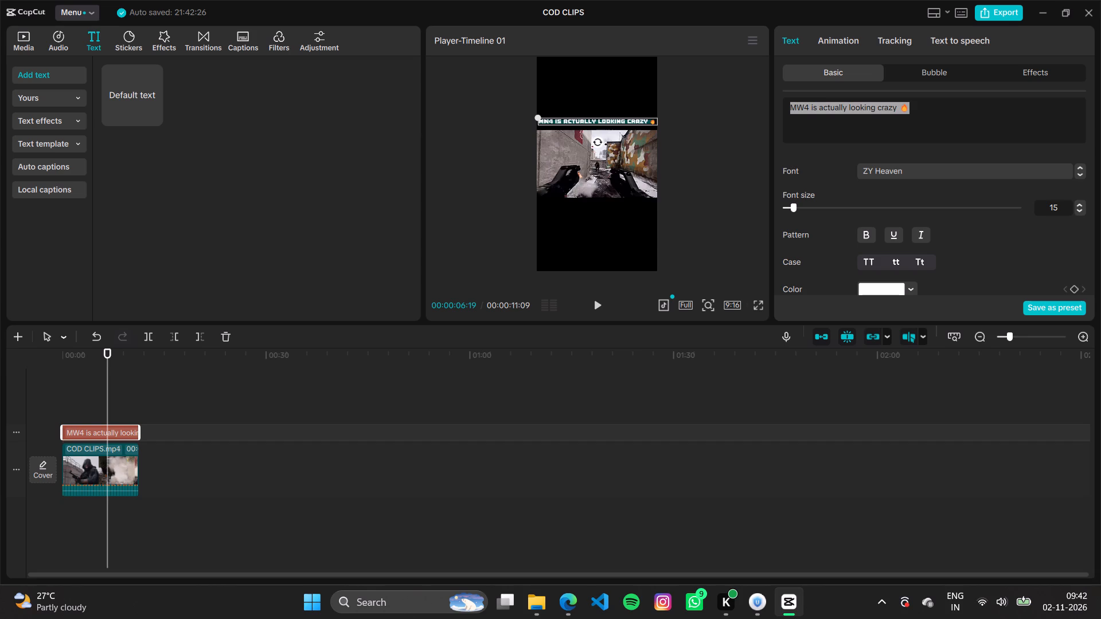
drag(589, 120, 589, 135)
click(589, 119)
drag(589, 123, 592, 139)
click(713, 122)
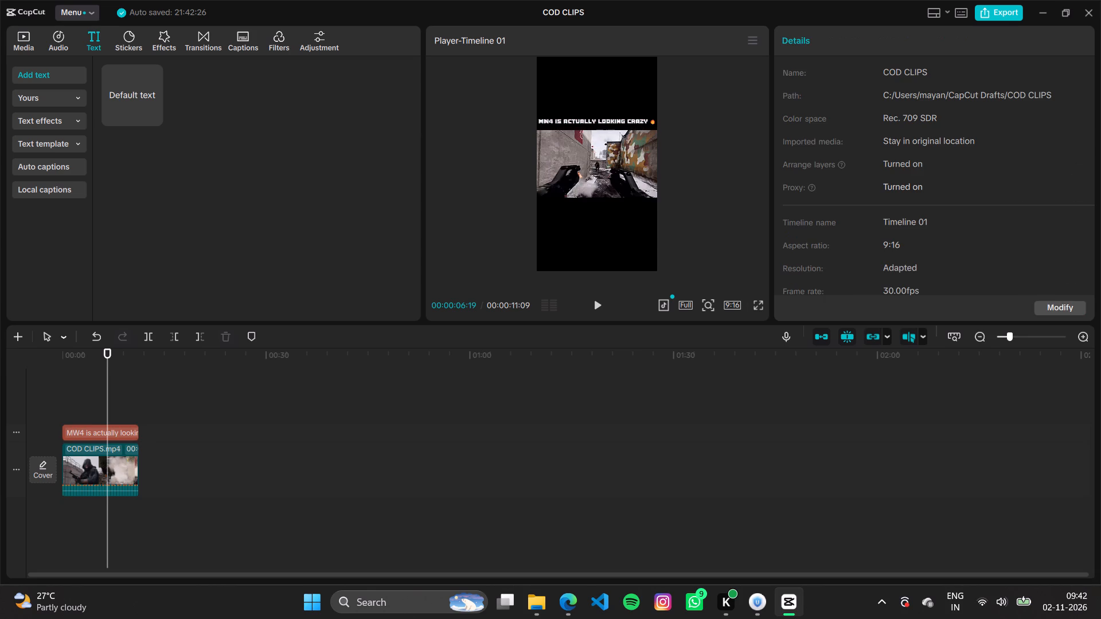
click(622, 120)
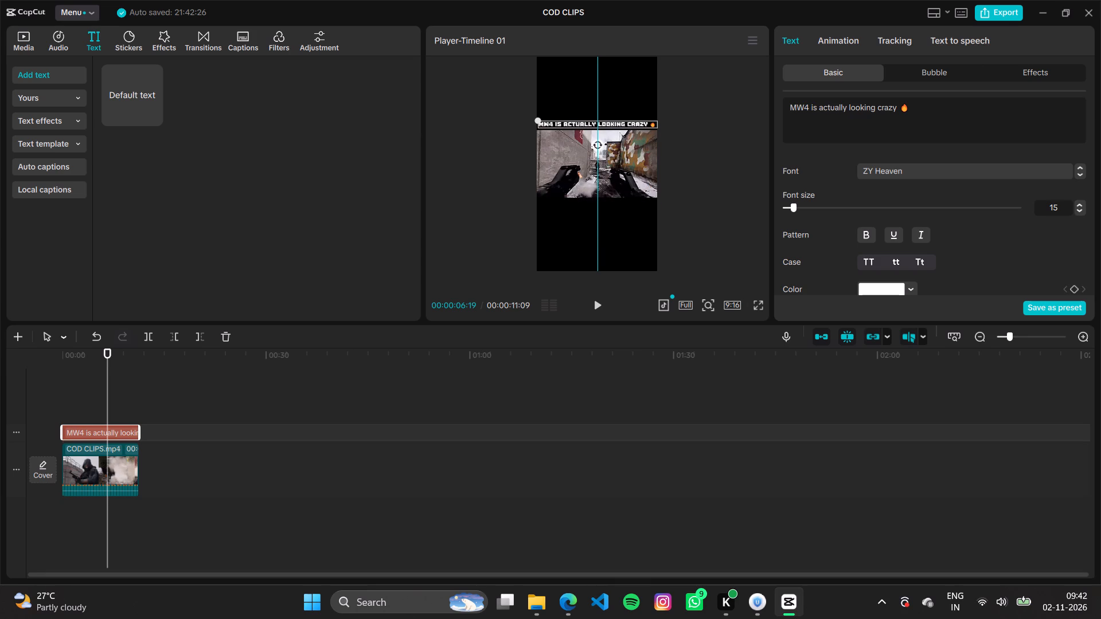
click(702, 137)
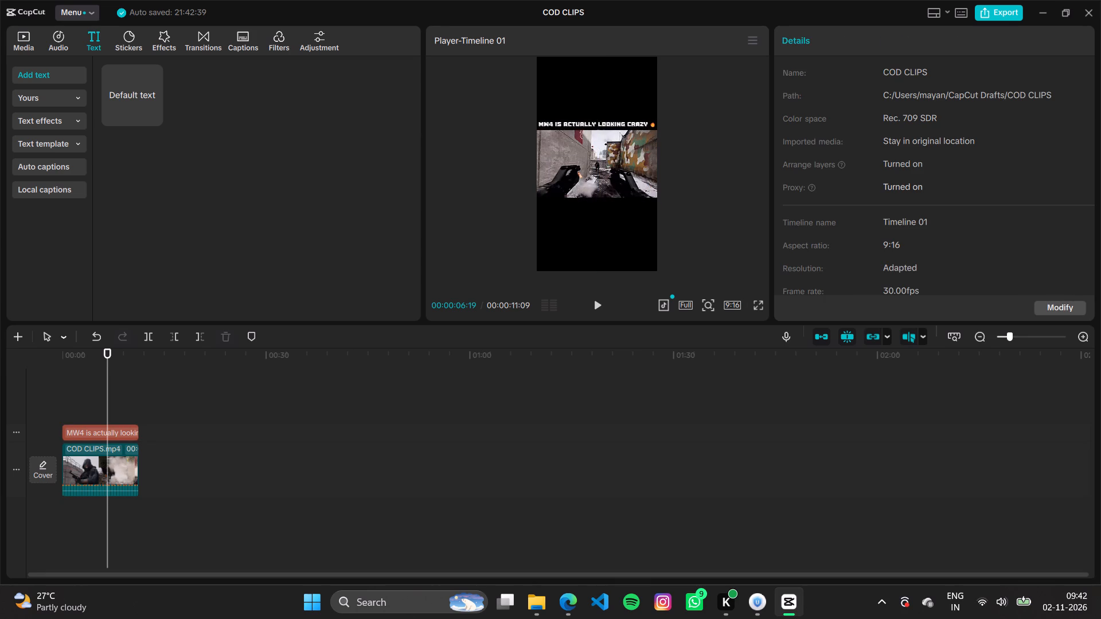
Play back the captioned vertical video to the end and restart it from the beginning to review it.
click(80, 414)
key(space)
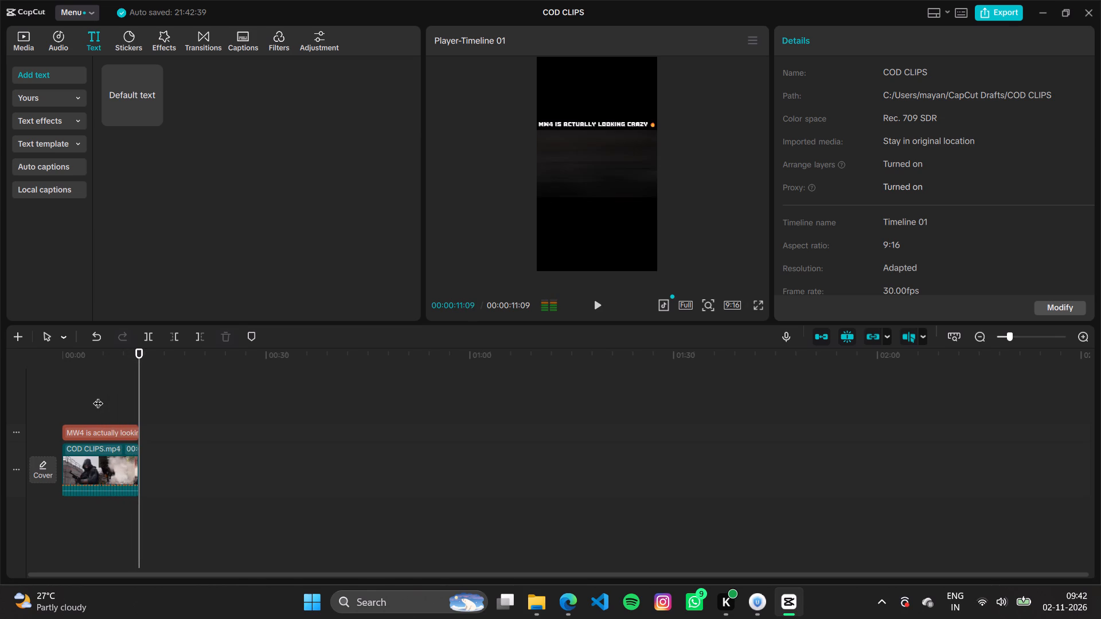
key(space)
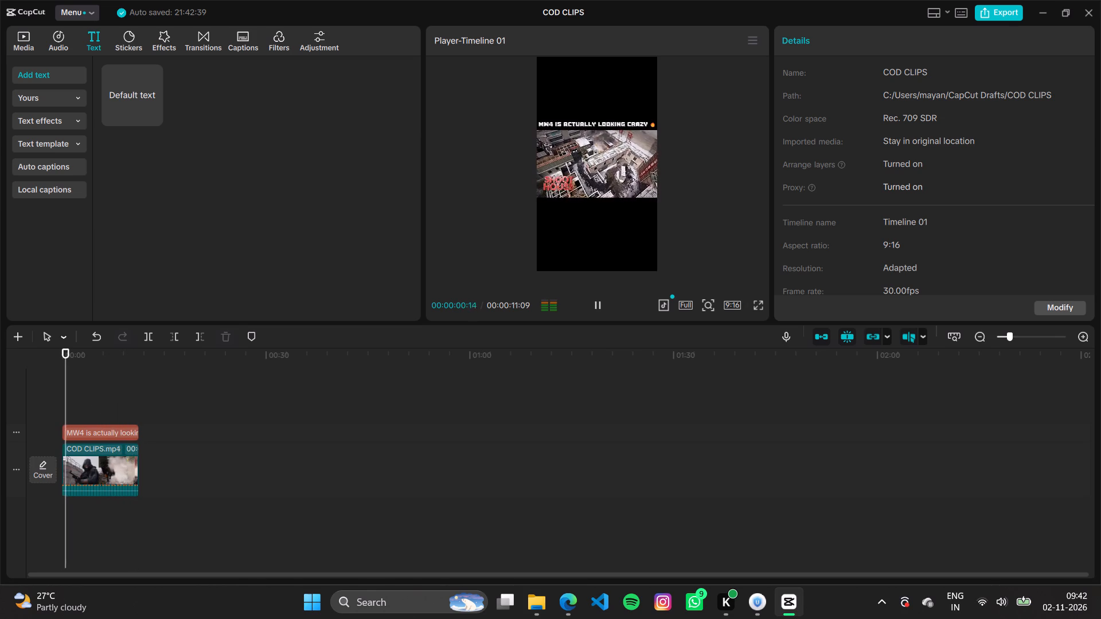
Export the captioned vertical short as a 4K mp4 at 30fps, then dismiss the sharing options.
click(999, 15)
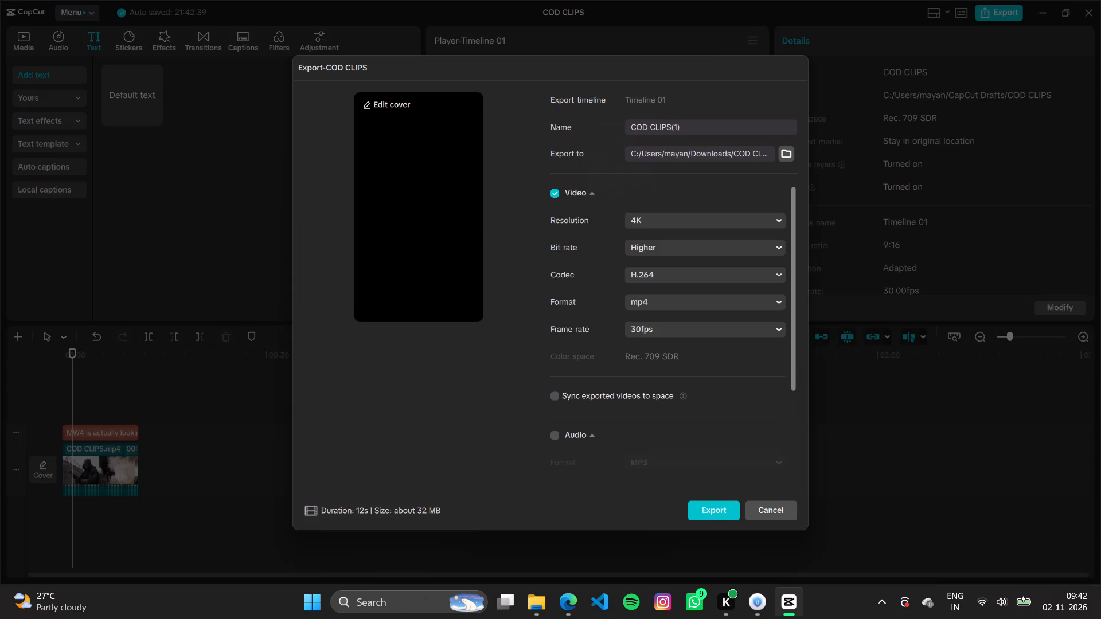
click(704, 514)
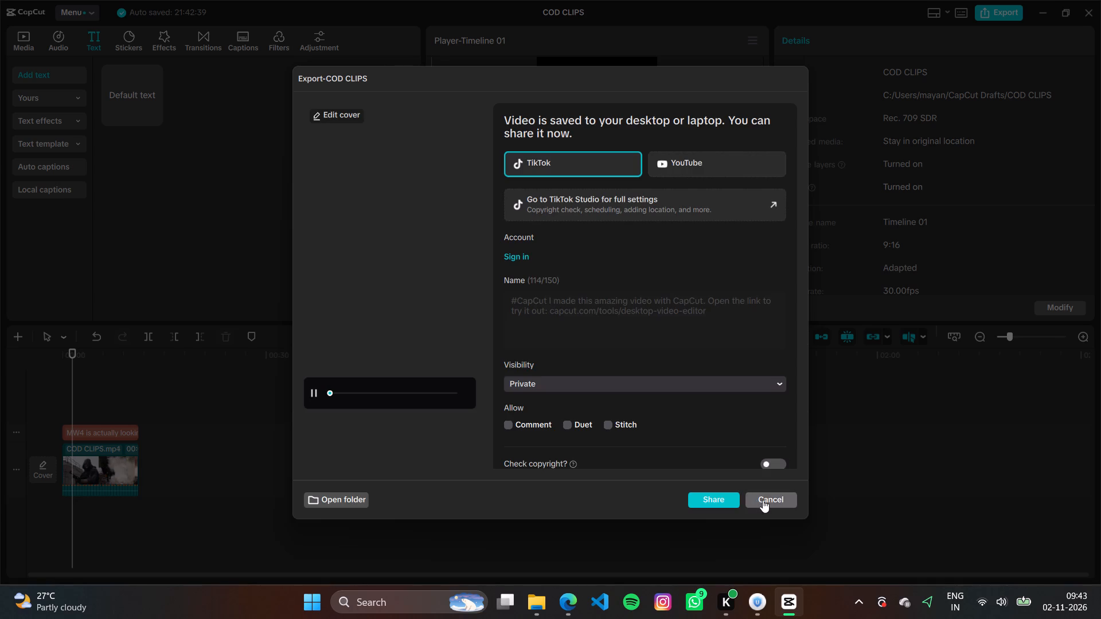
click(763, 500)
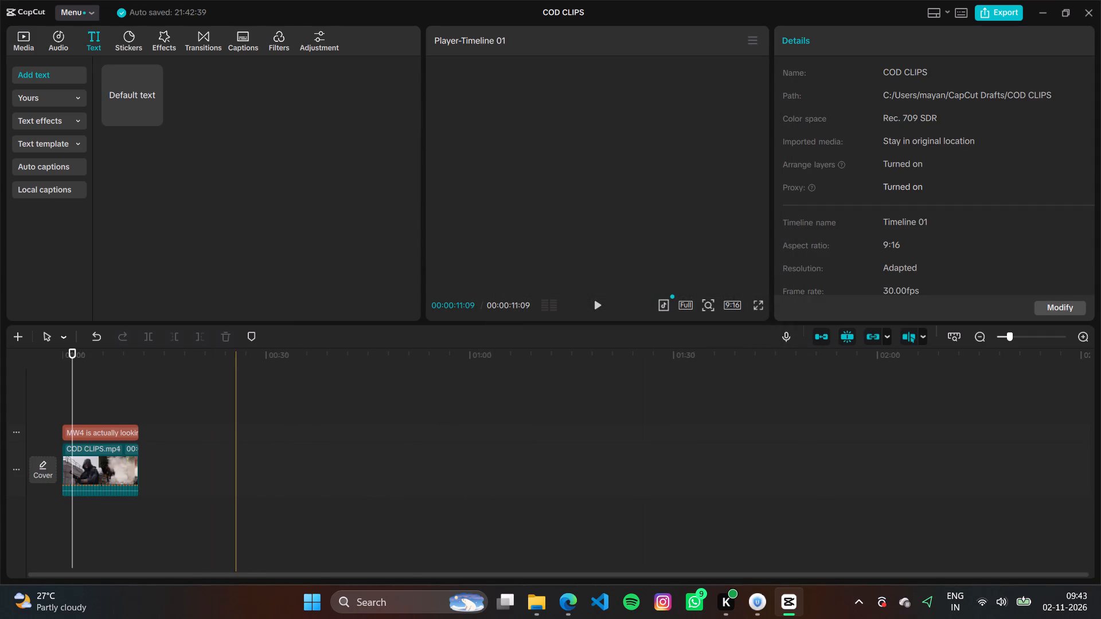
Replace the exported COD CLIPS.mp4 clip with the copied trailer clips, pasted at the start of the timeline, keeping the caption.
drag(154, 466, 46, 451)
drag(98, 428, 179, 431)
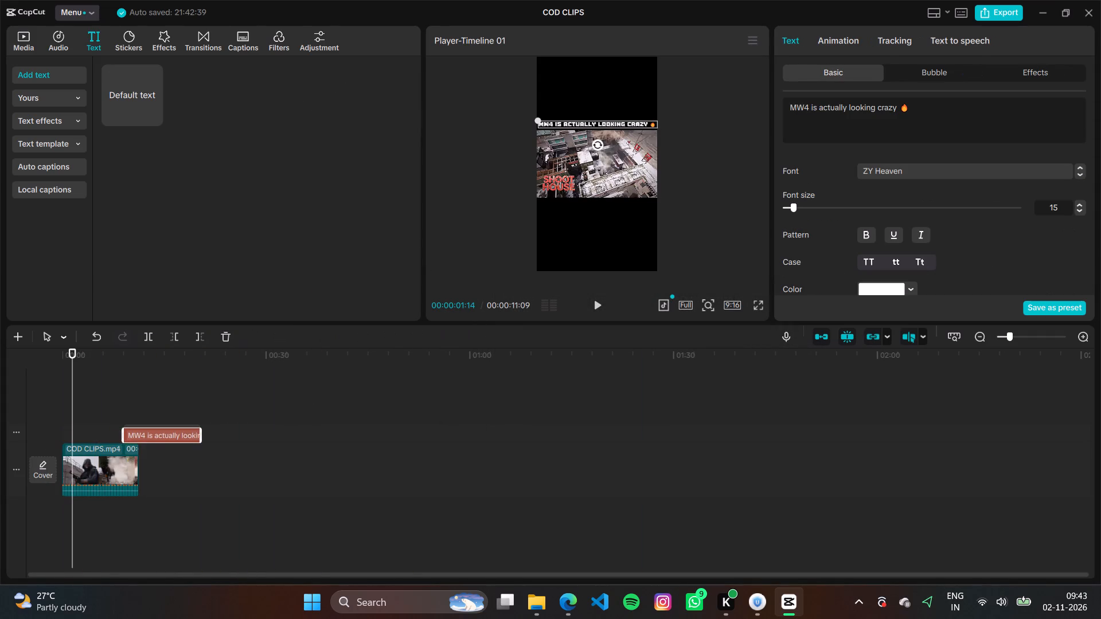
drag(179, 431, 179, 430)
click(96, 473)
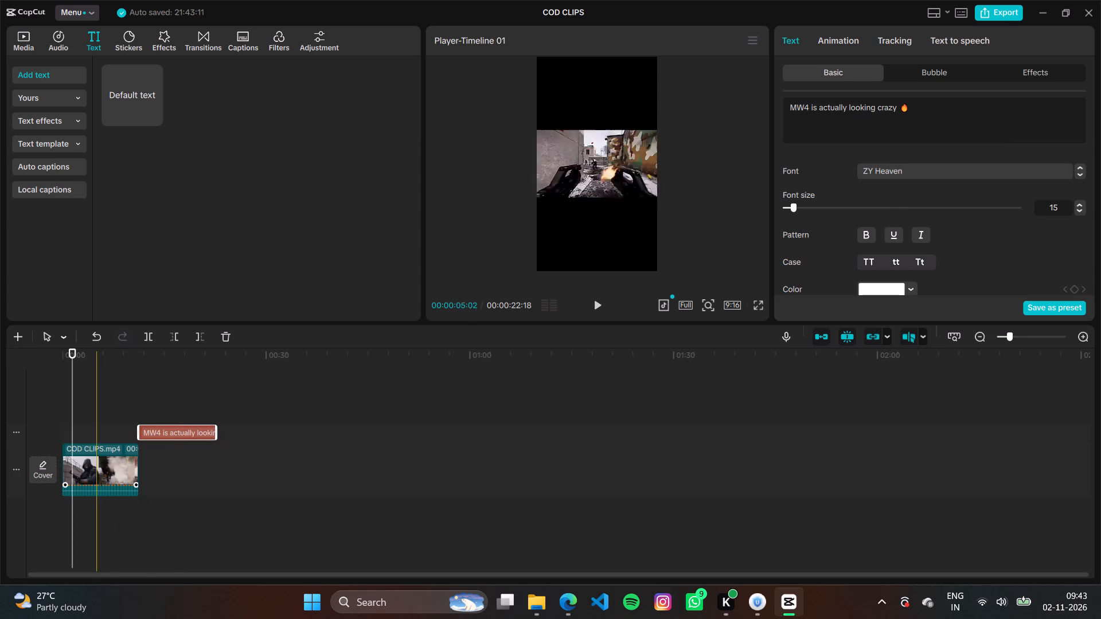
key(BackSpace)
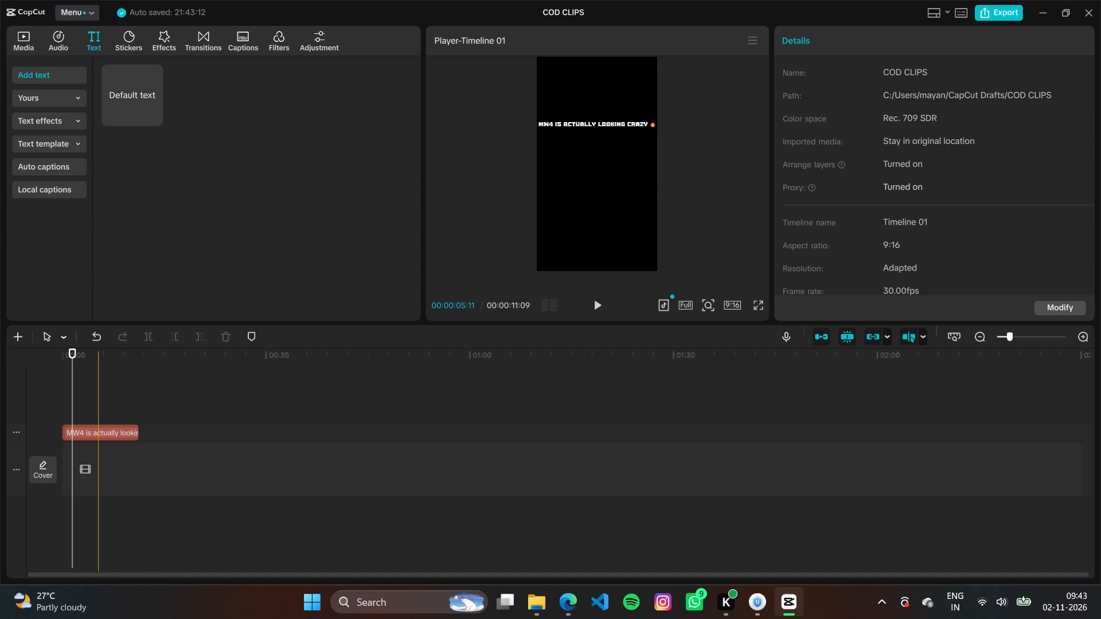
drag(71, 398, 40, 398)
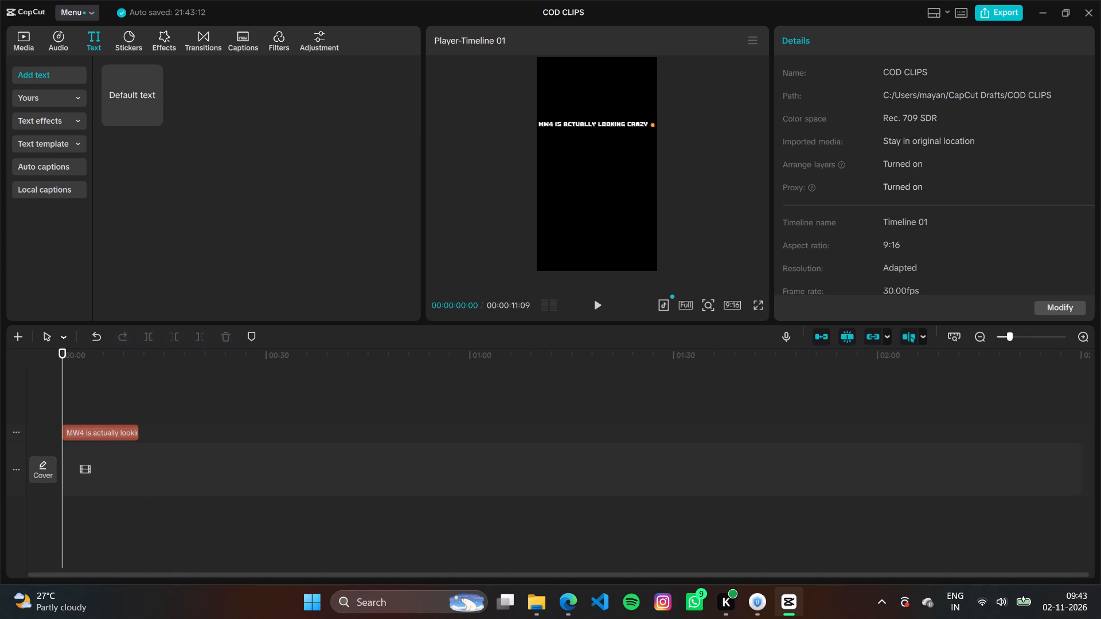
key(ctrl+v)
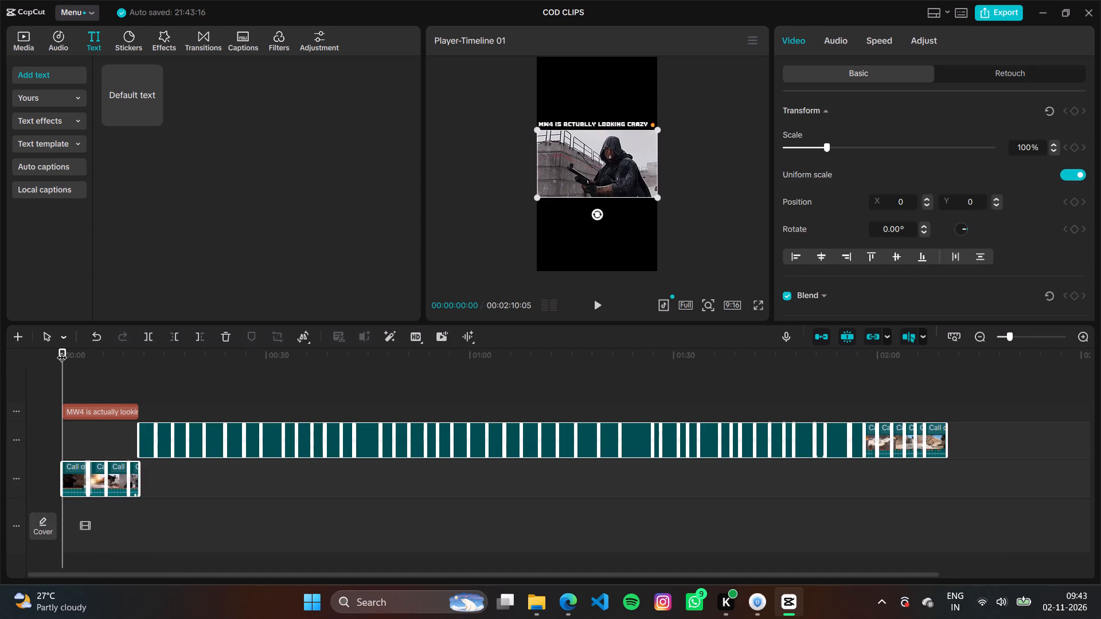
Play the opening group of clips beneath the caption, and move that group to the end of the remaining trailer clips on their track.
click(131, 384)
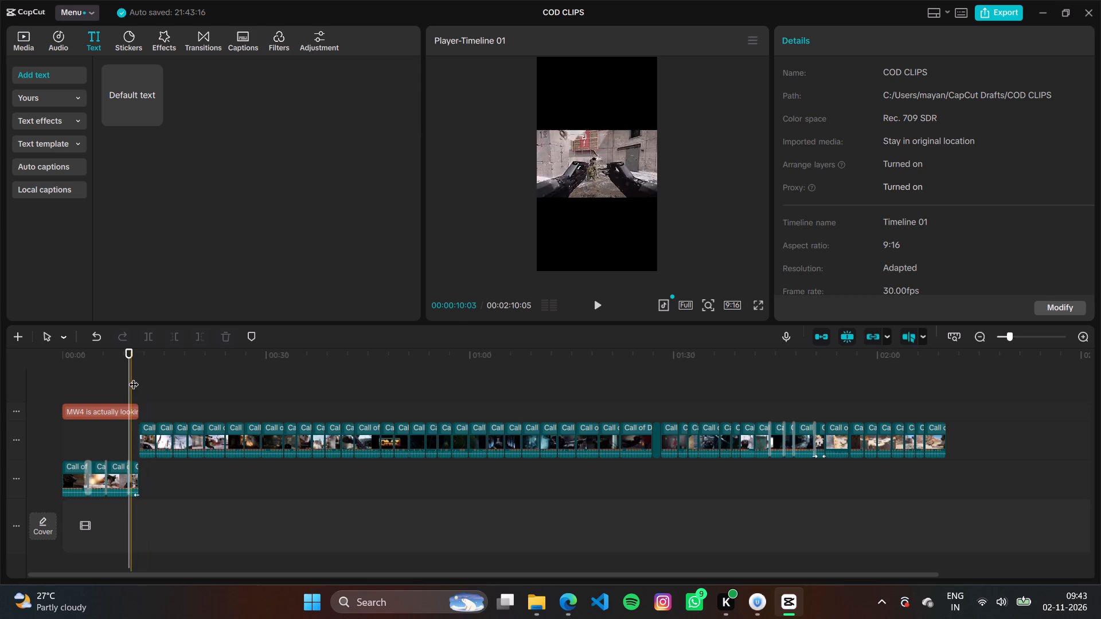
click(134, 377)
drag(131, 373, 9, 407)
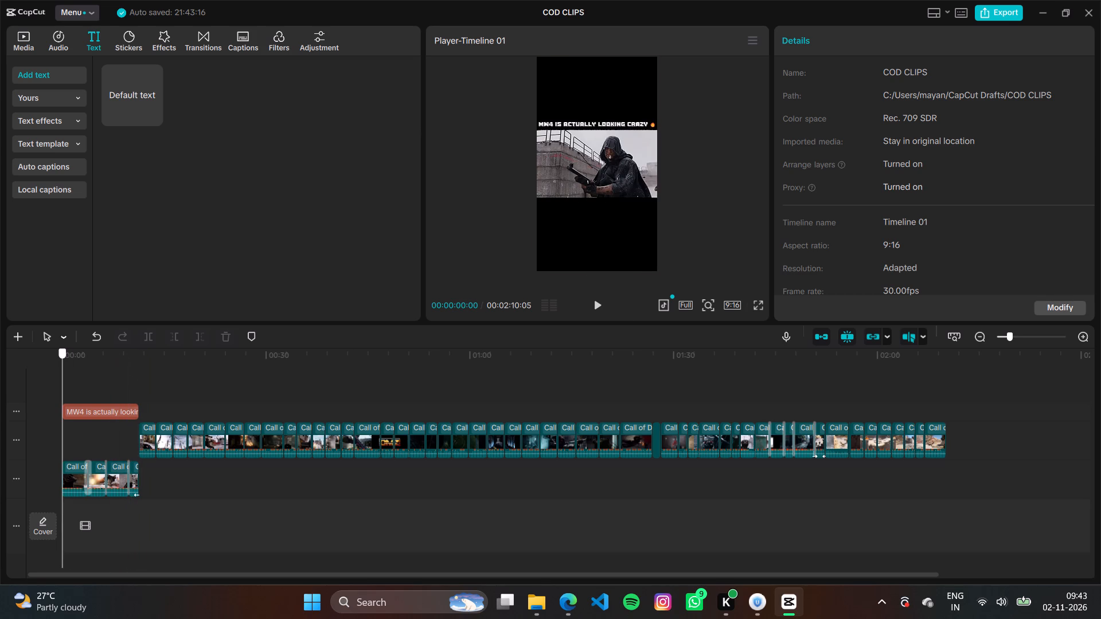
key(space)
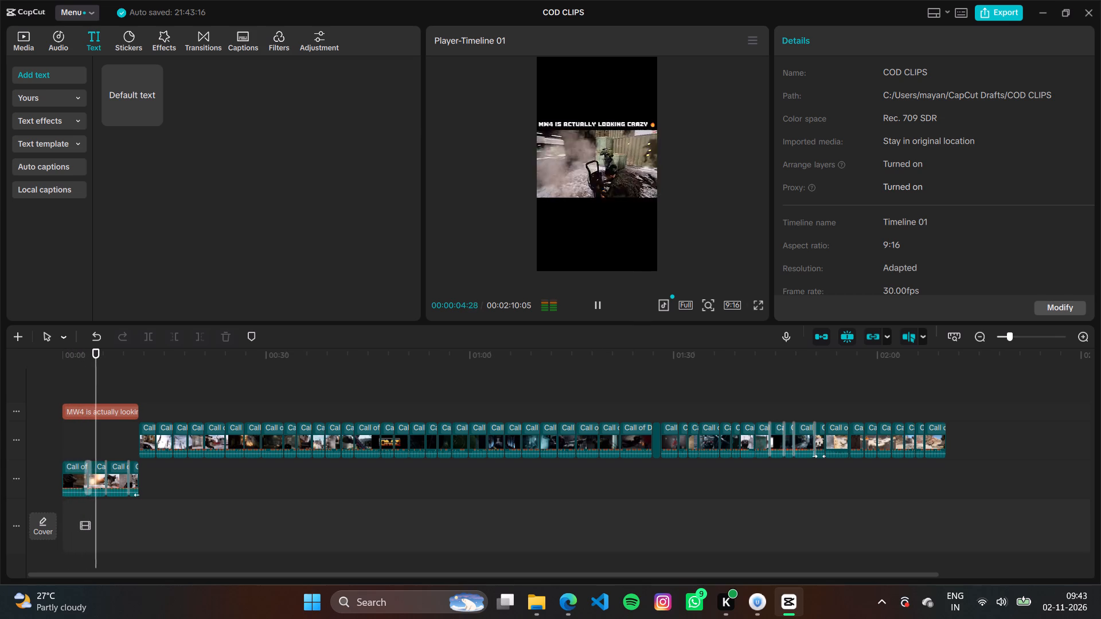
drag(153, 484, 48, 480)
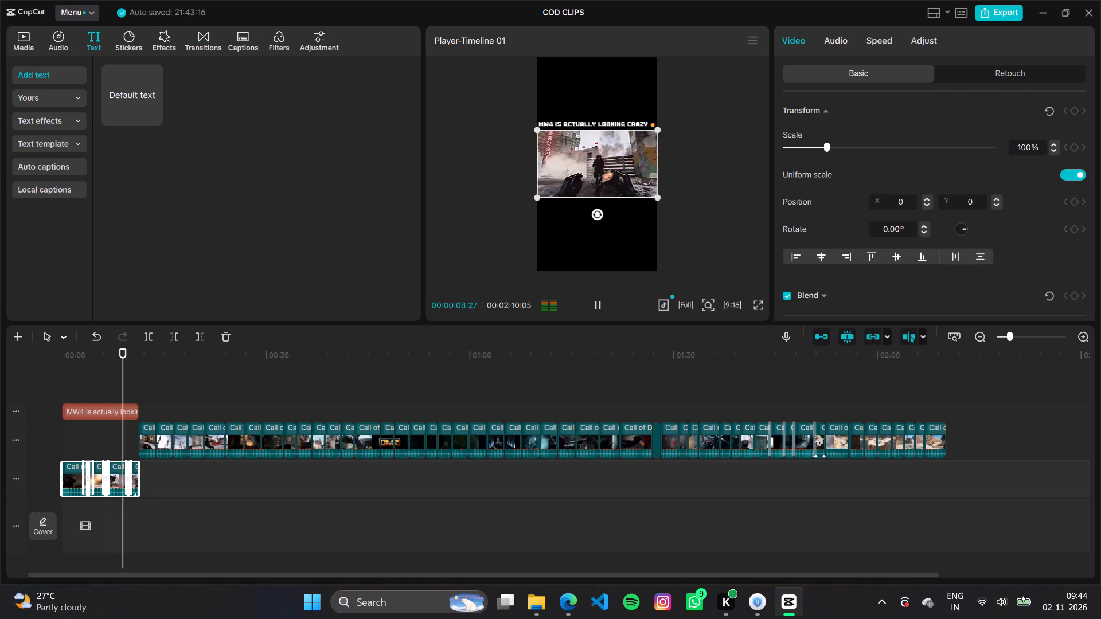
key(ctrl+c)
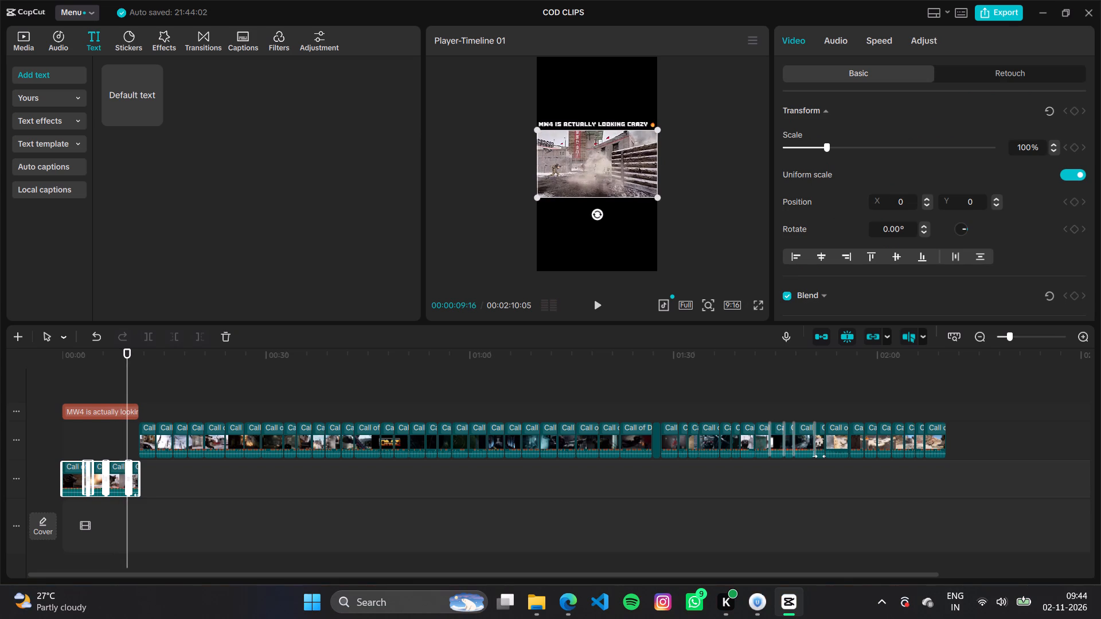
key(BackSpace)
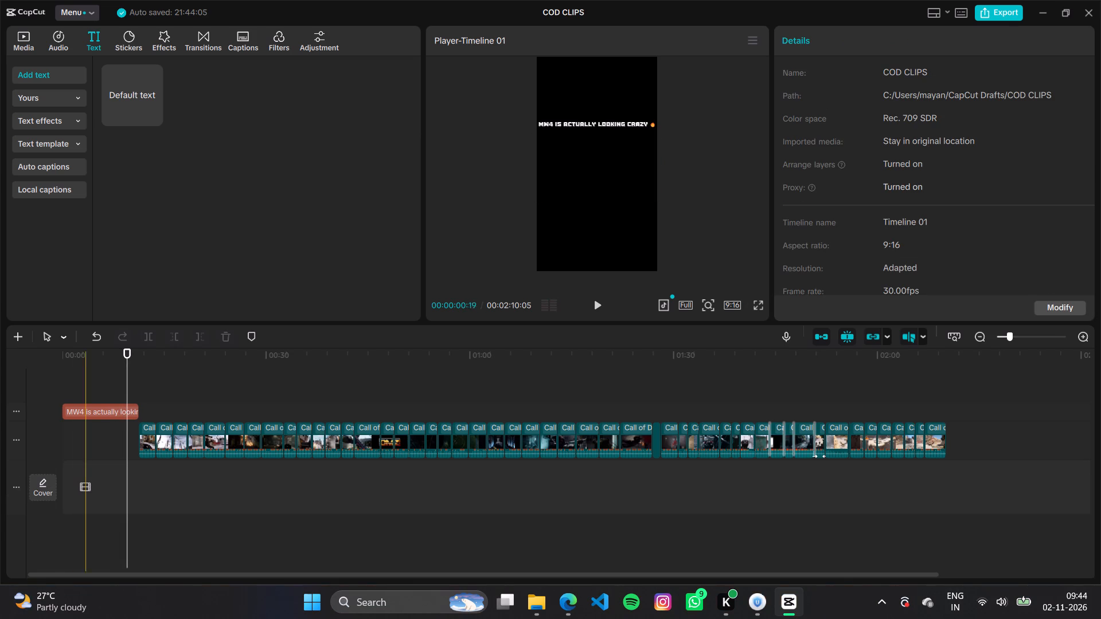
click(945, 426)
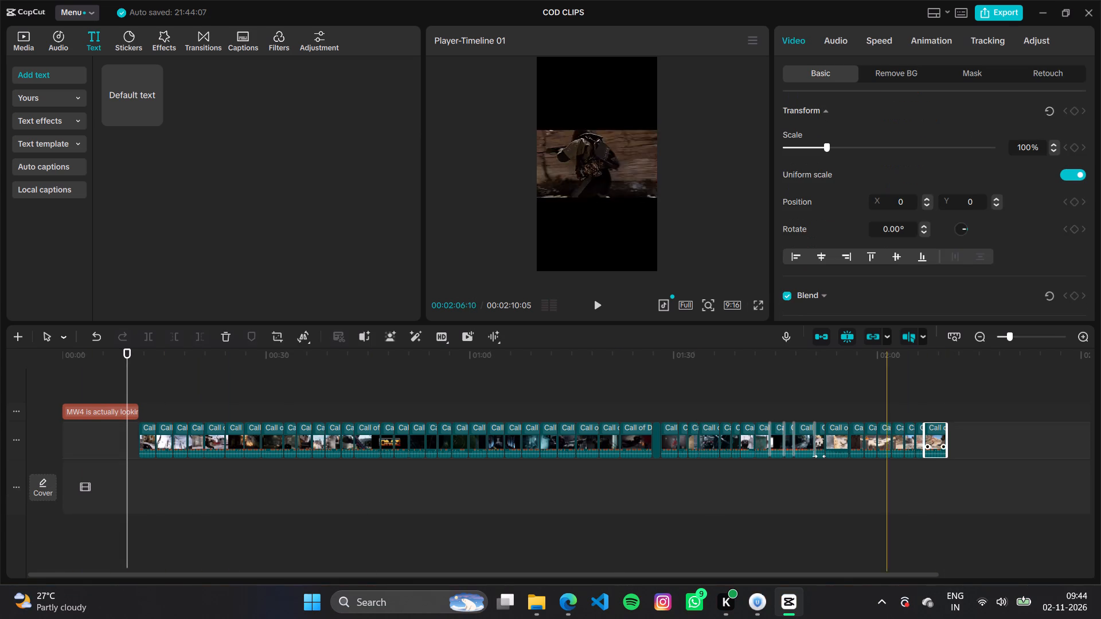
click(950, 400)
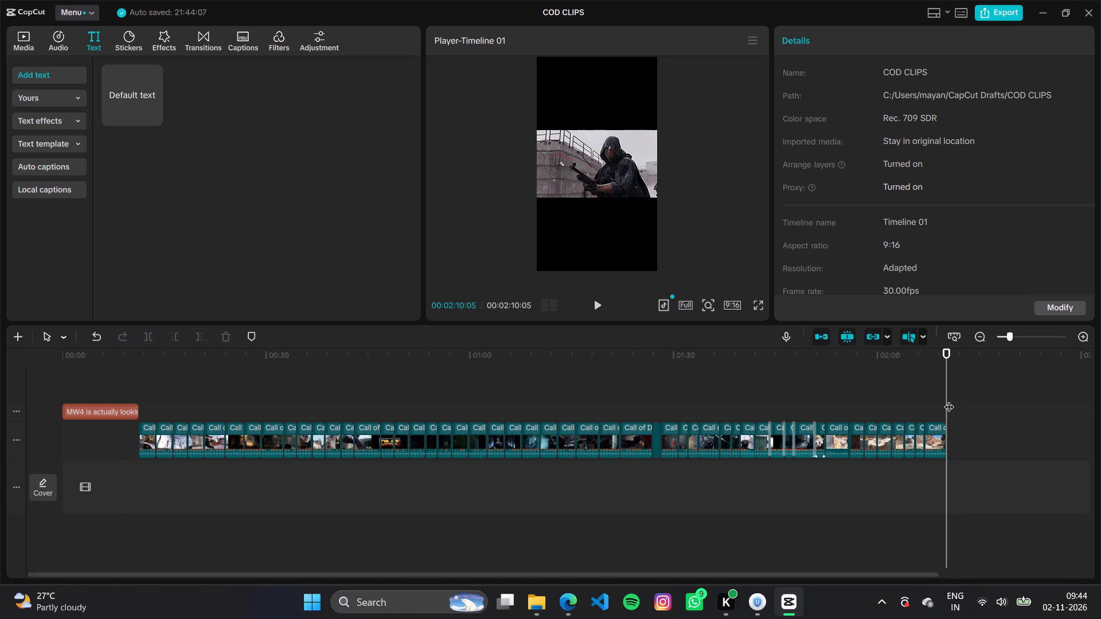
key(ctrl+v)
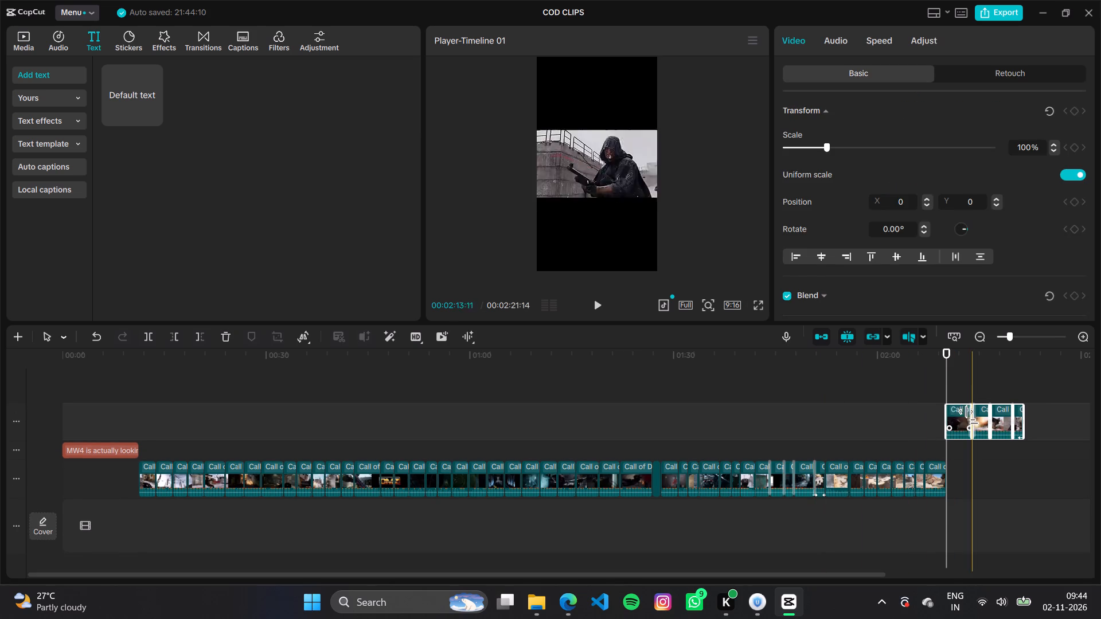
drag(963, 418, 967, 472)
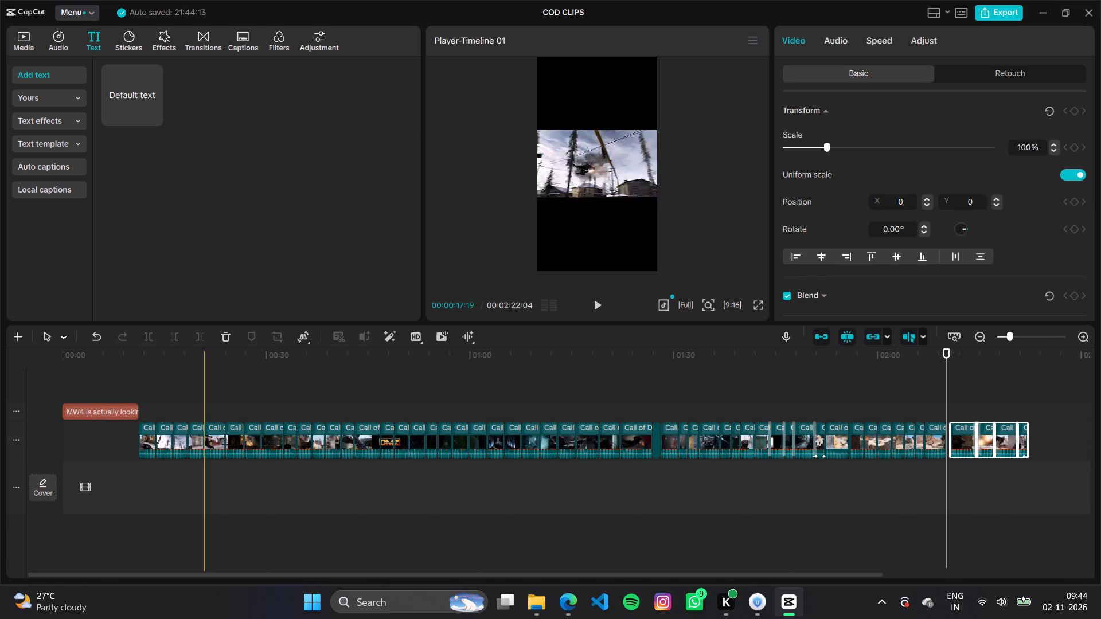
Shift the trailer clips, except the short last one, back to the start of the timeline beneath the caption.
drag(138, 433, 198, 436)
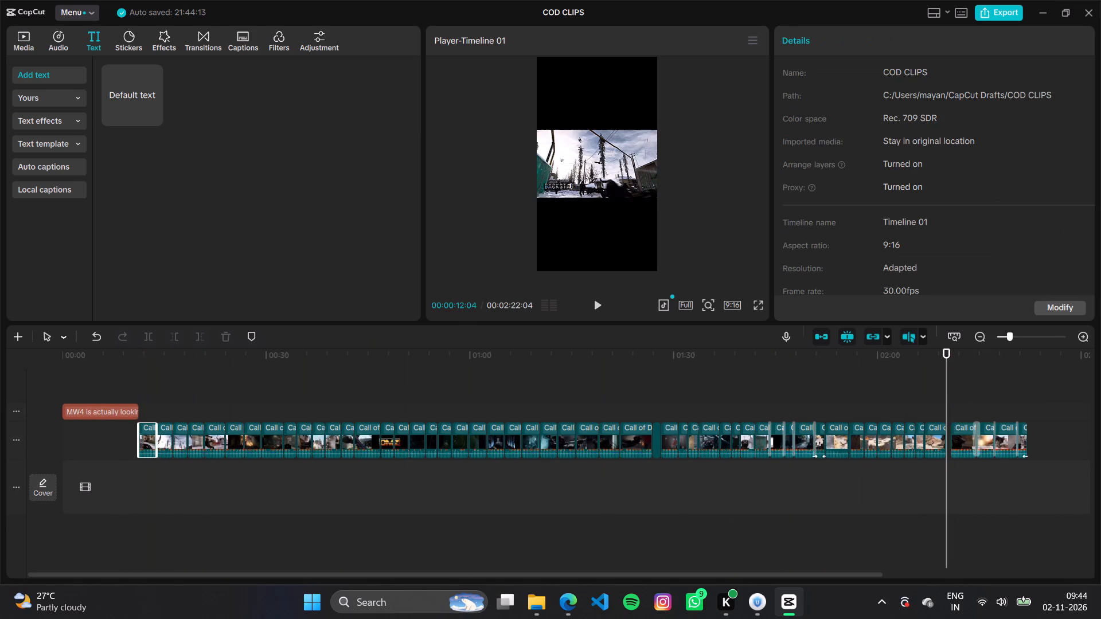
drag(198, 436, 1029, 448)
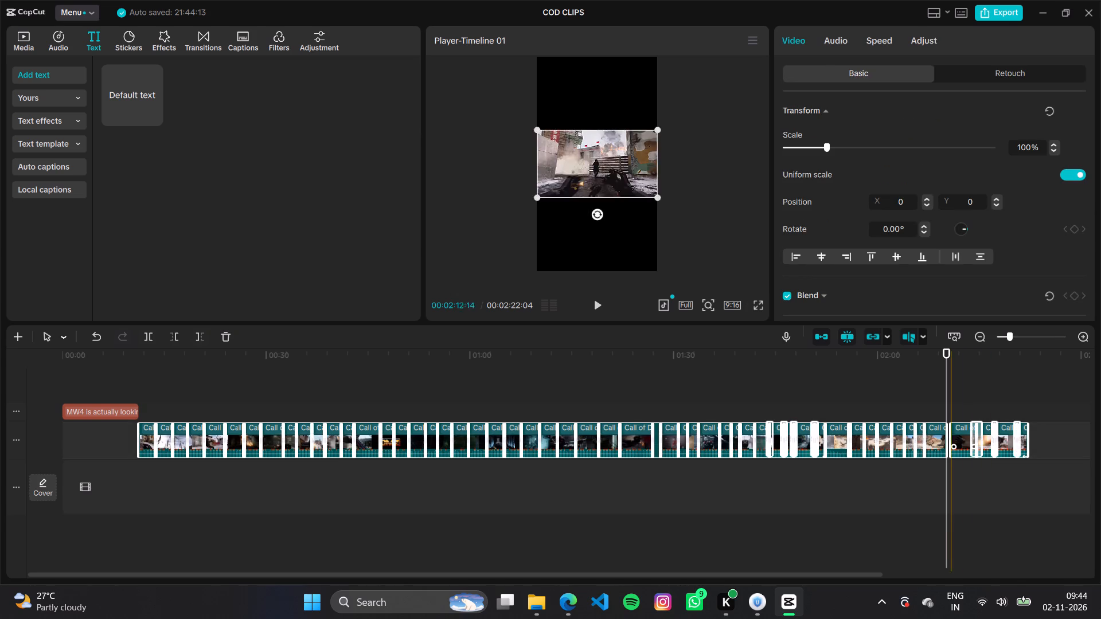
drag(952, 444, 545, 469)
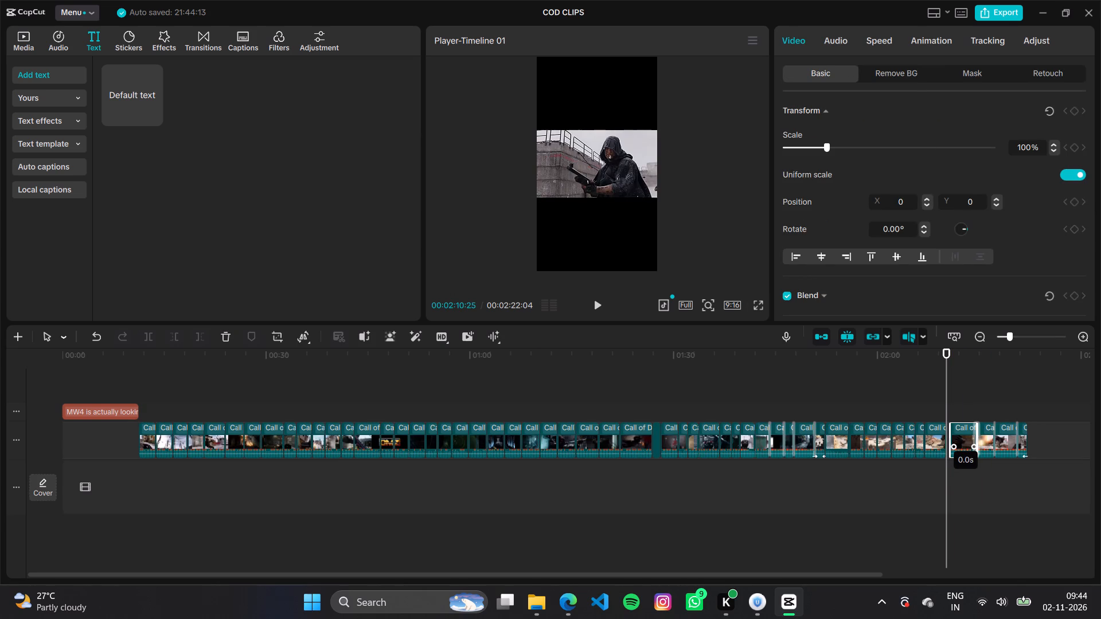
drag(149, 401, 280, 464)
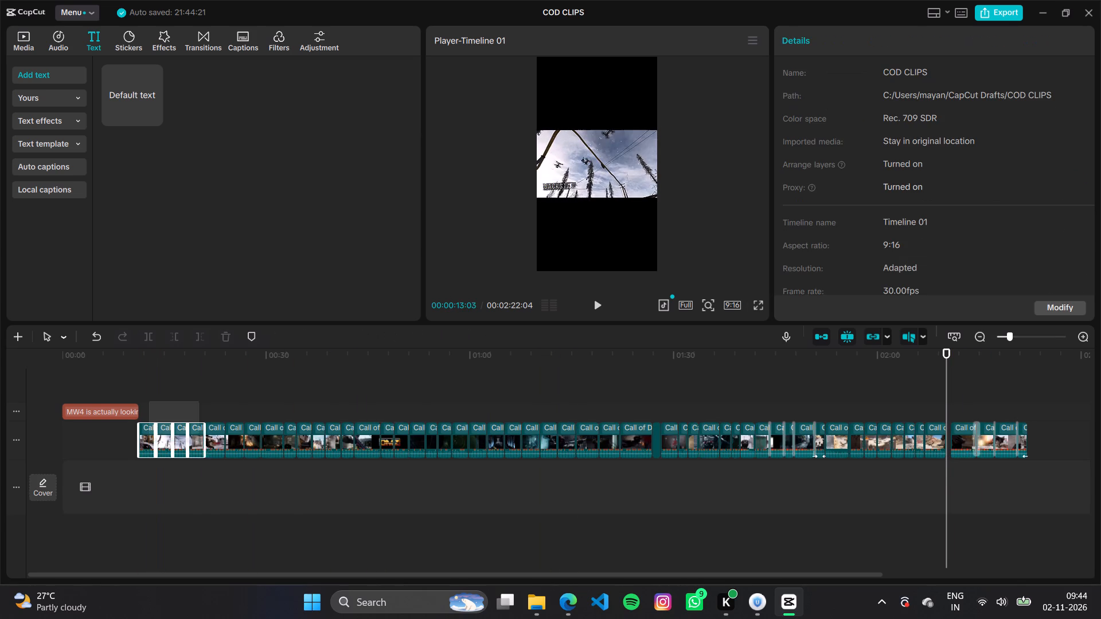
drag(280, 464, 1014, 462)
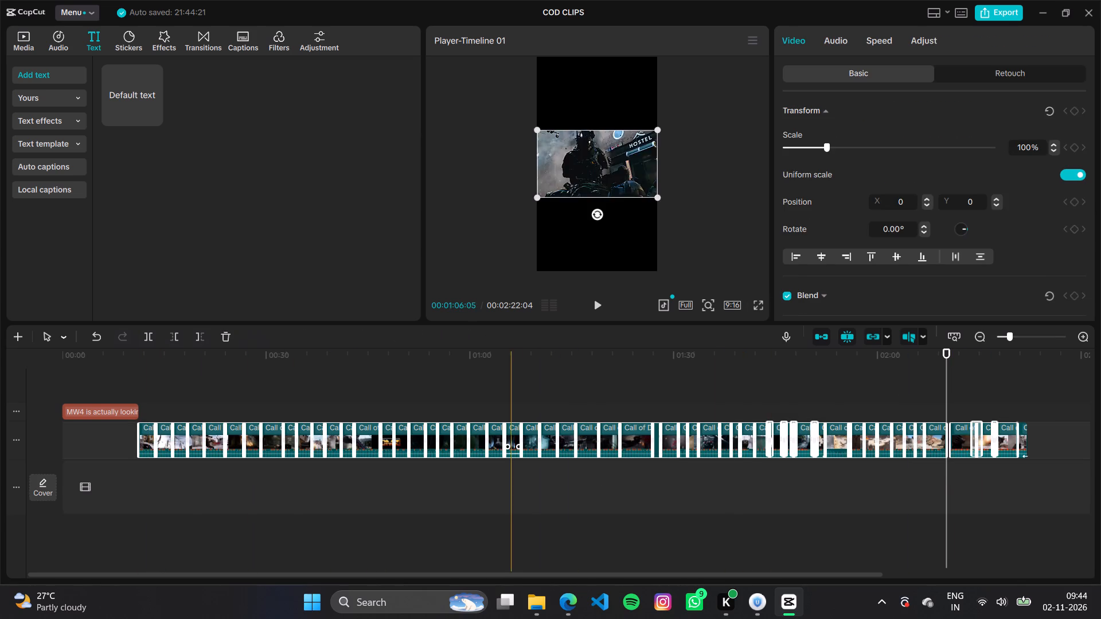
drag(512, 449, 429, 449)
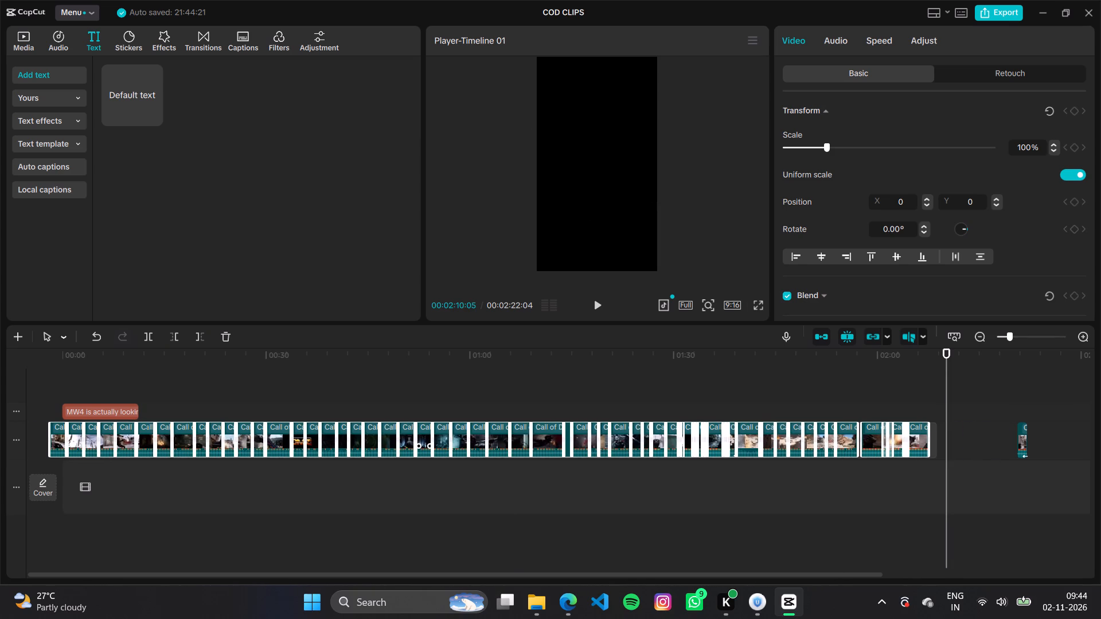
drag(429, 449, 432, 448)
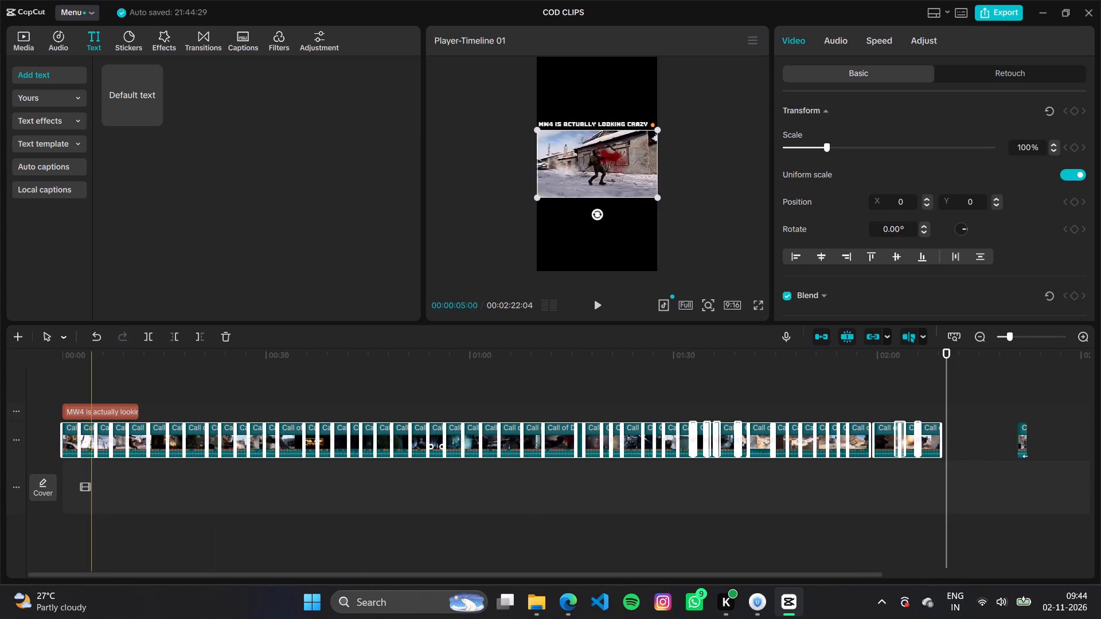
Play the new opening and trim the few leftover frames of the previous shot off the start of the first clip.
click(63, 386)
key(space)
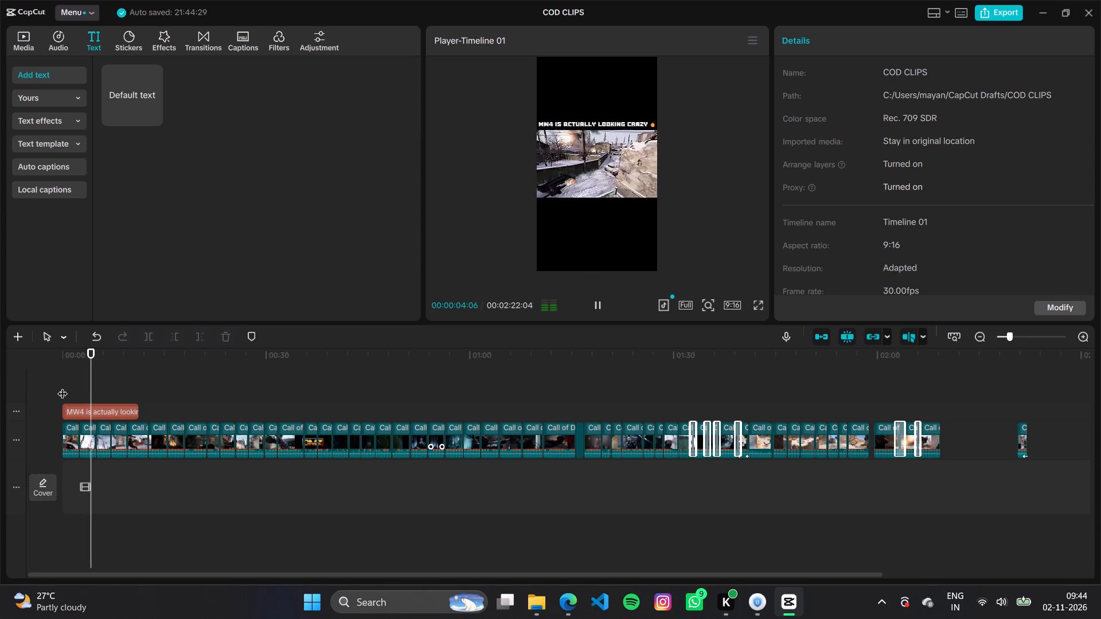
key(space)
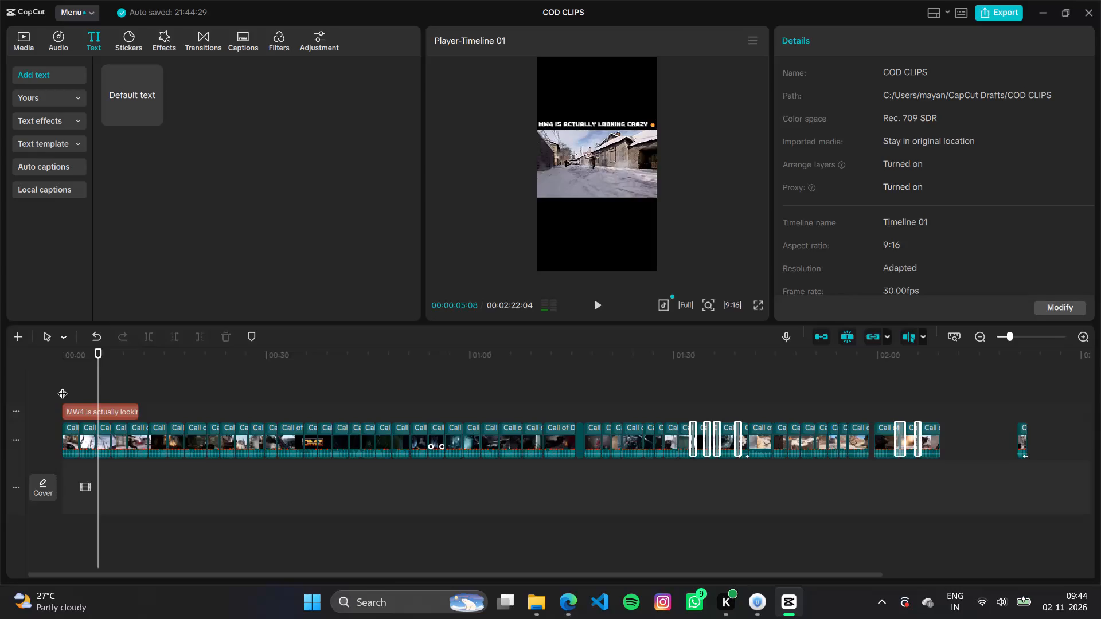
click(69, 441)
drag(61, 429, 63, 430)
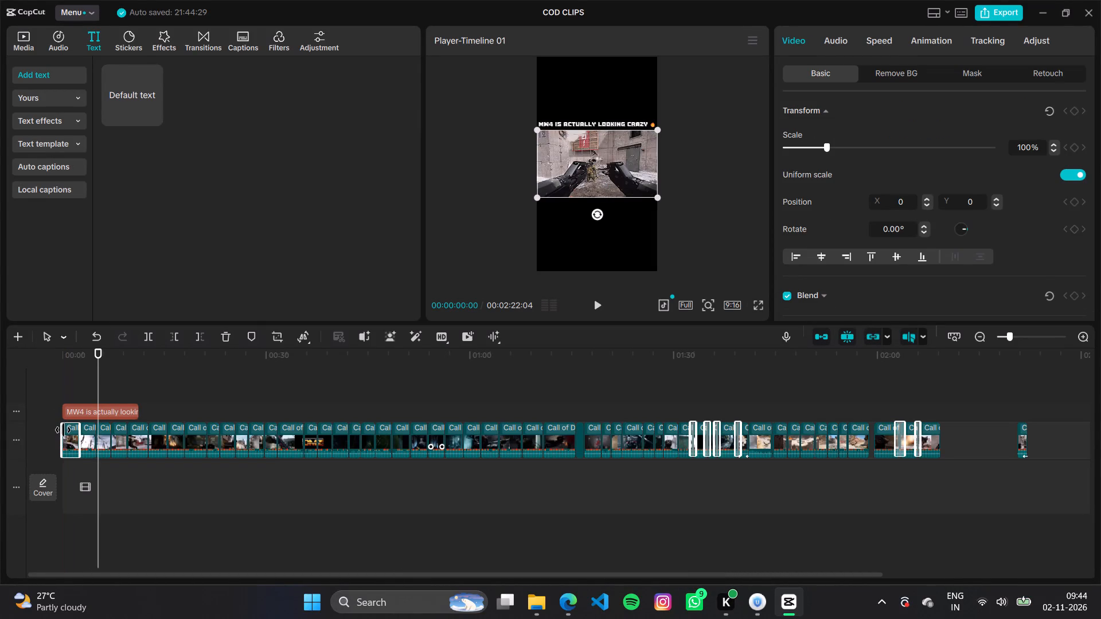
drag(63, 430, 66, 431)
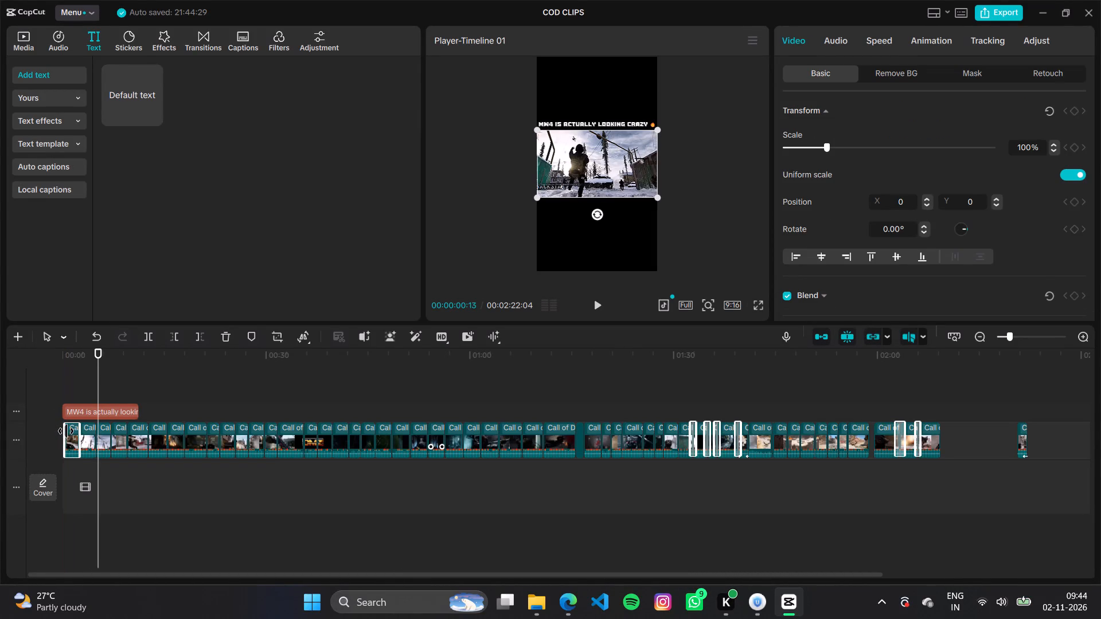
drag(66, 431, 64, 434)
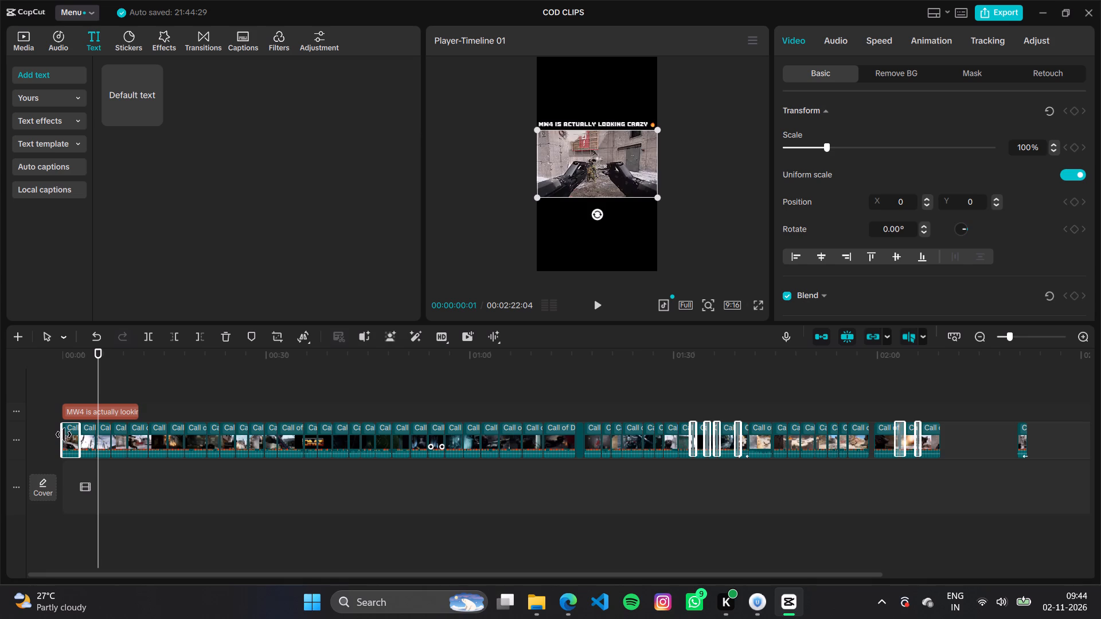
drag(64, 434, 67, 434)
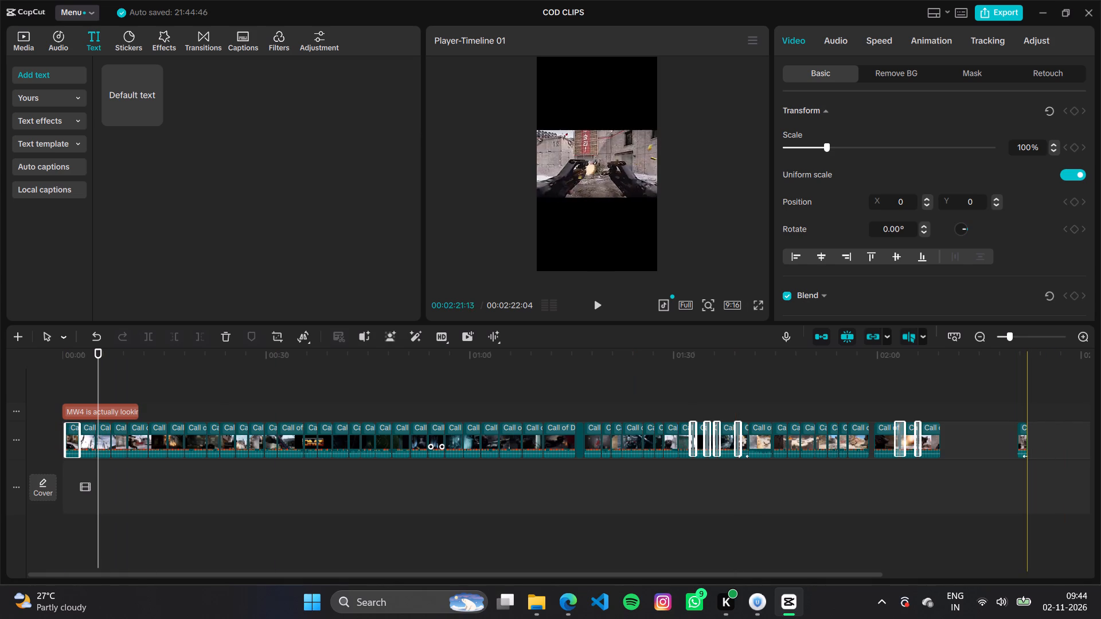
Move the detached short last clip back against the end of the trailer clips.
click(1022, 436)
drag(1022, 436, 942, 444)
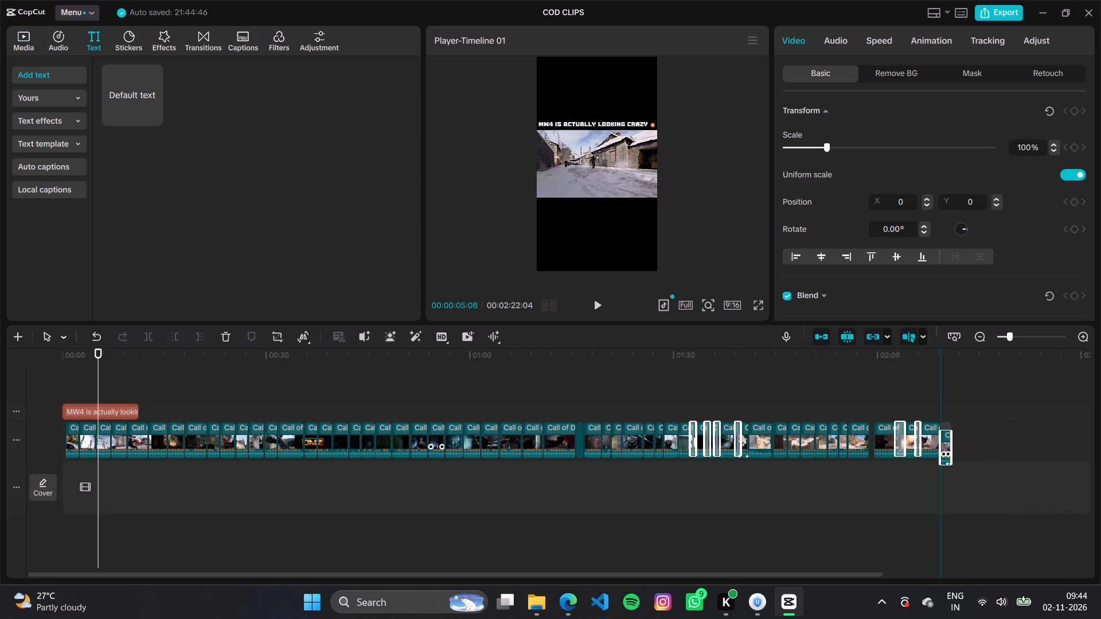
drag(942, 444, 942, 434)
Shift all the trailer clips together to 00:00, closing the small gap left by the trim.
drag(993, 480, 695, 444)
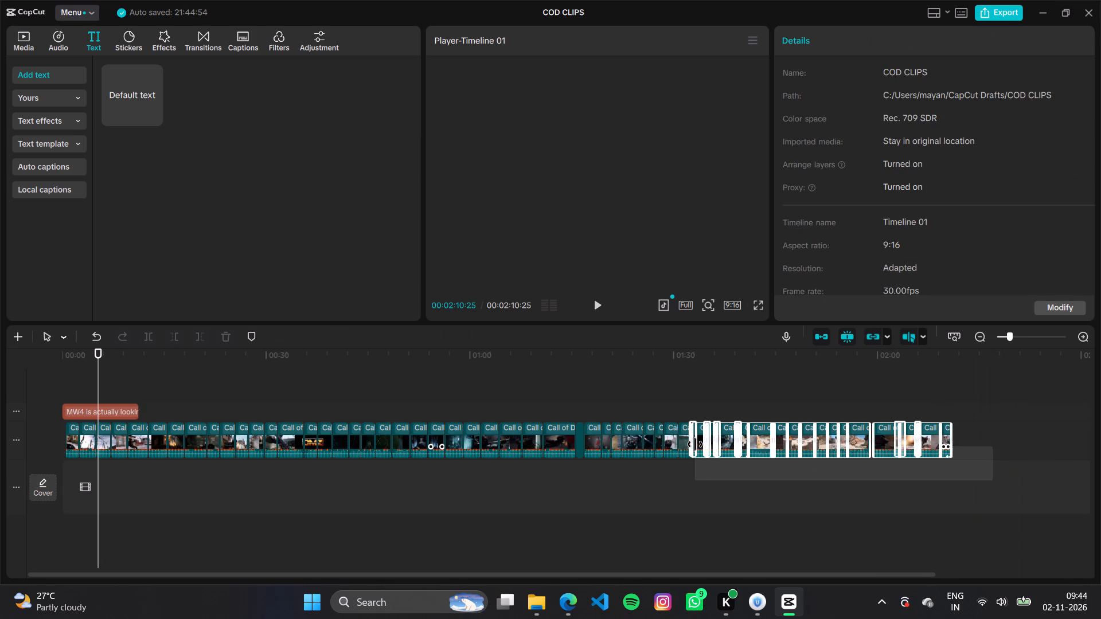
drag(695, 444, 4, 438)
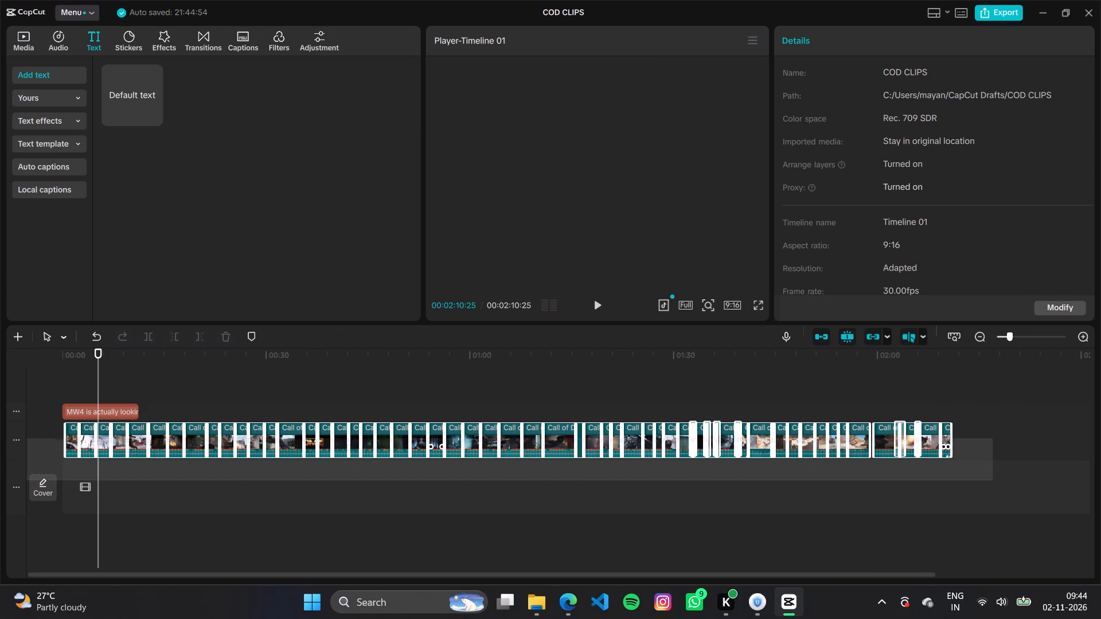
drag(140, 438, 126, 438)
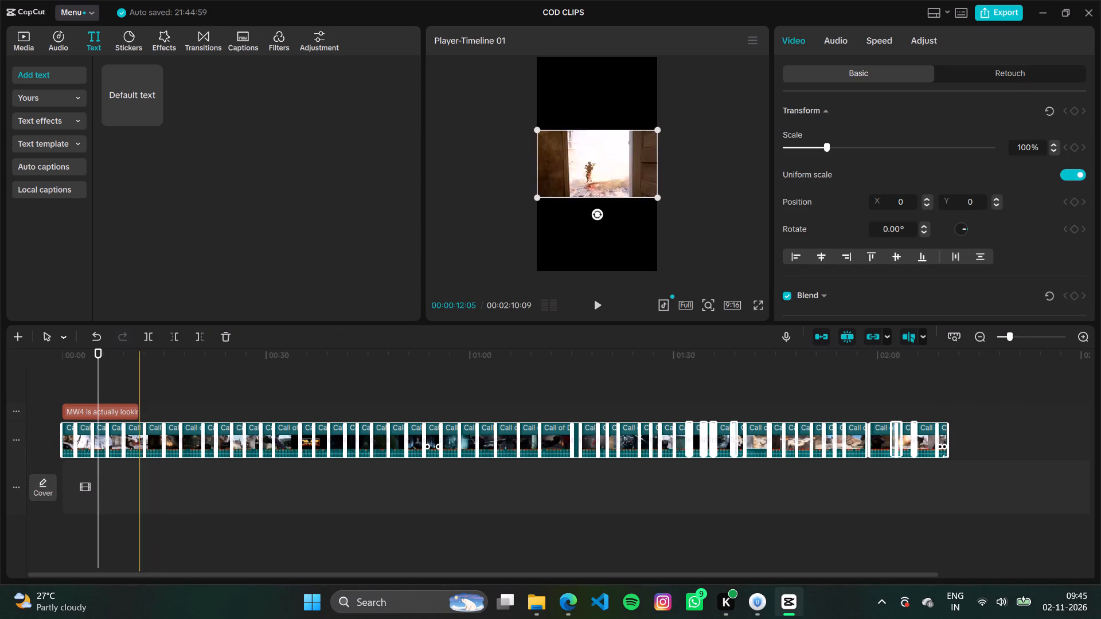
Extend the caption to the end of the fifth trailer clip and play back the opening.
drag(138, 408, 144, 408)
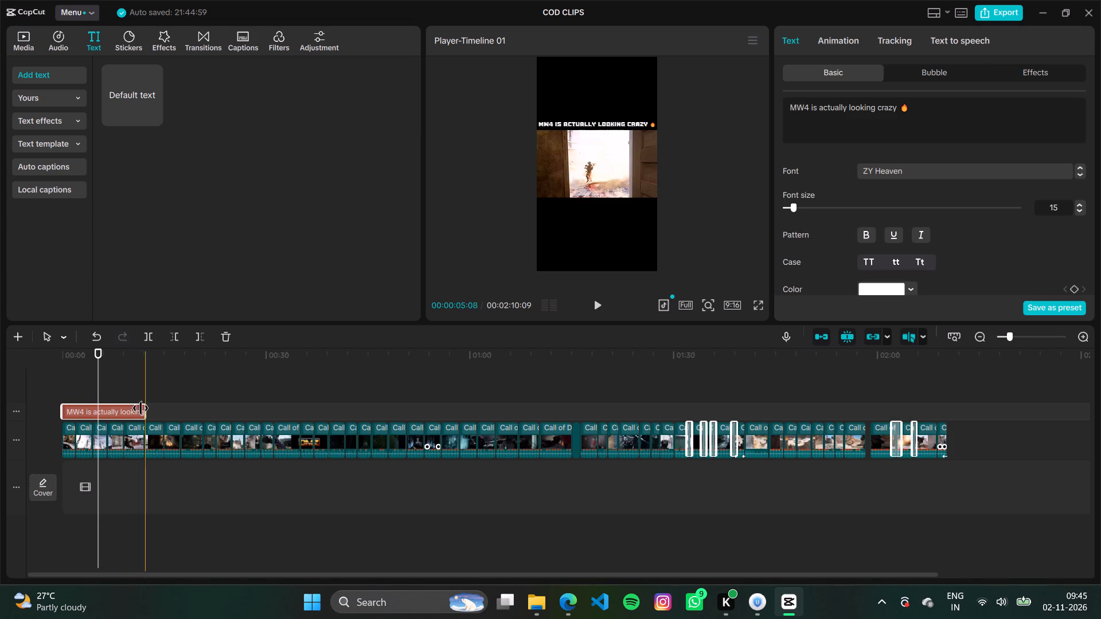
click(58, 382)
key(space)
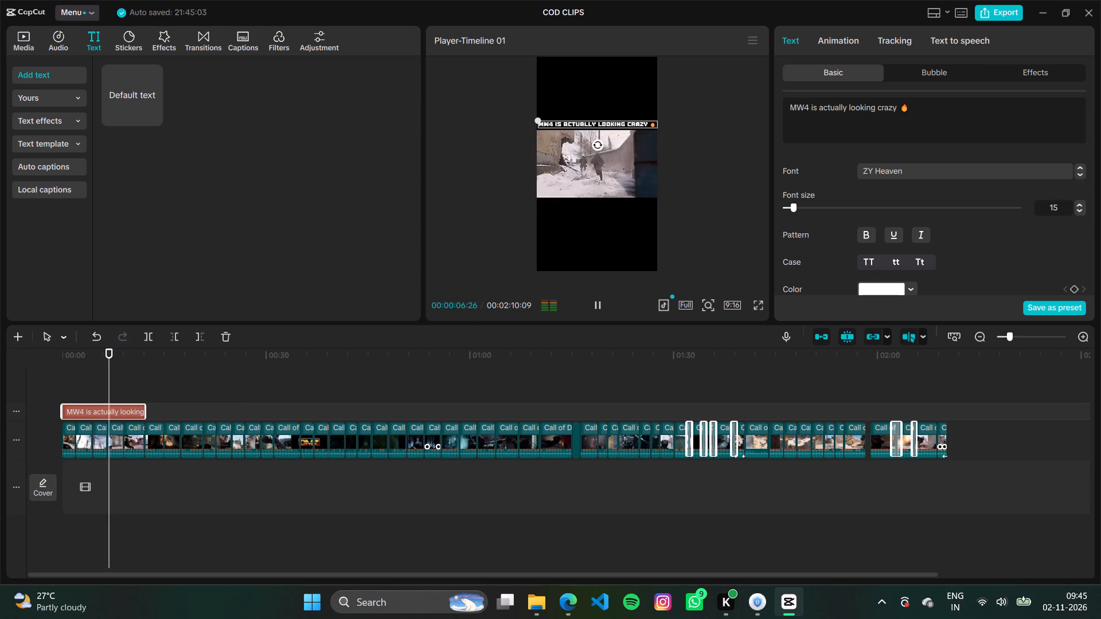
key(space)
Copy all trailer clips after the fifth one and delete them from the timeline.
click(160, 410)
drag(156, 400, 955, 458)
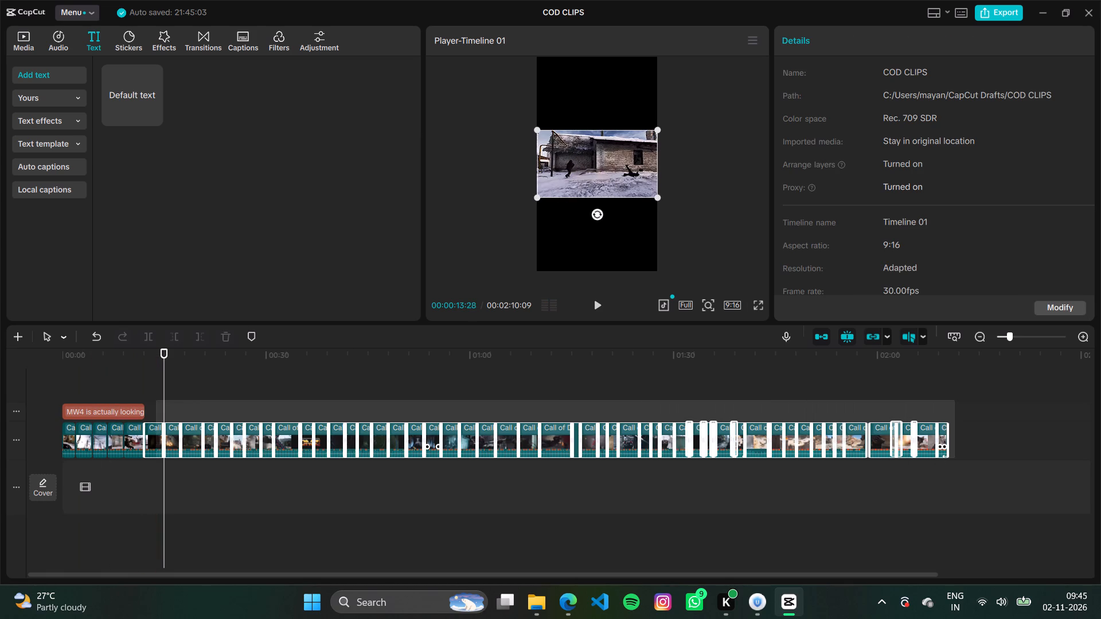
drag(955, 458, 955, 459)
key(ctrl+c)
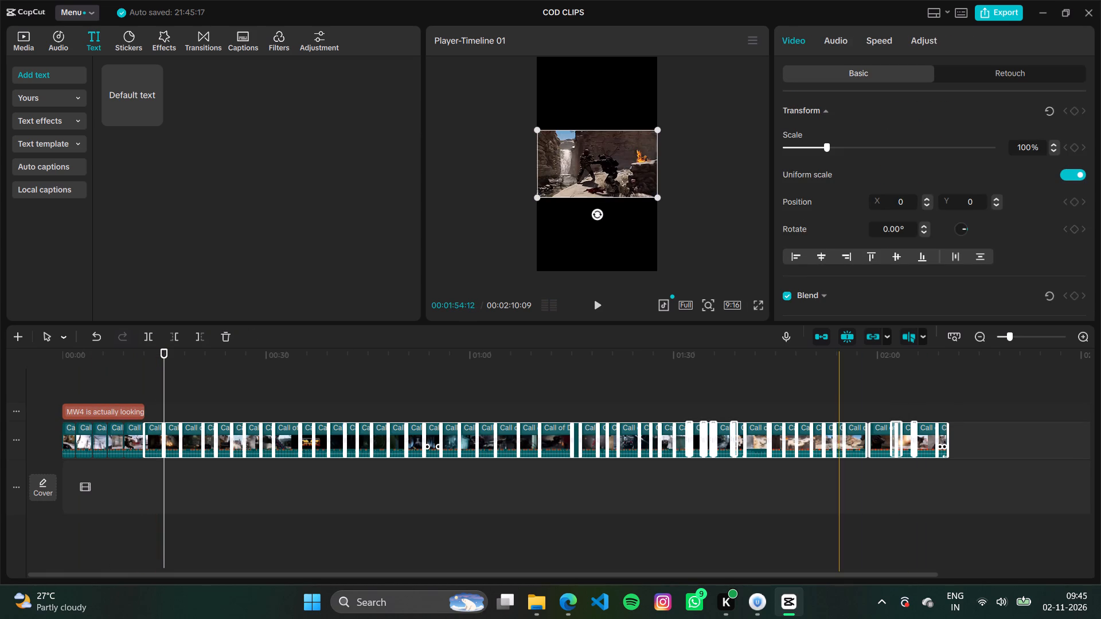
key(BackSpace)
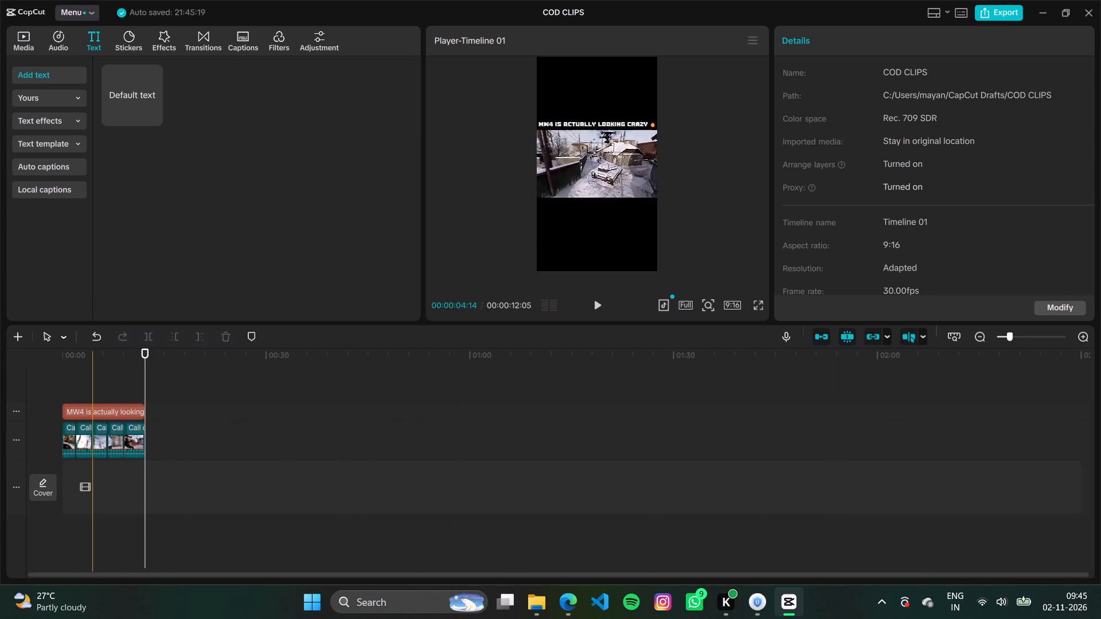
Delete the "MW4 is actually looking crazy" caption from the timeline.
click(122, 411)
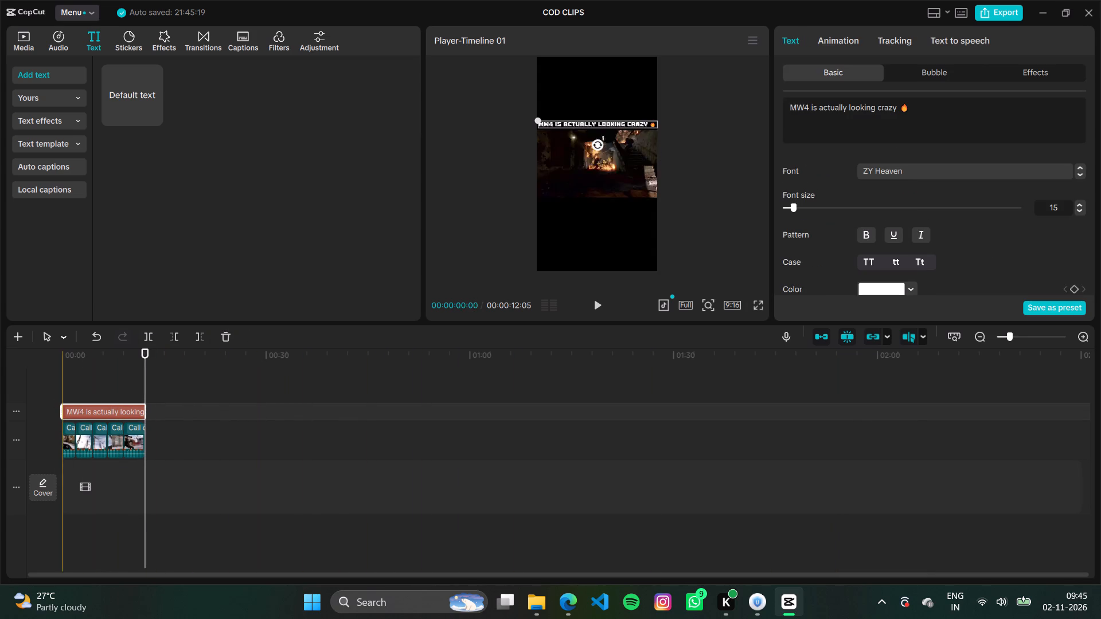
key(BackSpace)
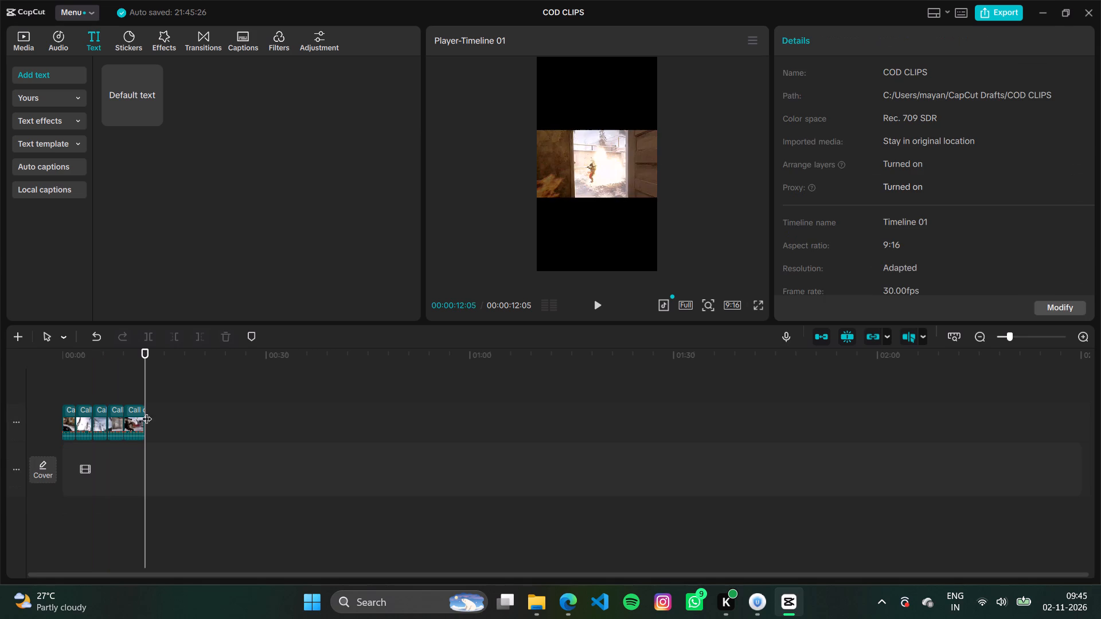
Set the project's aspect ratio to Original.
click(79, 401)
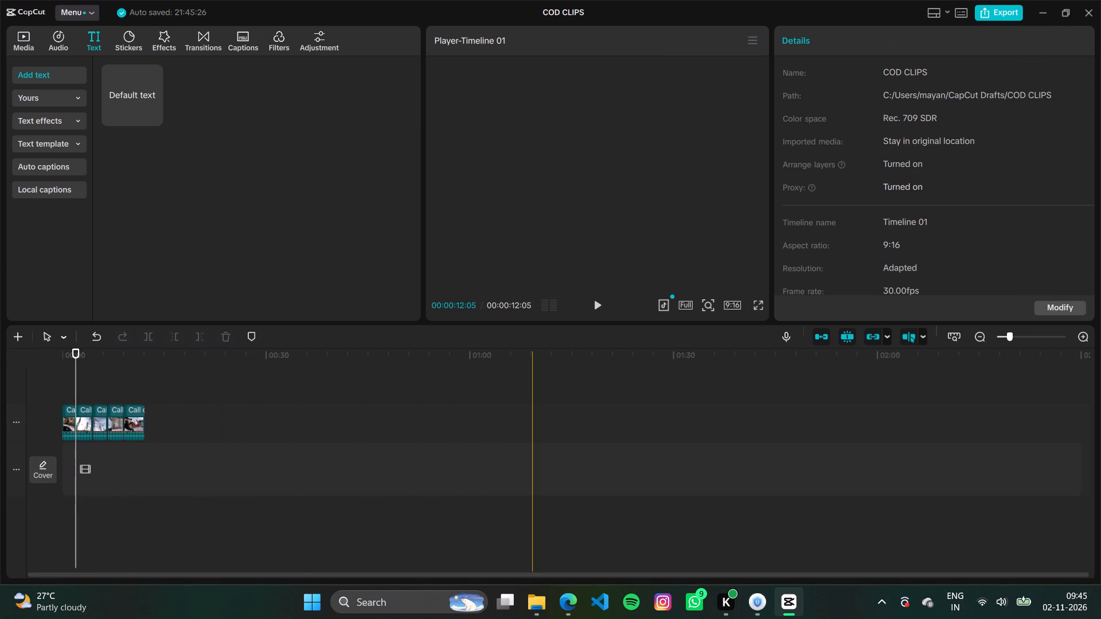
click(733, 304)
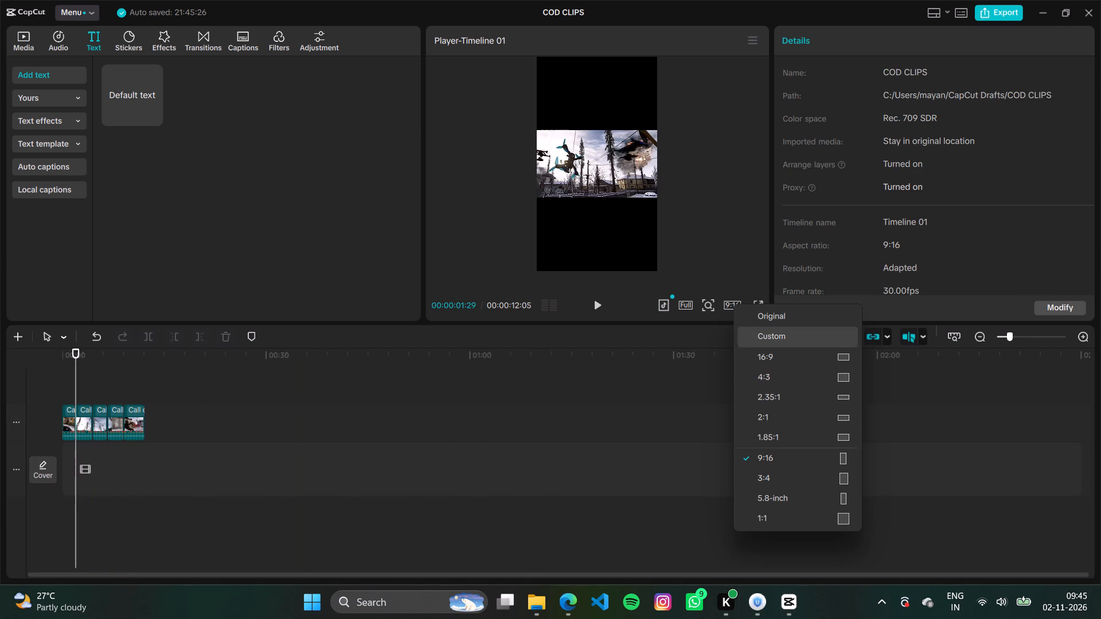
click(774, 314)
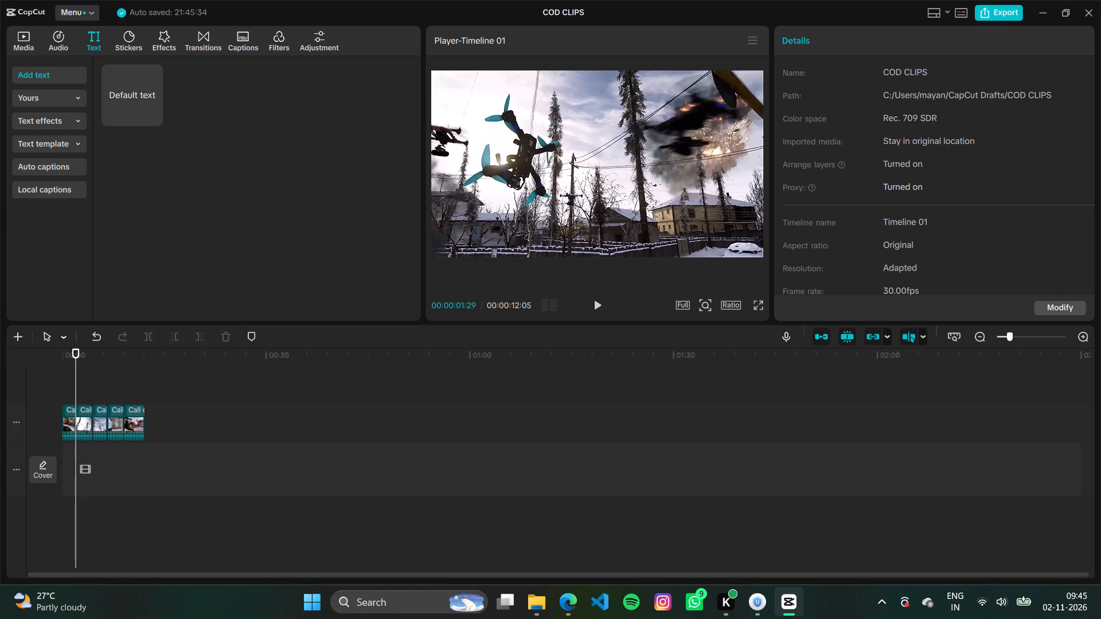
Add the Rio Nights filter, stretch it over all five clips from 00:00 to their end, and play the result.
click(194, 41)
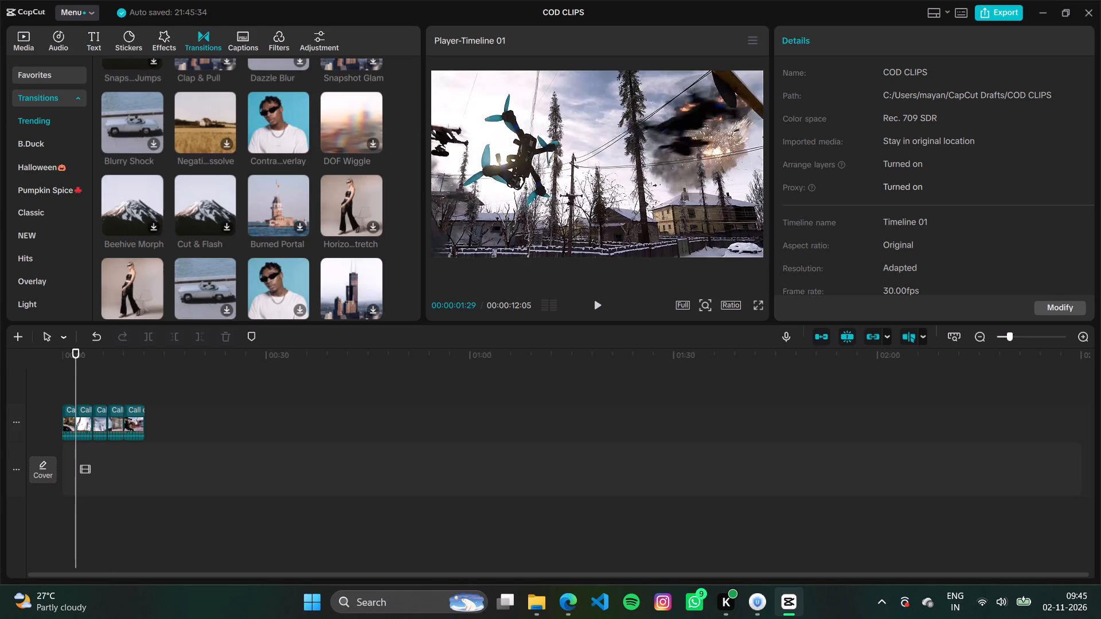
click(279, 40)
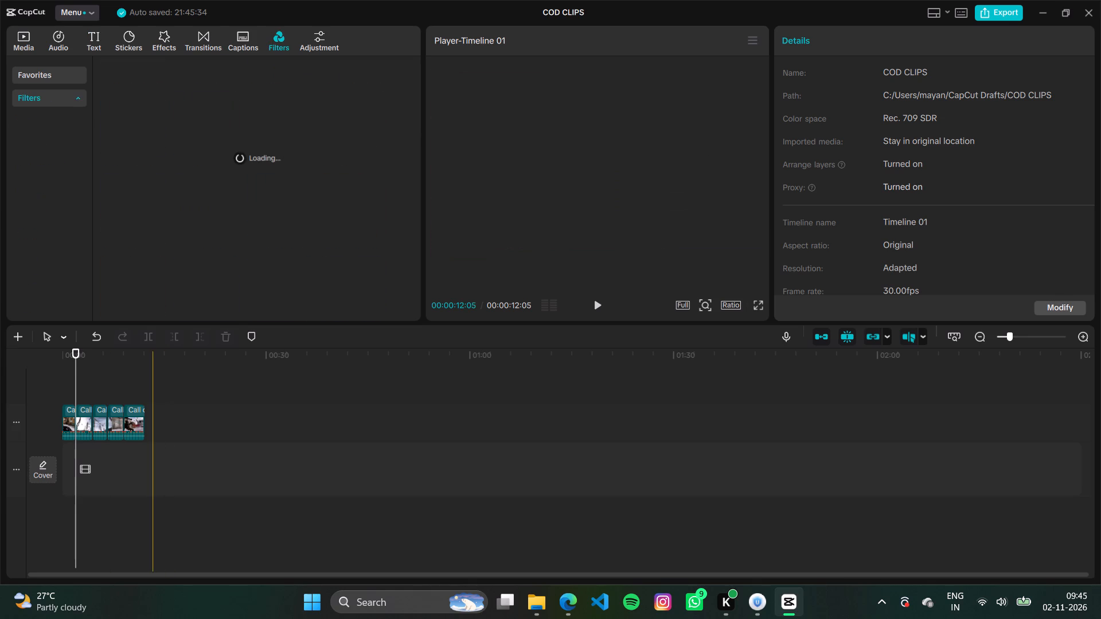
drag(154, 427, 66, 419)
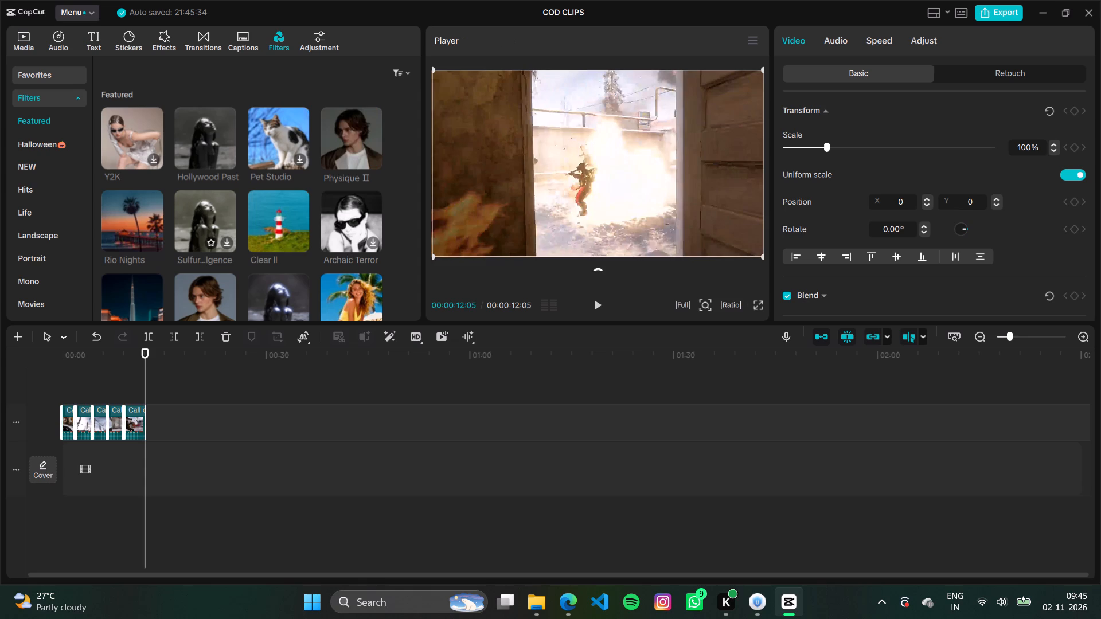
click(155, 242)
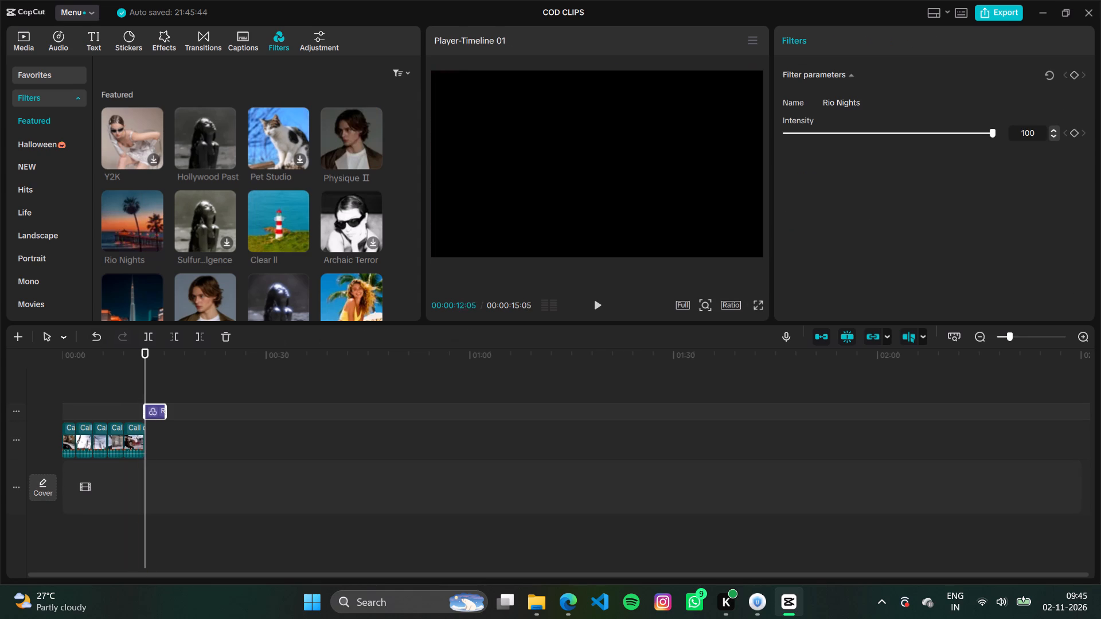
drag(154, 410, 68, 416)
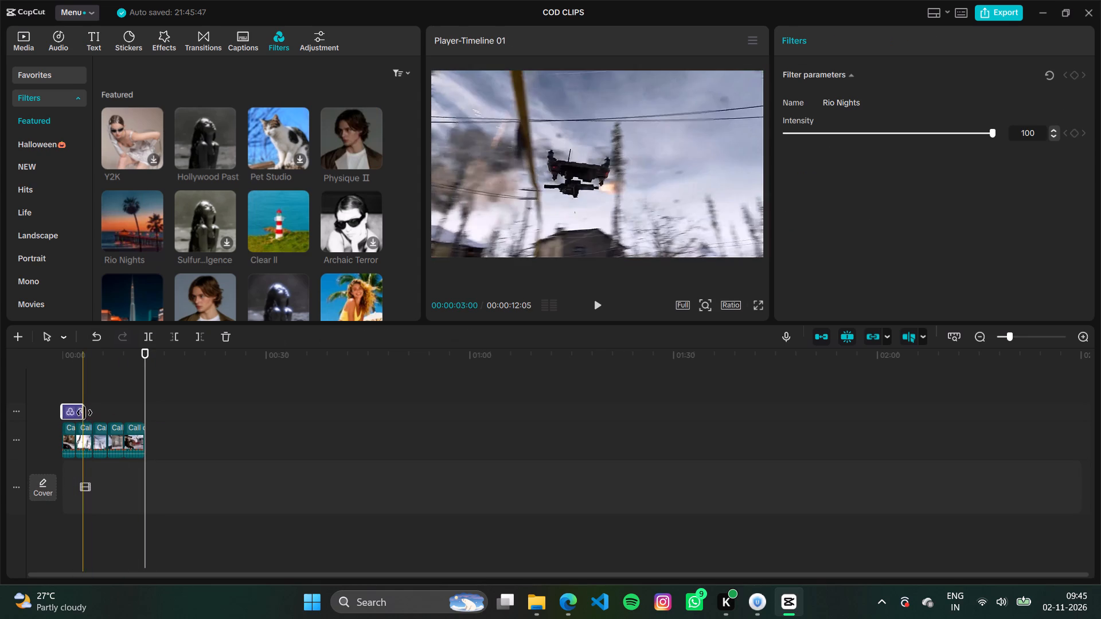
drag(84, 413, 147, 423)
drag(152, 412, 142, 412)
click(46, 370)
key(space)
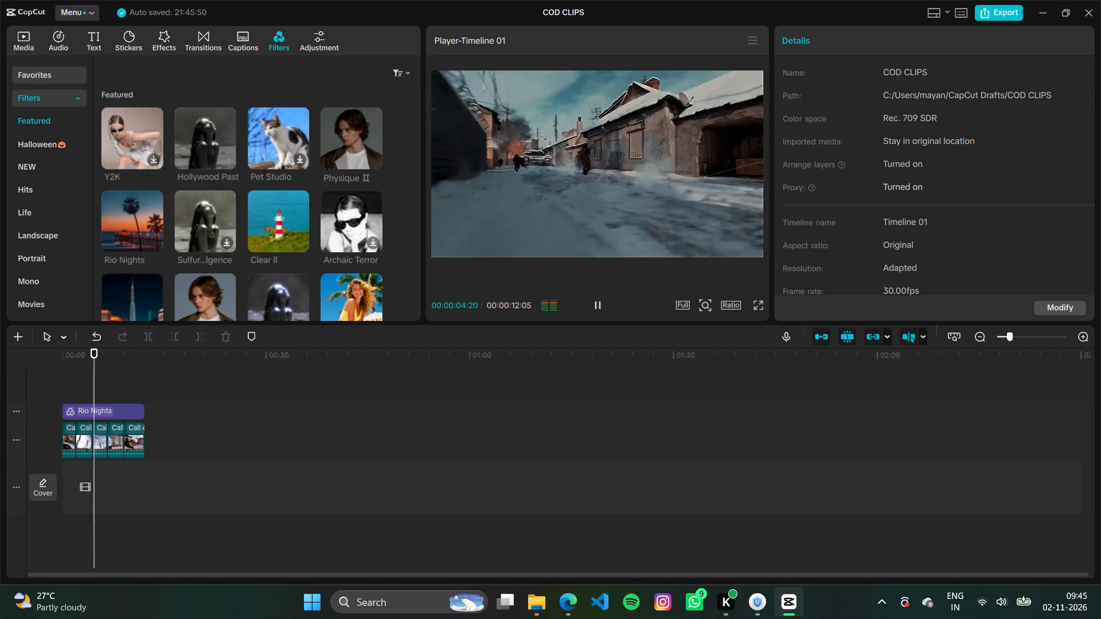
key(space)
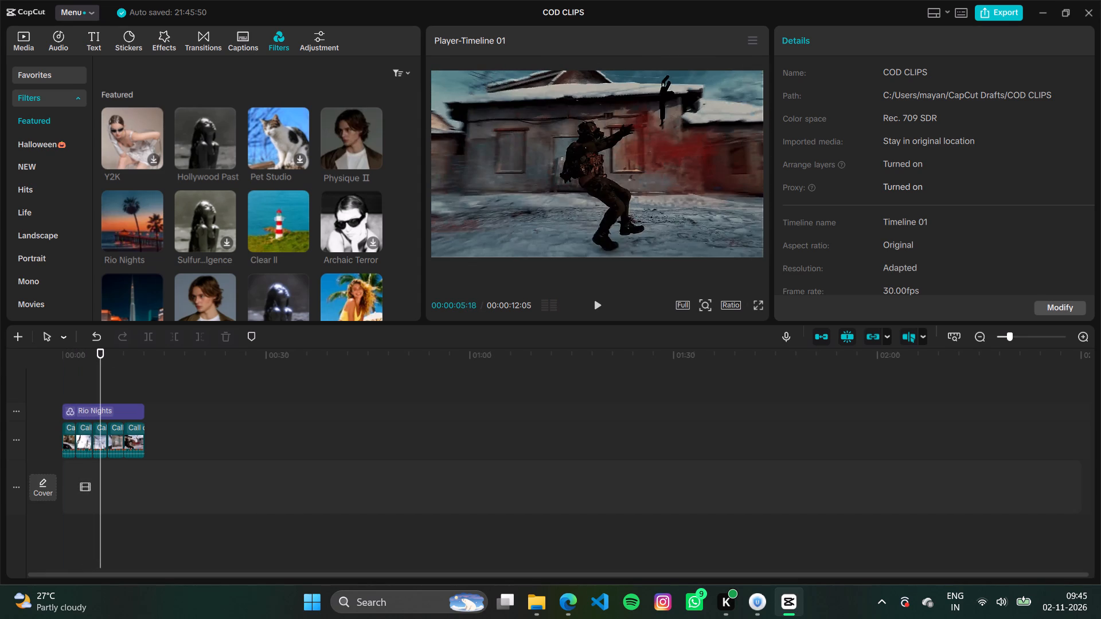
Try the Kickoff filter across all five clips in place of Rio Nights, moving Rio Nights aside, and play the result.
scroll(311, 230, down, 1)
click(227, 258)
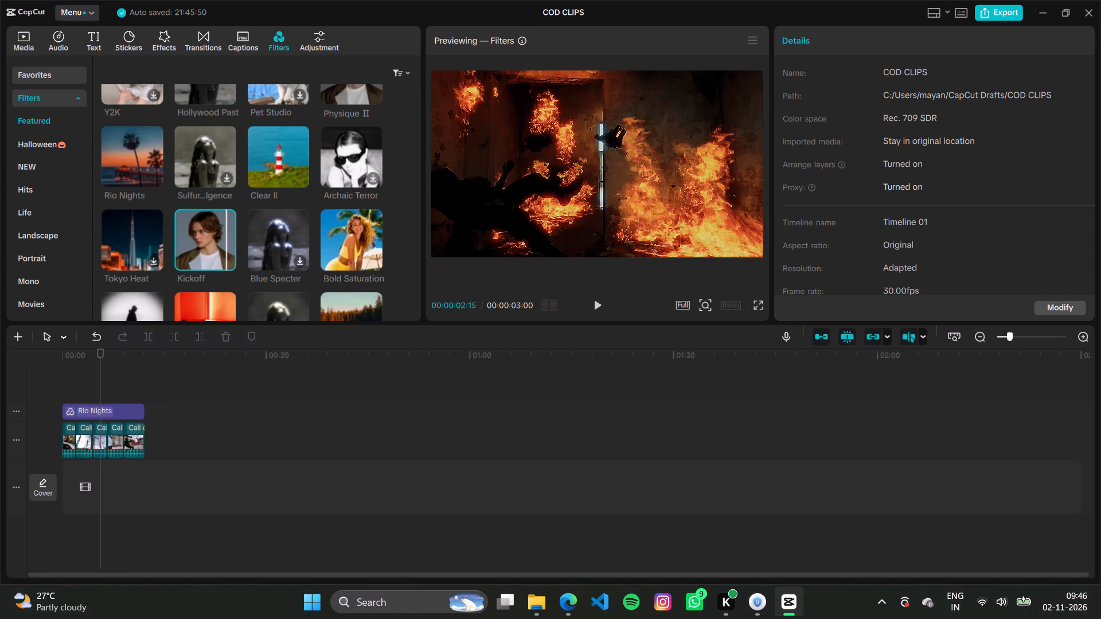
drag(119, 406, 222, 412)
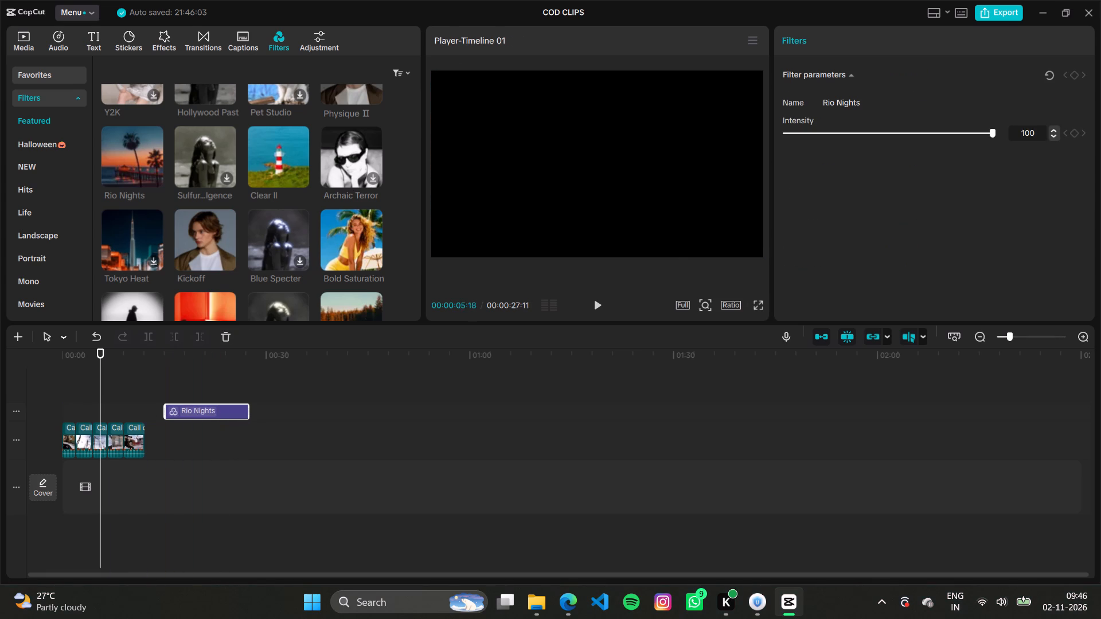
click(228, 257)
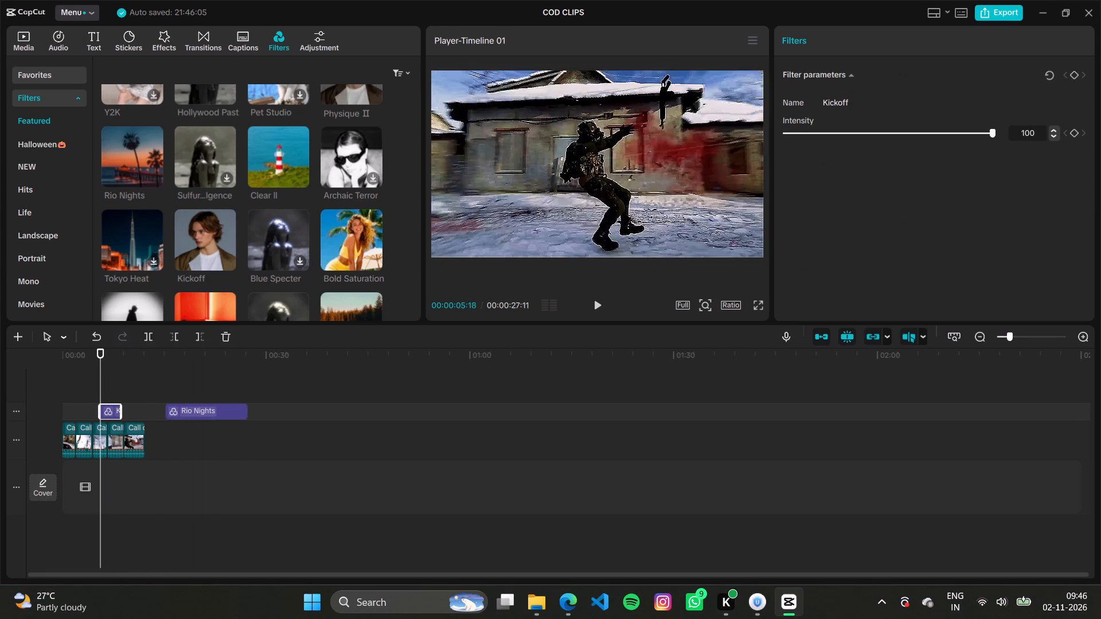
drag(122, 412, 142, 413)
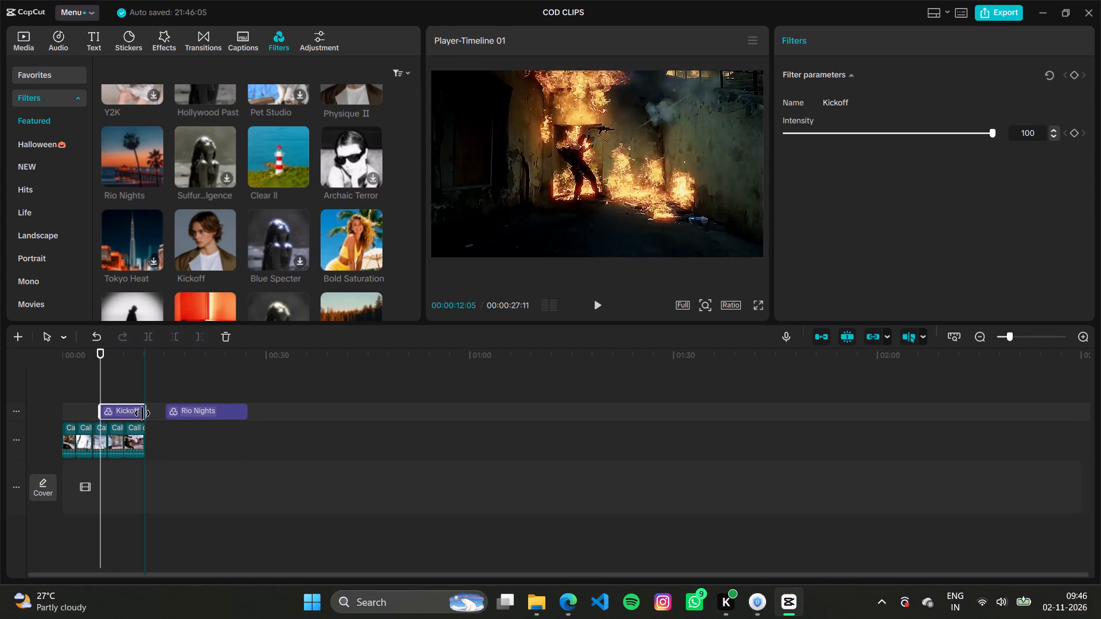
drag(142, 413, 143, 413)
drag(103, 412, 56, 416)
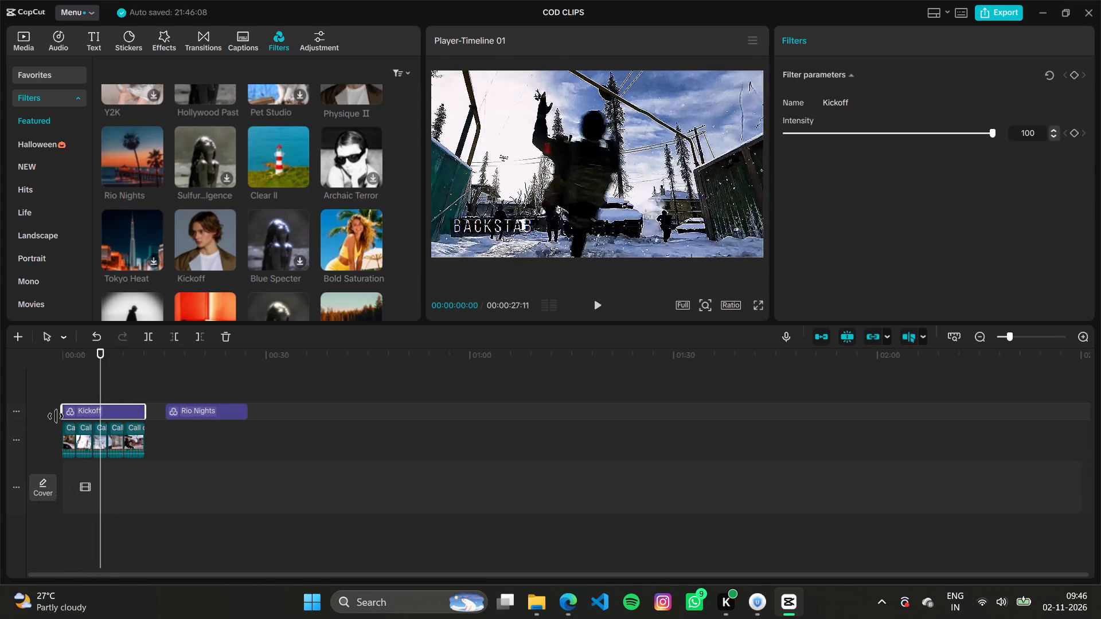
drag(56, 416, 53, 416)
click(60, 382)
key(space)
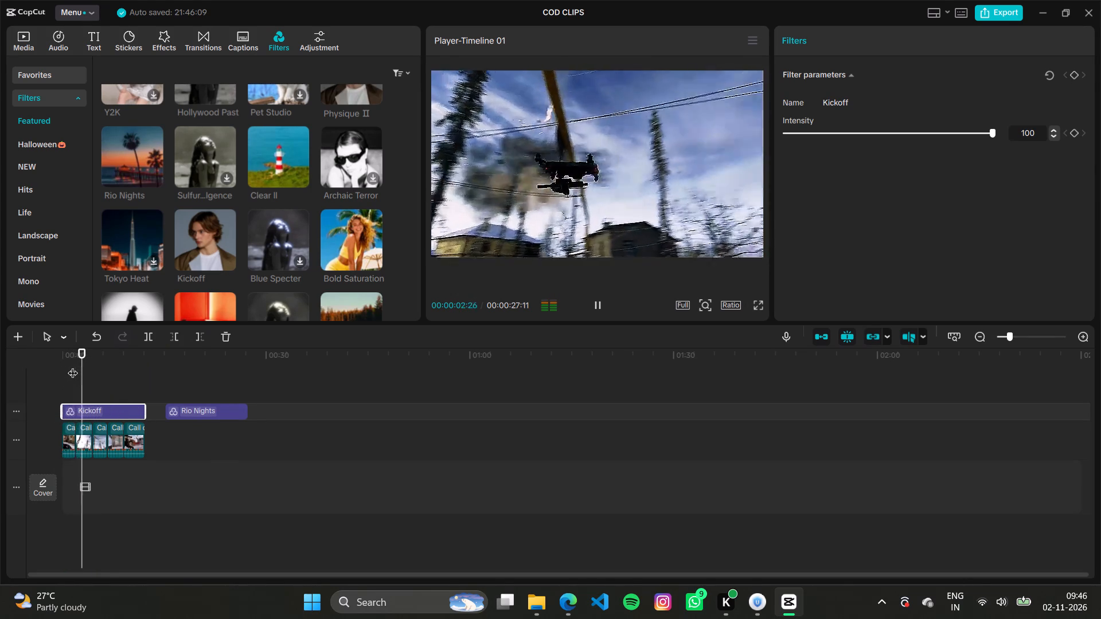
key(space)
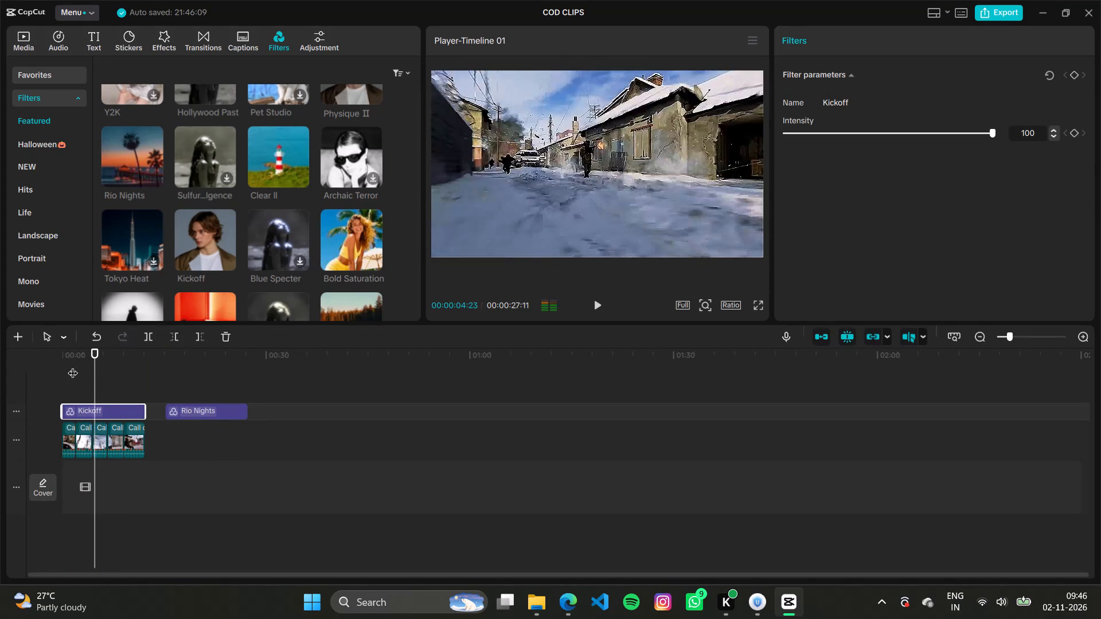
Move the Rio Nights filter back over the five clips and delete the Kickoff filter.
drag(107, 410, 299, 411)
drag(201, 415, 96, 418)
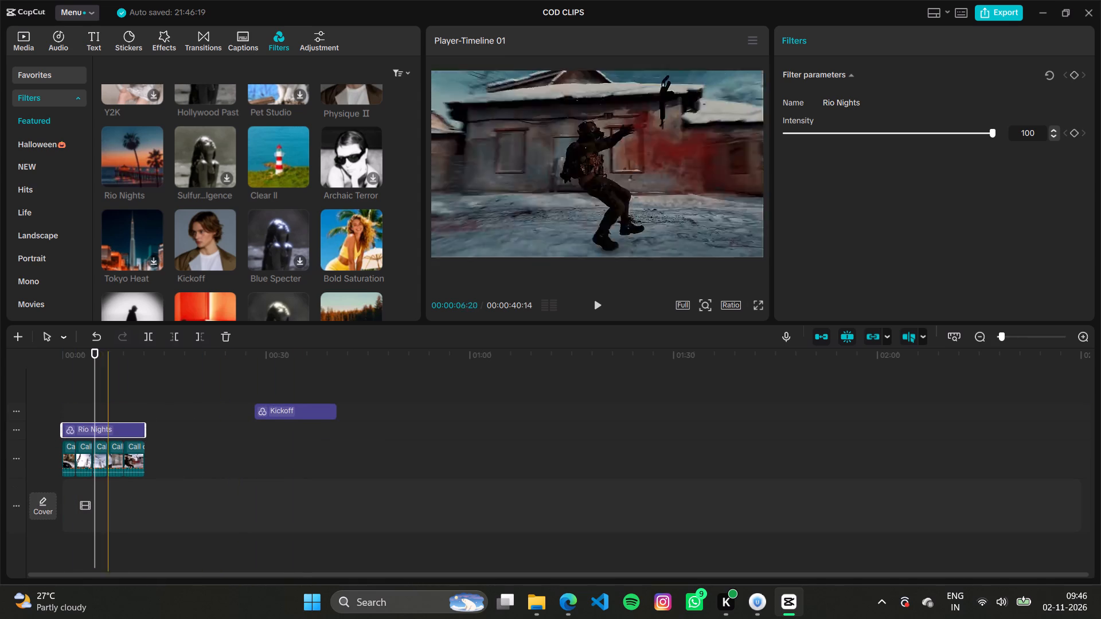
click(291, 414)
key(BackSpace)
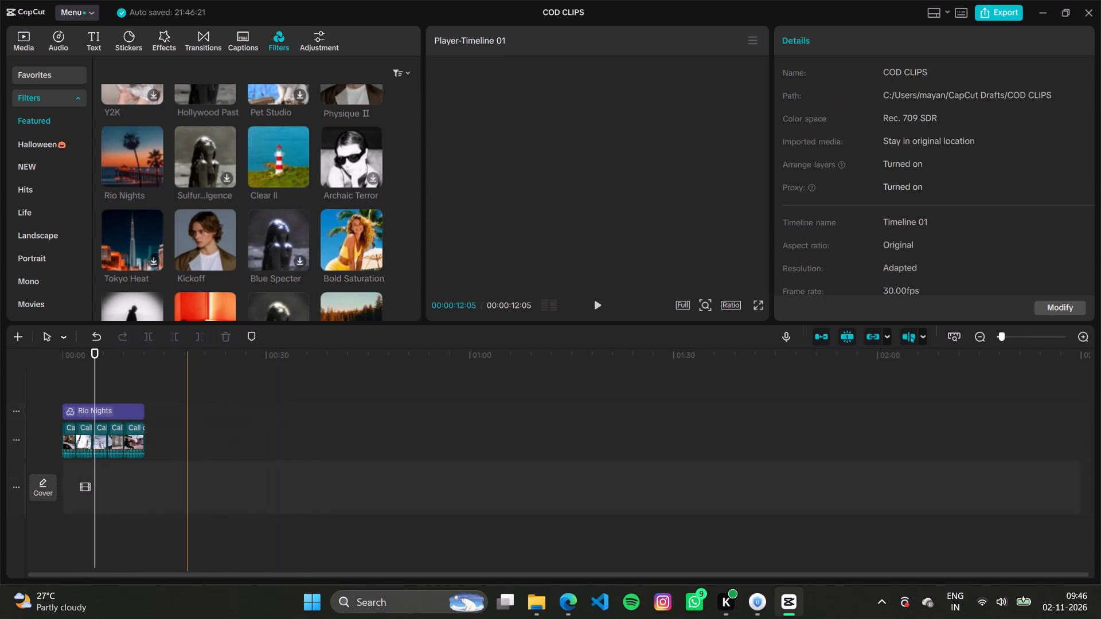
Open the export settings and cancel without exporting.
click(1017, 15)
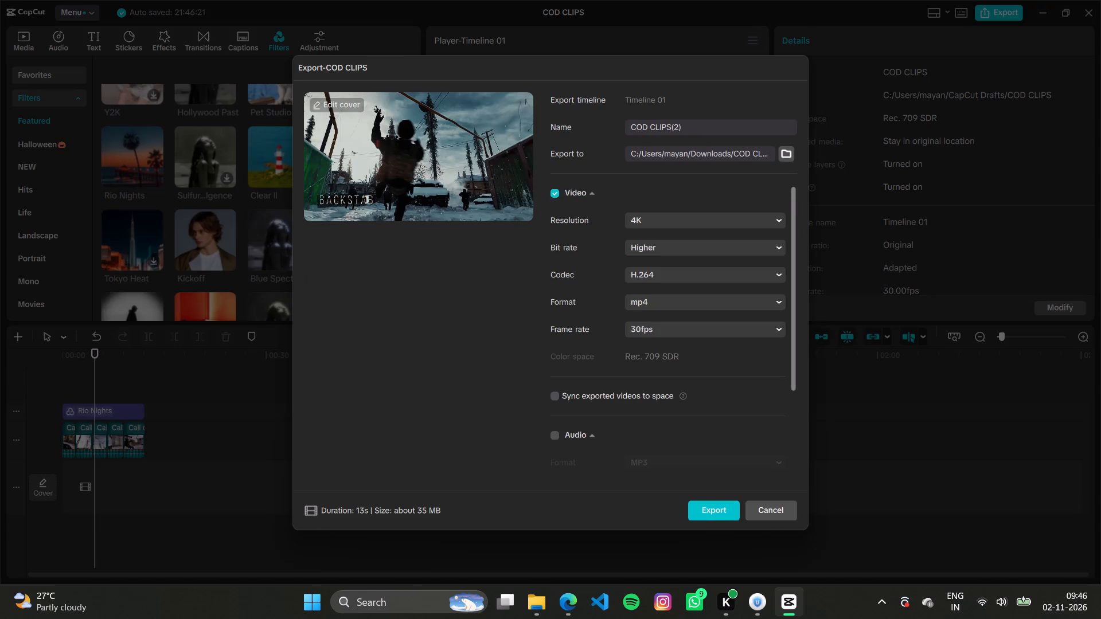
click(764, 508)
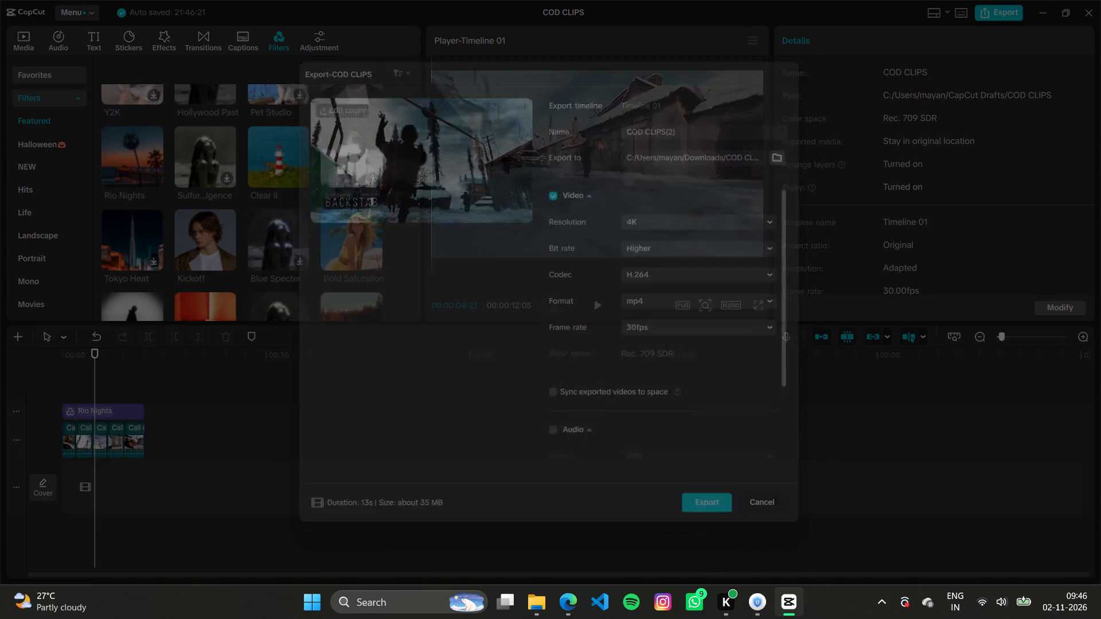
Browse the New, Hits and Trending transitions and add Vibration Amped at the cut between the first and second clips.
click(77, 433)
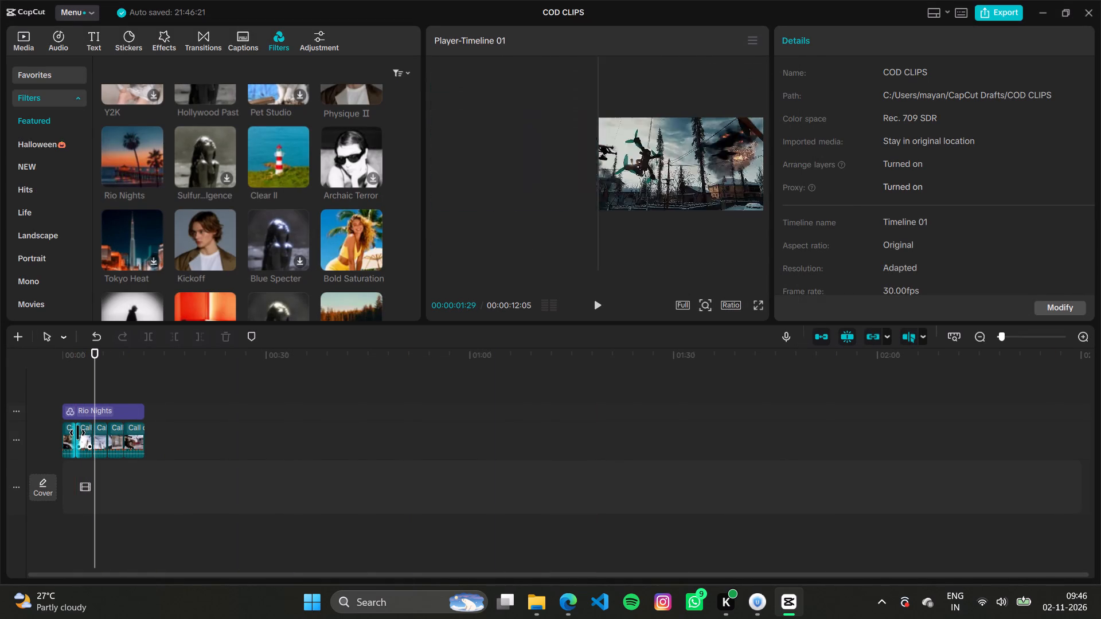
click(75, 378)
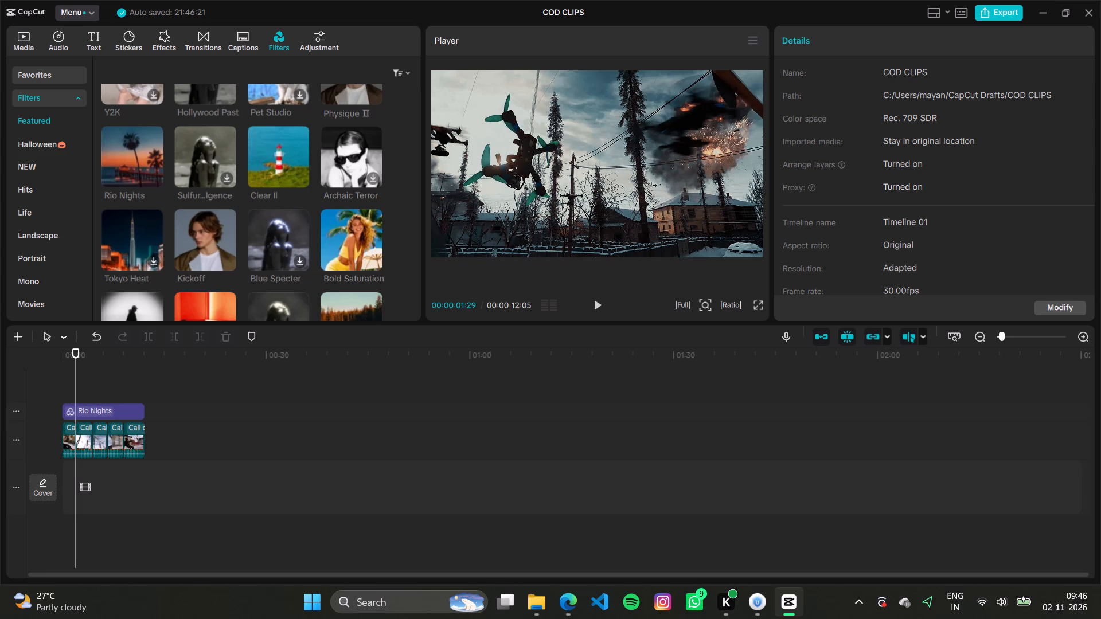
click(190, 37)
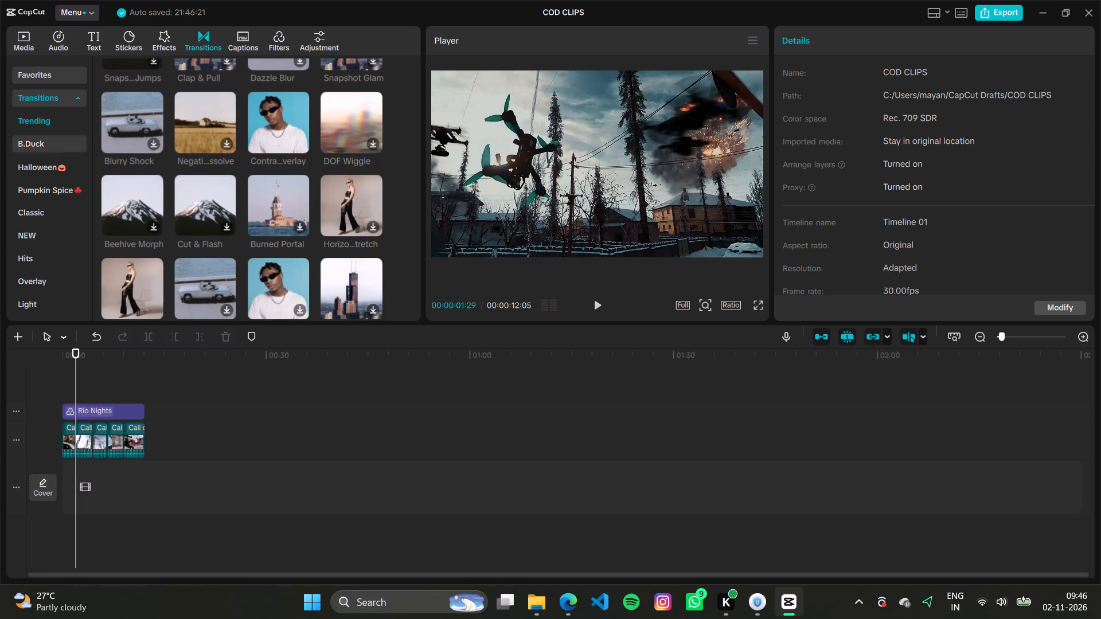
click(25, 244)
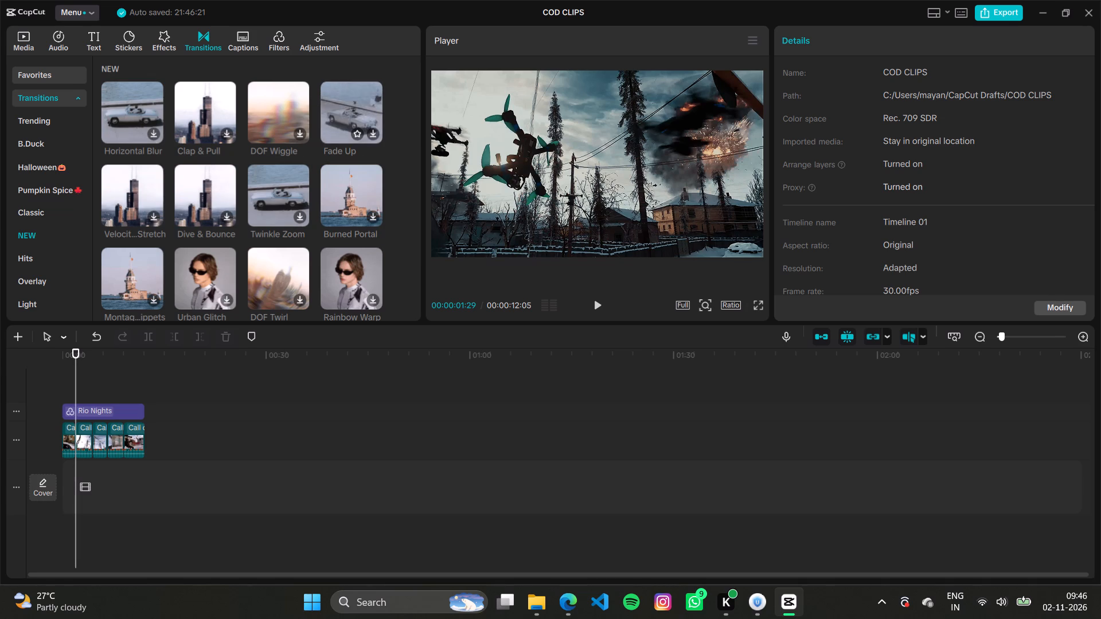
scroll(338, 249, down, 3)
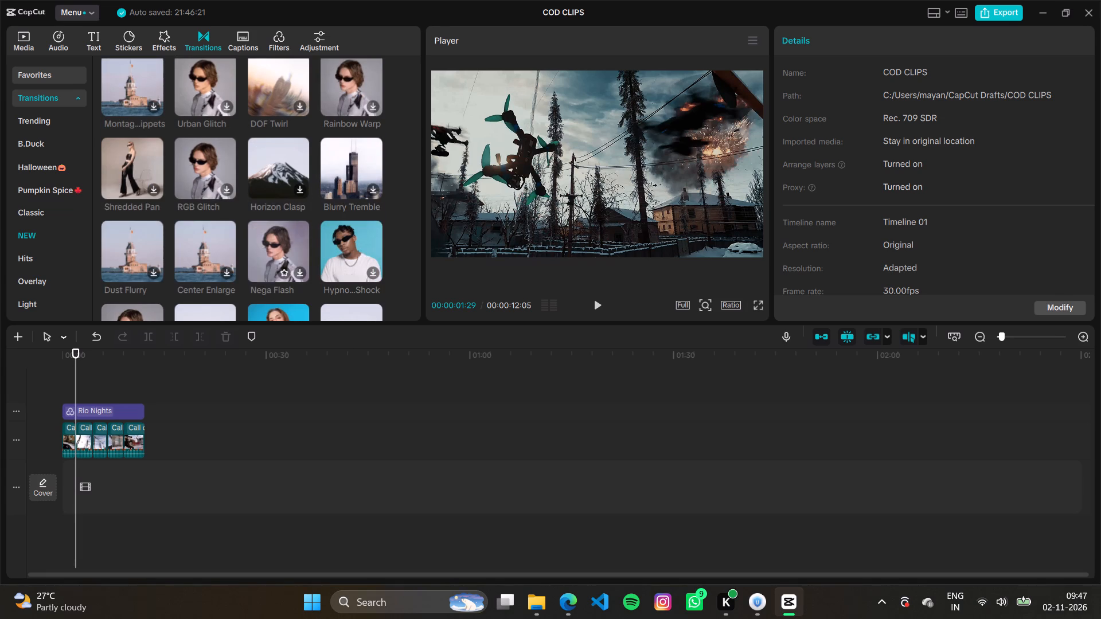
scroll(194, 239, down, 6)
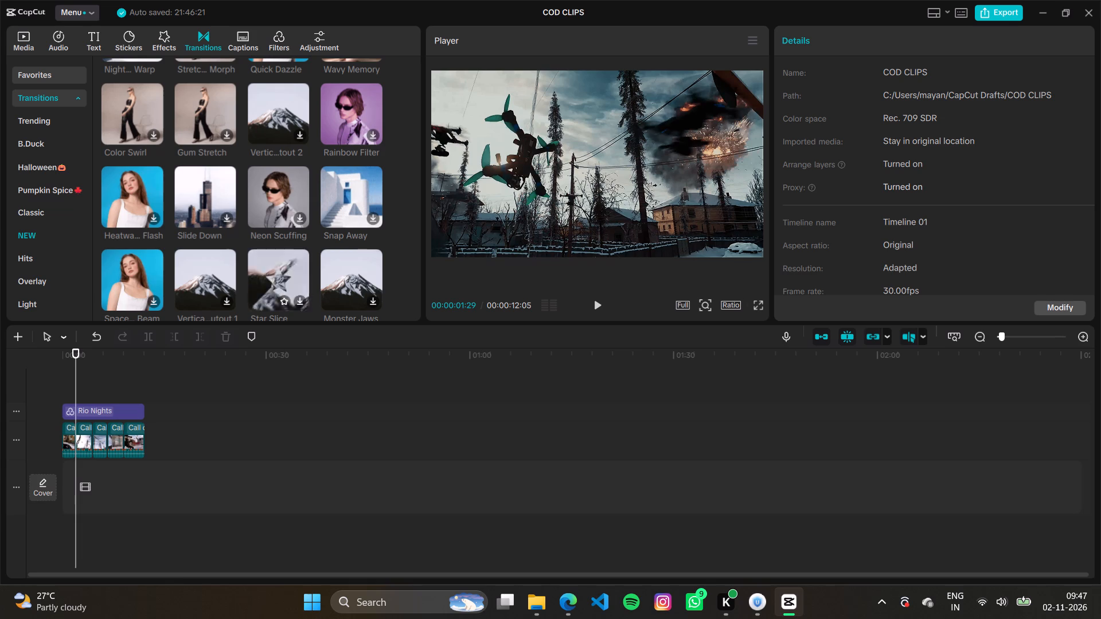
scroll(290, 218, down, 4)
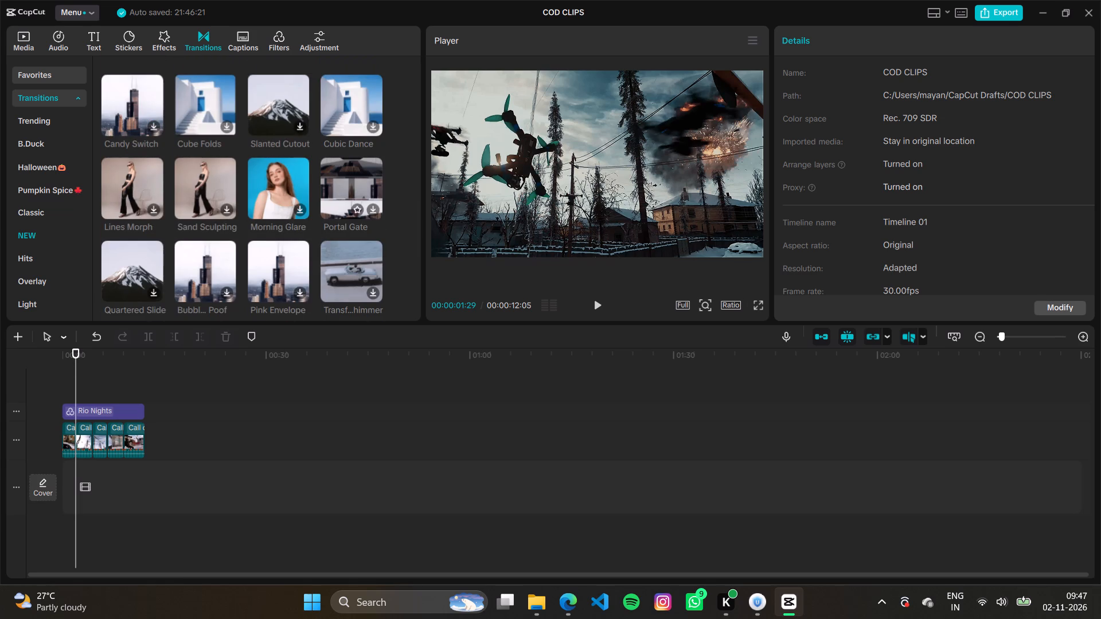
scroll(331, 179, down, 5)
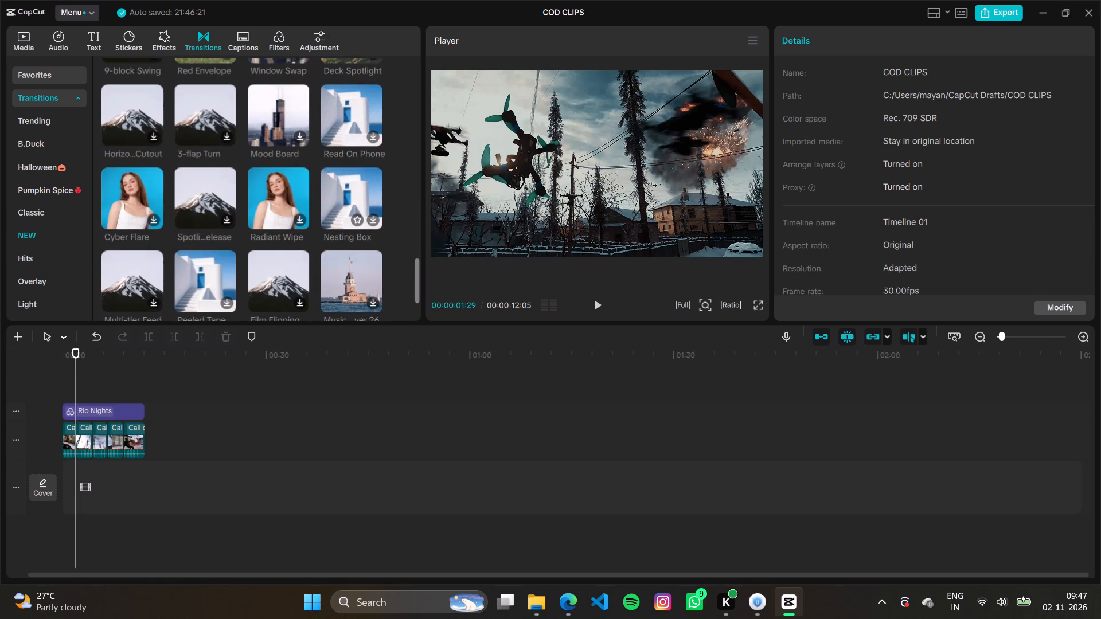
click(48, 260)
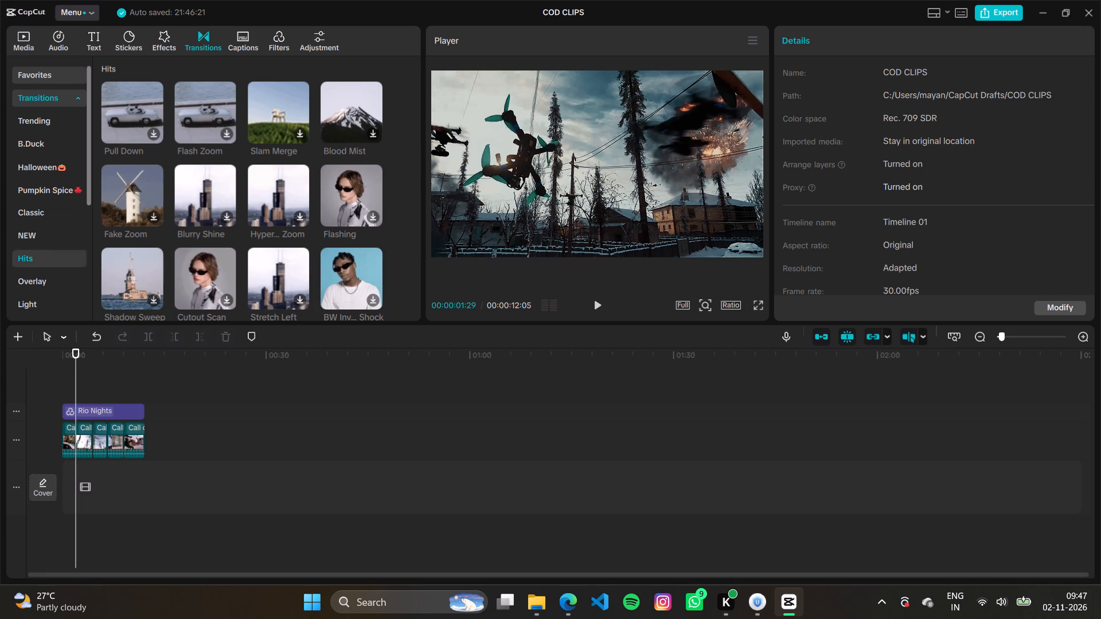
click(37, 110)
click(37, 119)
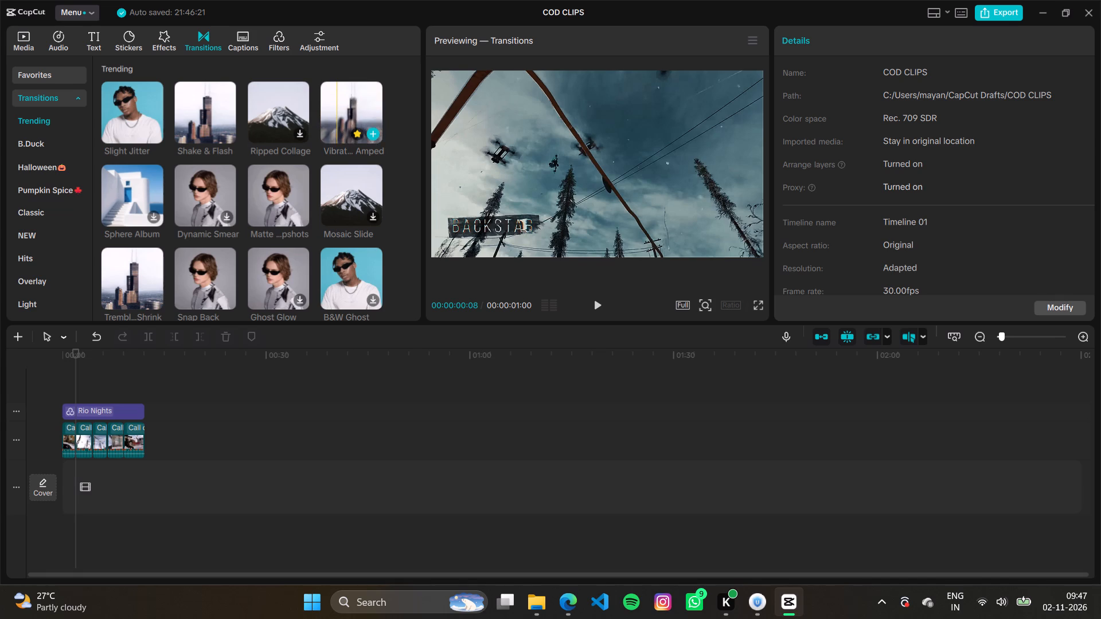
click(374, 131)
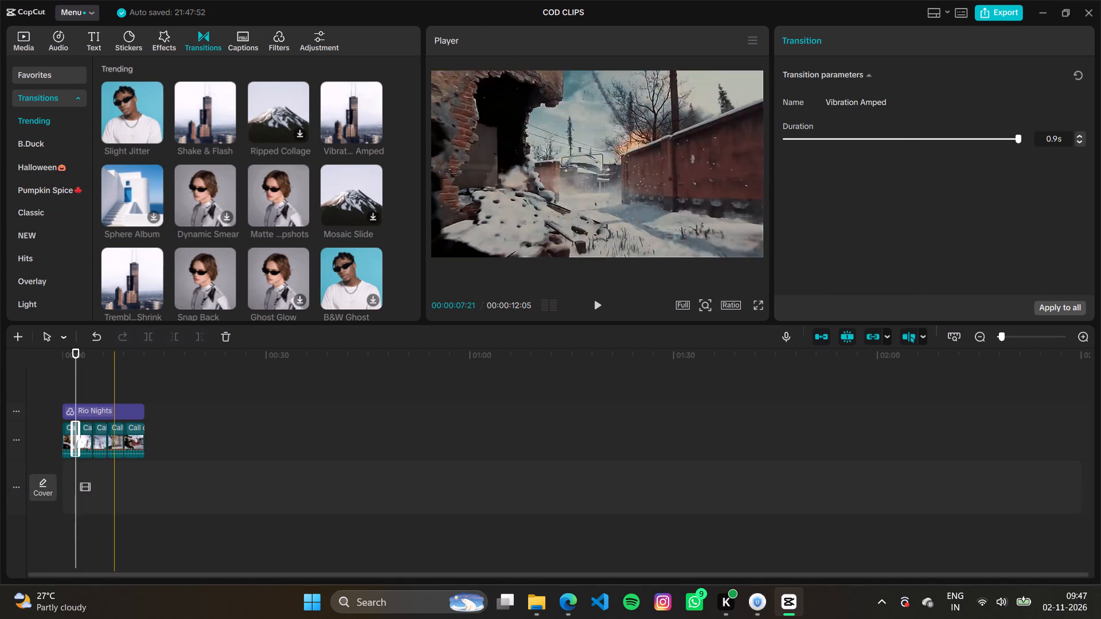
Add the Vibration Amped transition at each of the three remaining cuts between the clips.
click(91, 393)
click(373, 128)
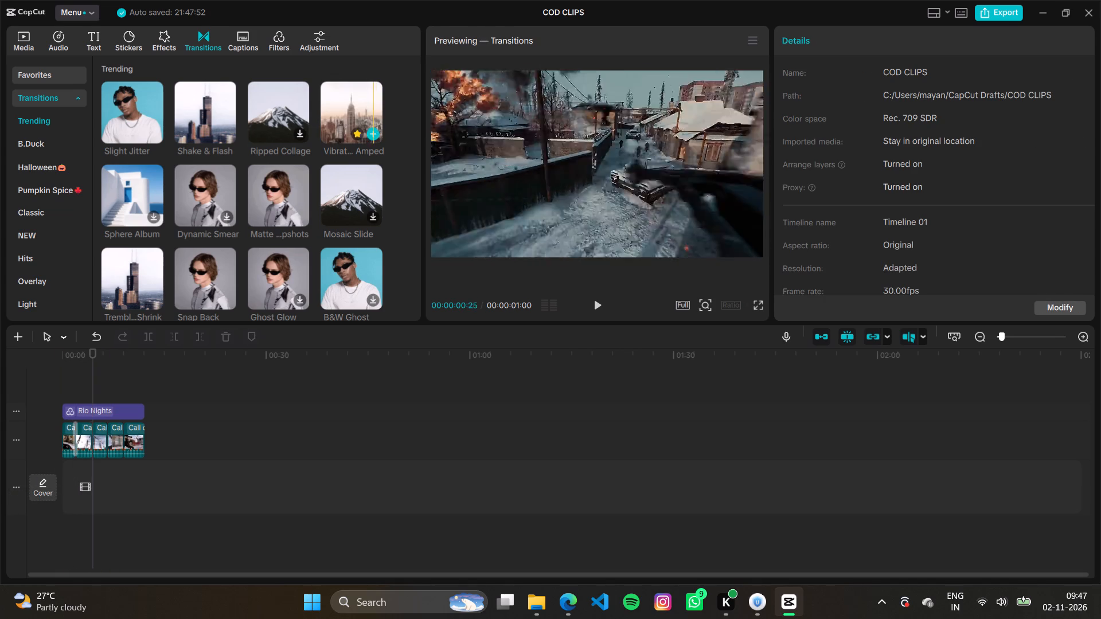
click(111, 367)
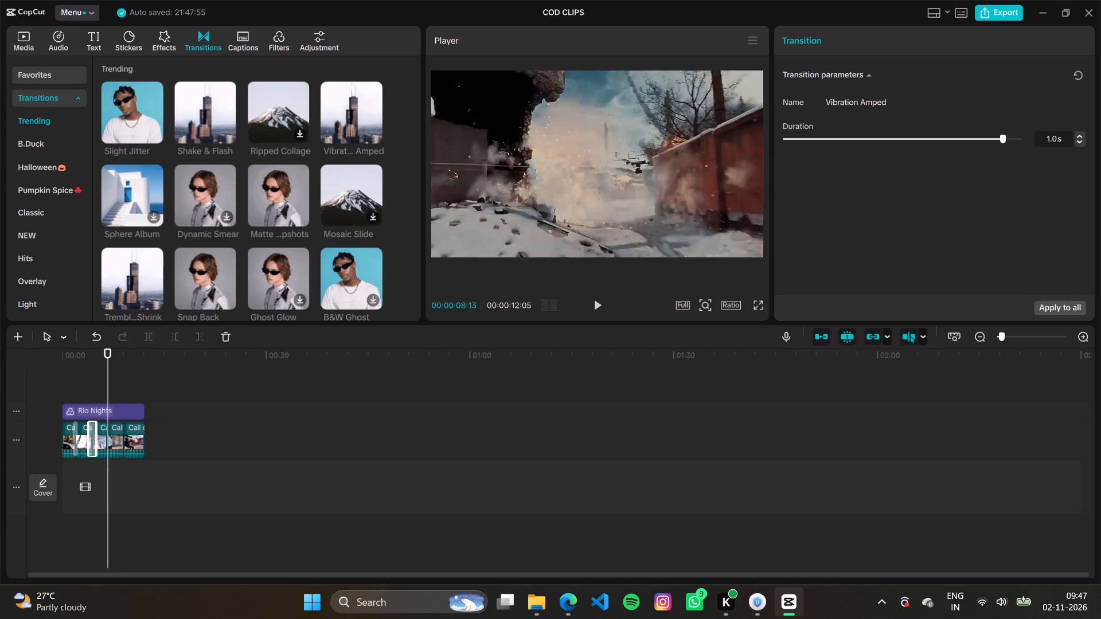
click(103, 394)
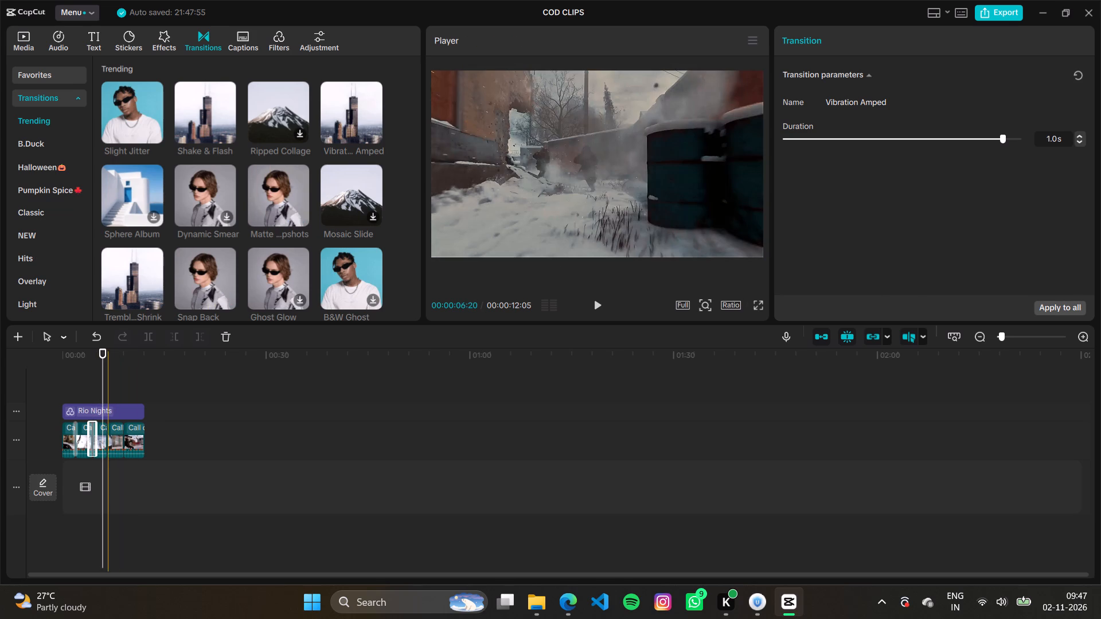
click(109, 391)
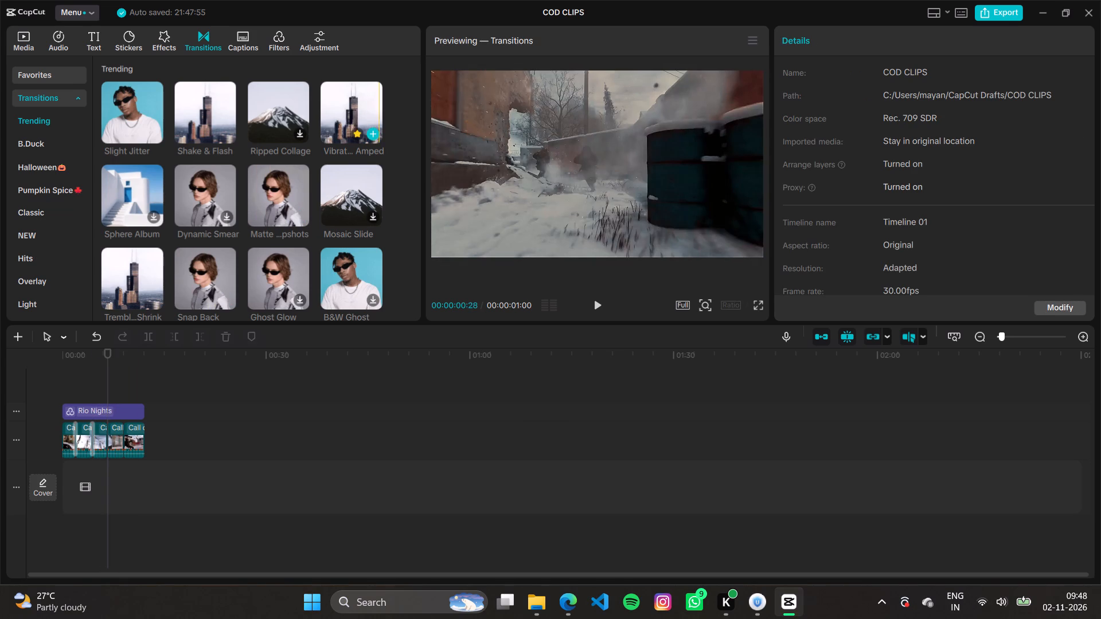
click(369, 130)
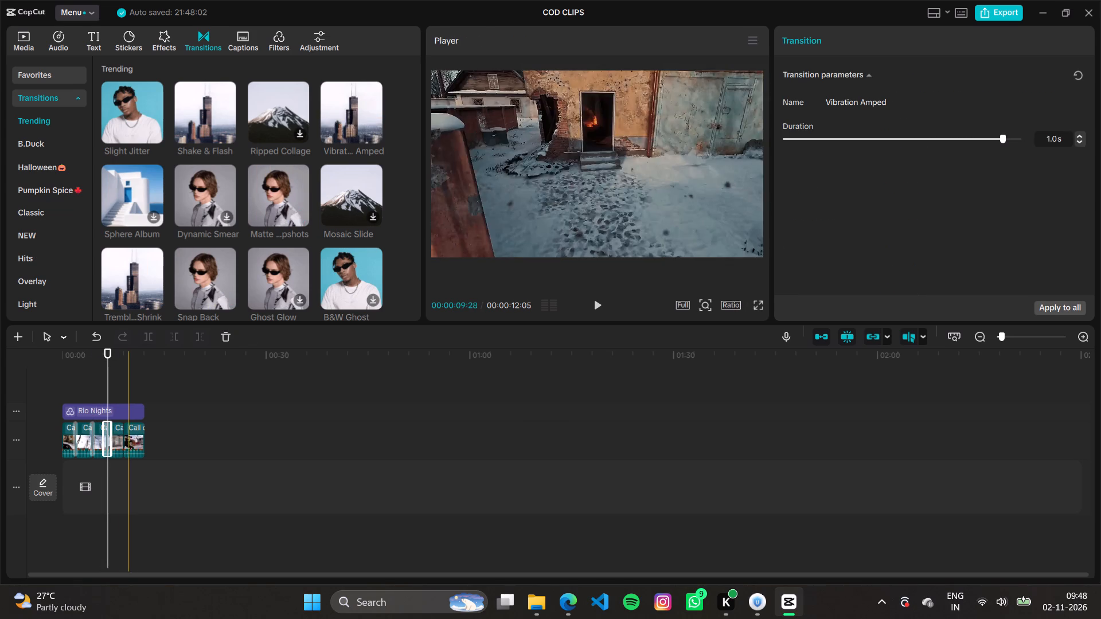
click(123, 361)
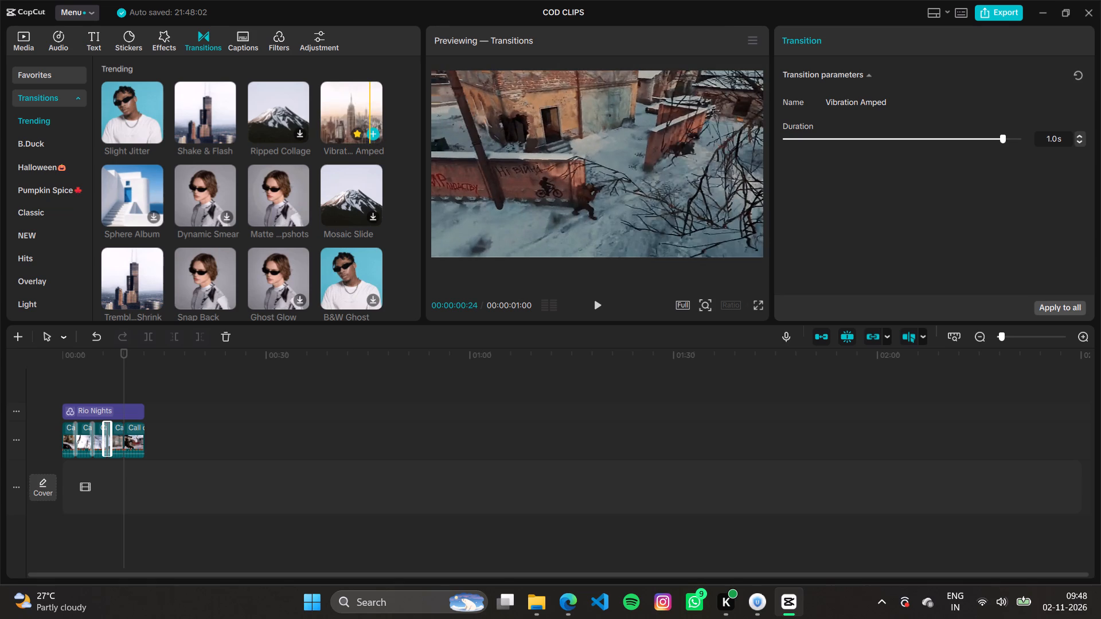
click(371, 134)
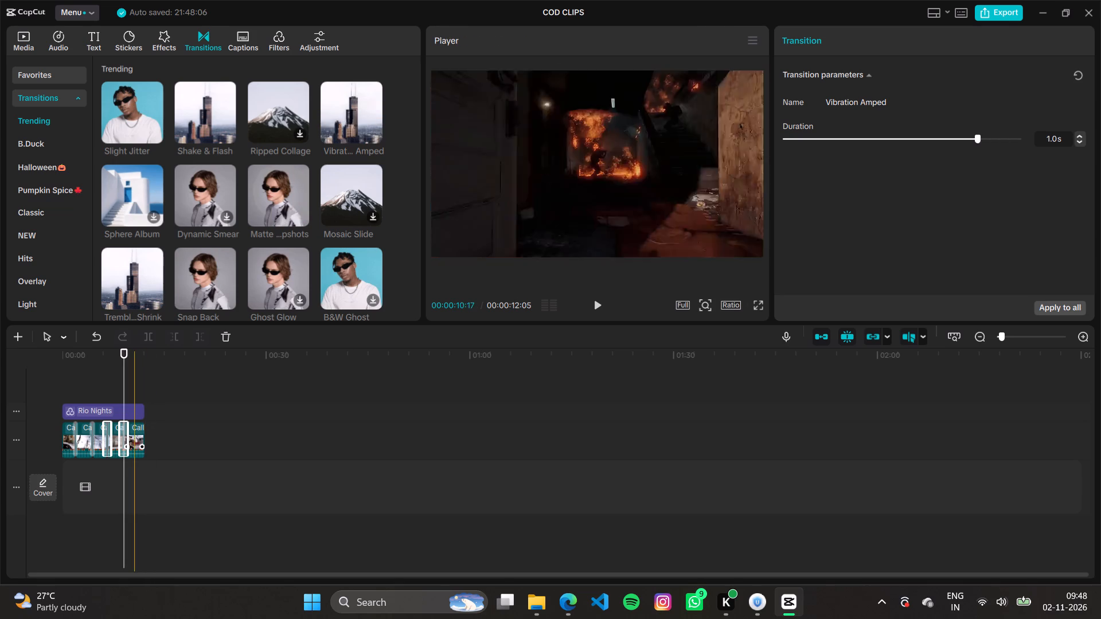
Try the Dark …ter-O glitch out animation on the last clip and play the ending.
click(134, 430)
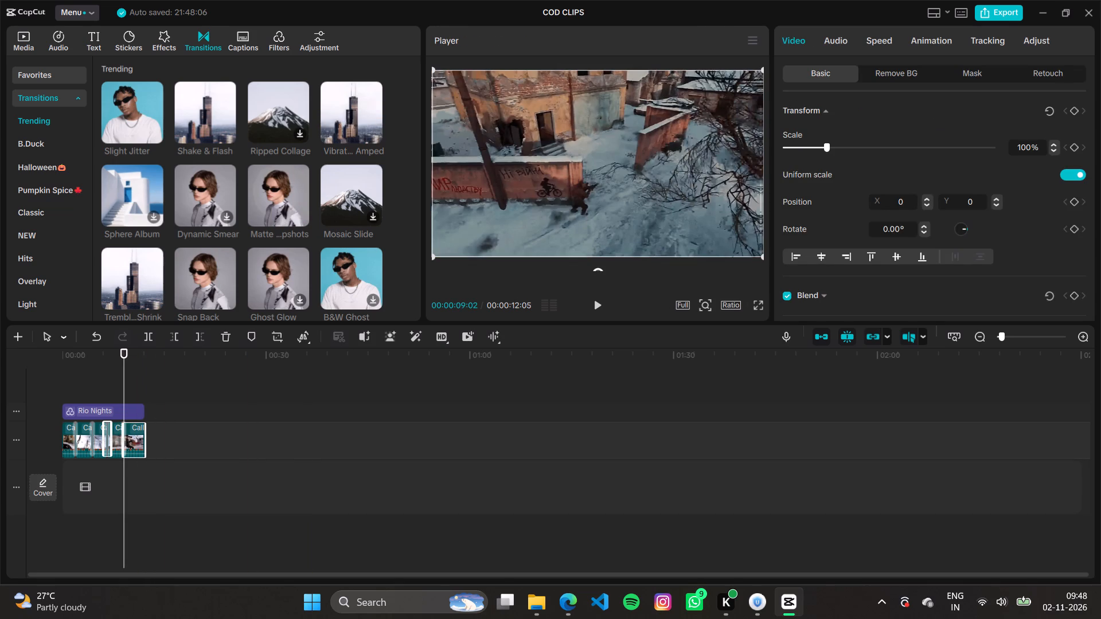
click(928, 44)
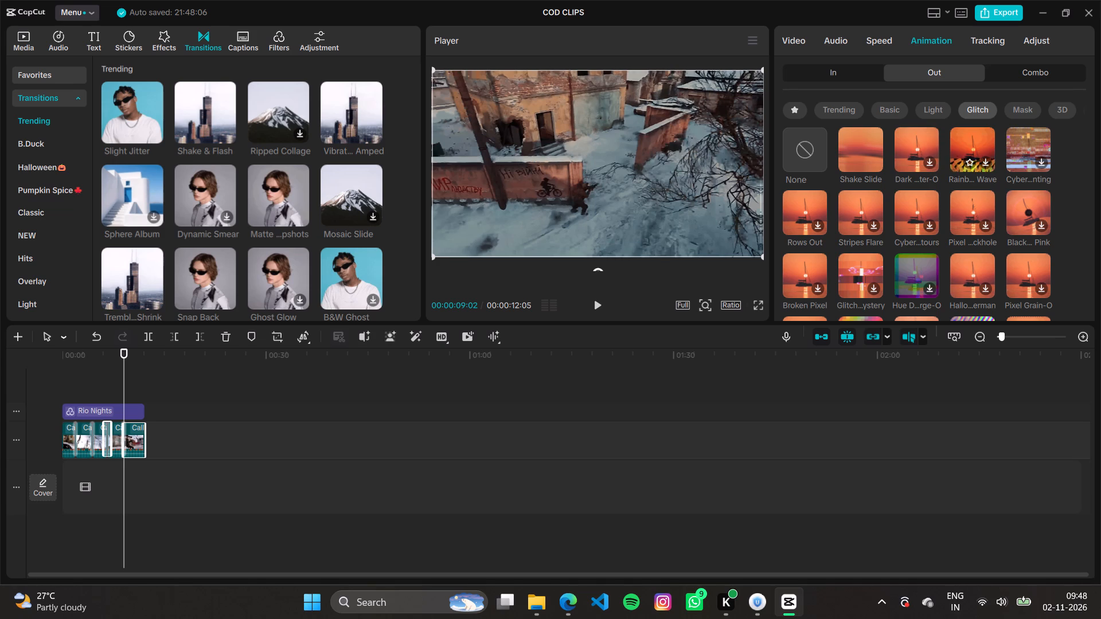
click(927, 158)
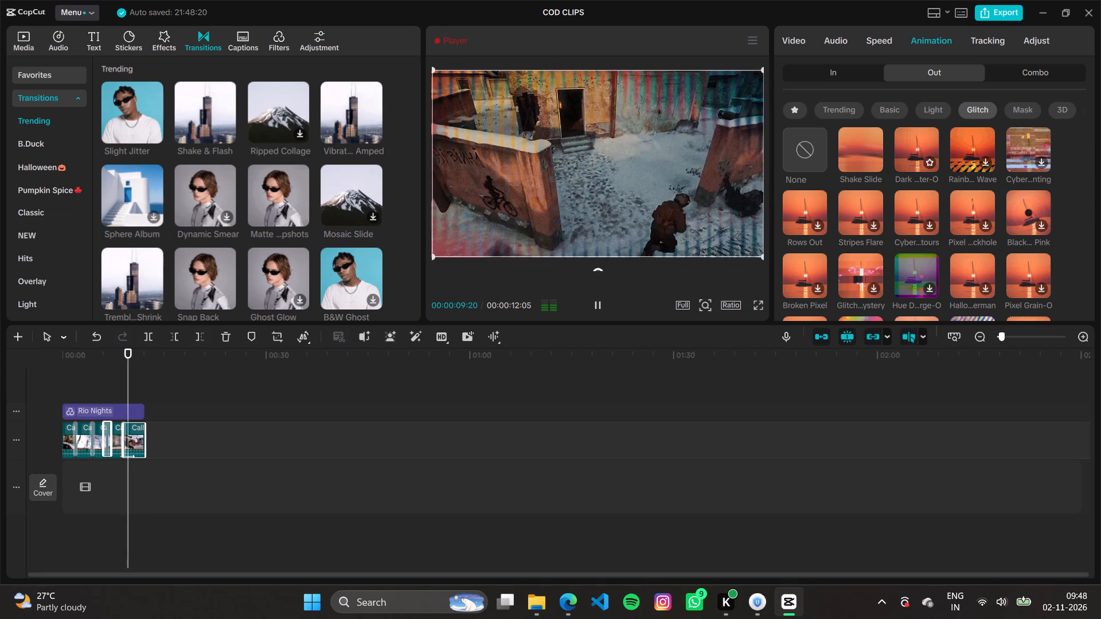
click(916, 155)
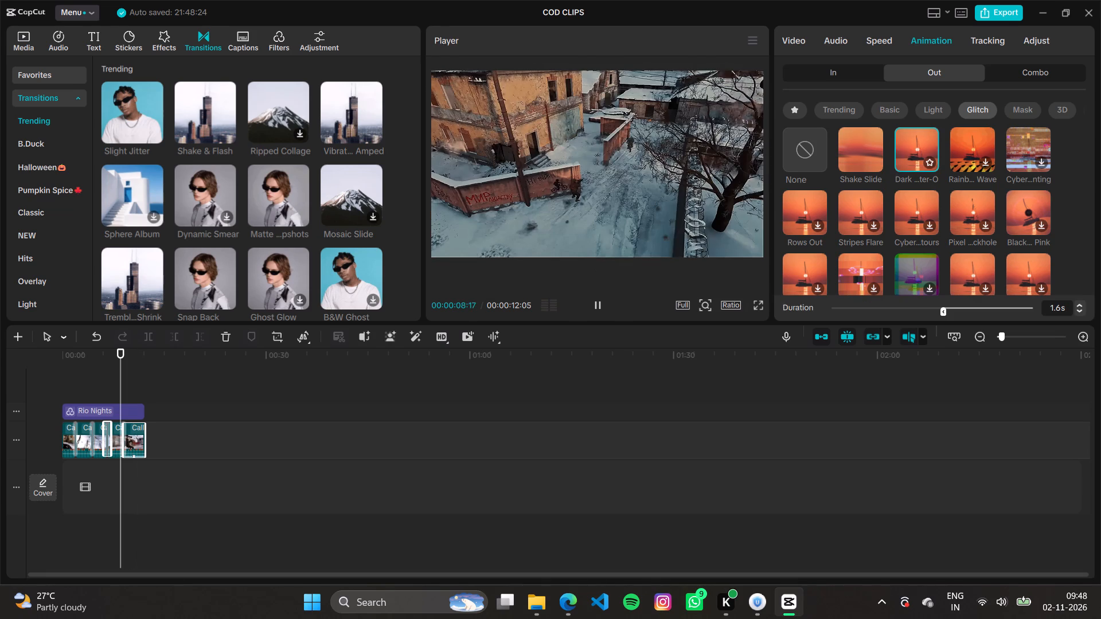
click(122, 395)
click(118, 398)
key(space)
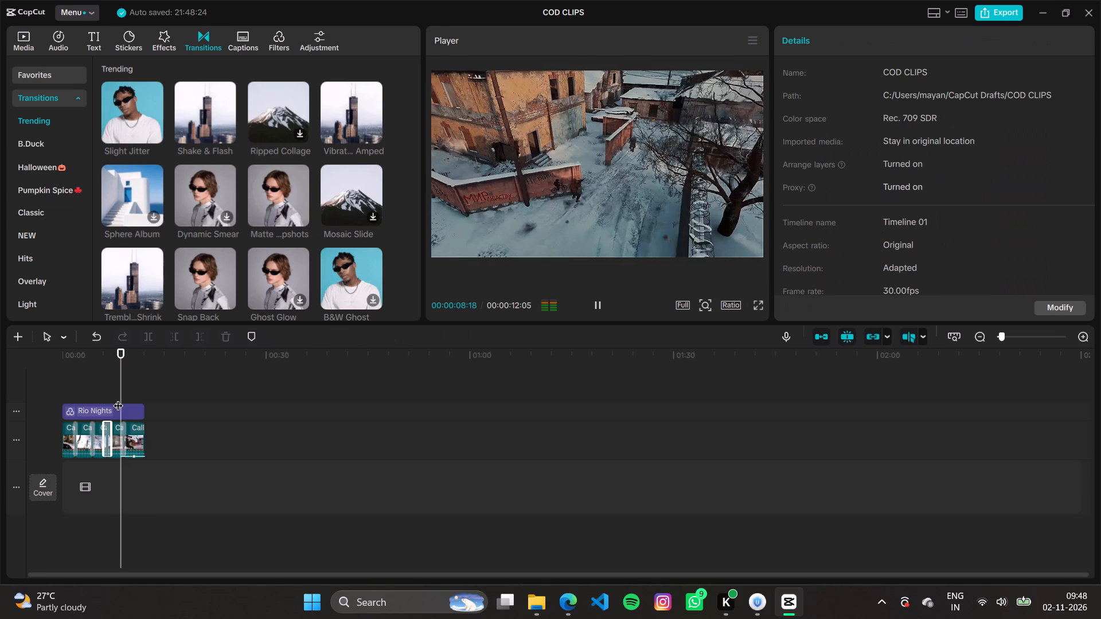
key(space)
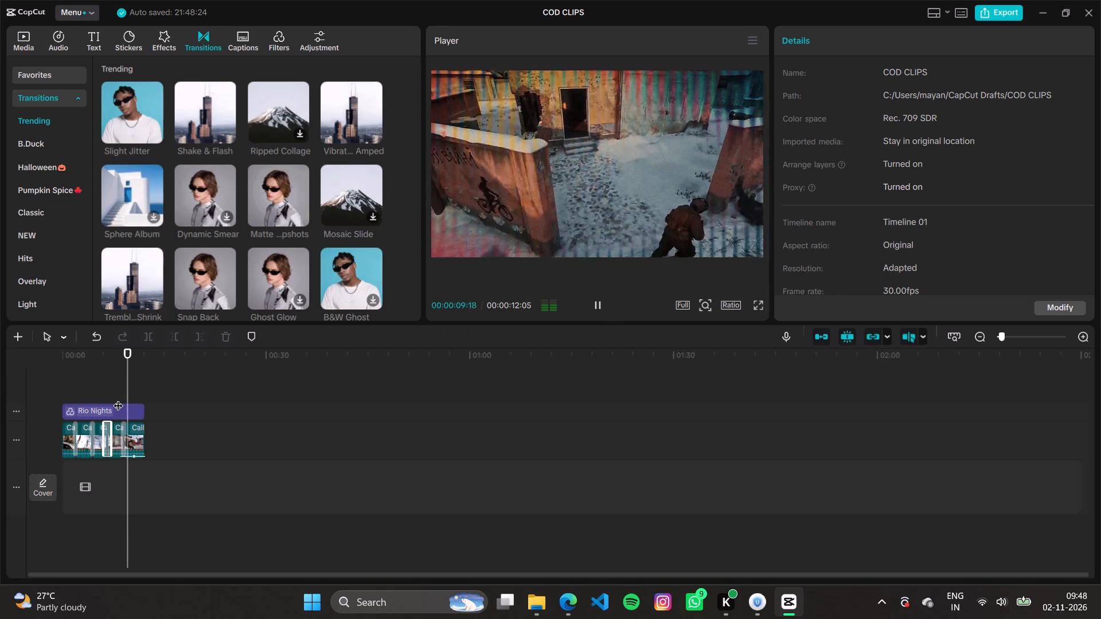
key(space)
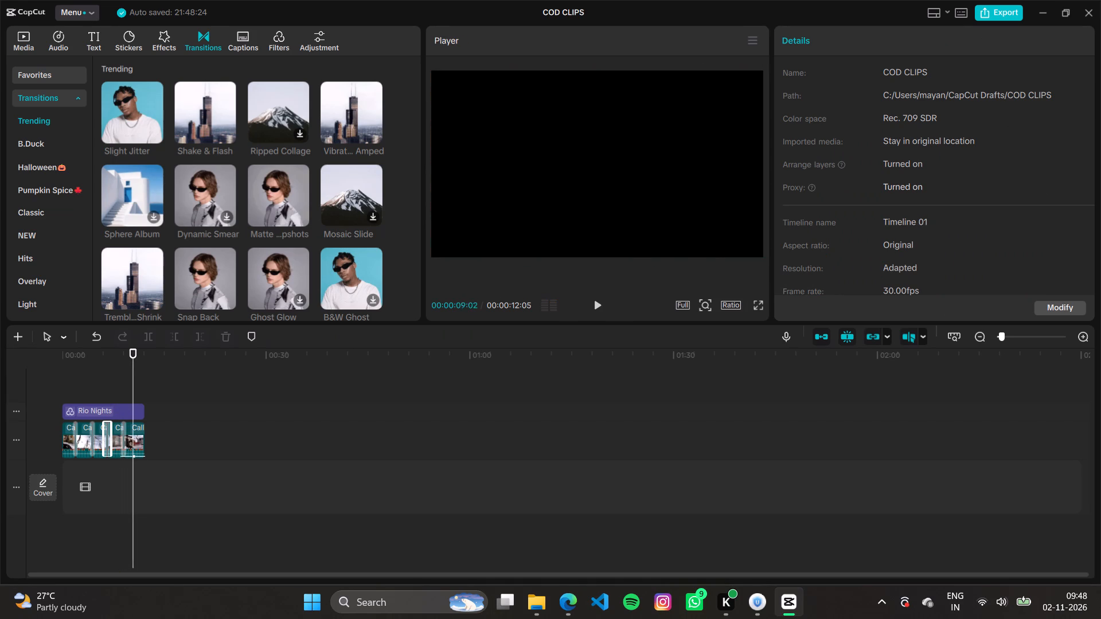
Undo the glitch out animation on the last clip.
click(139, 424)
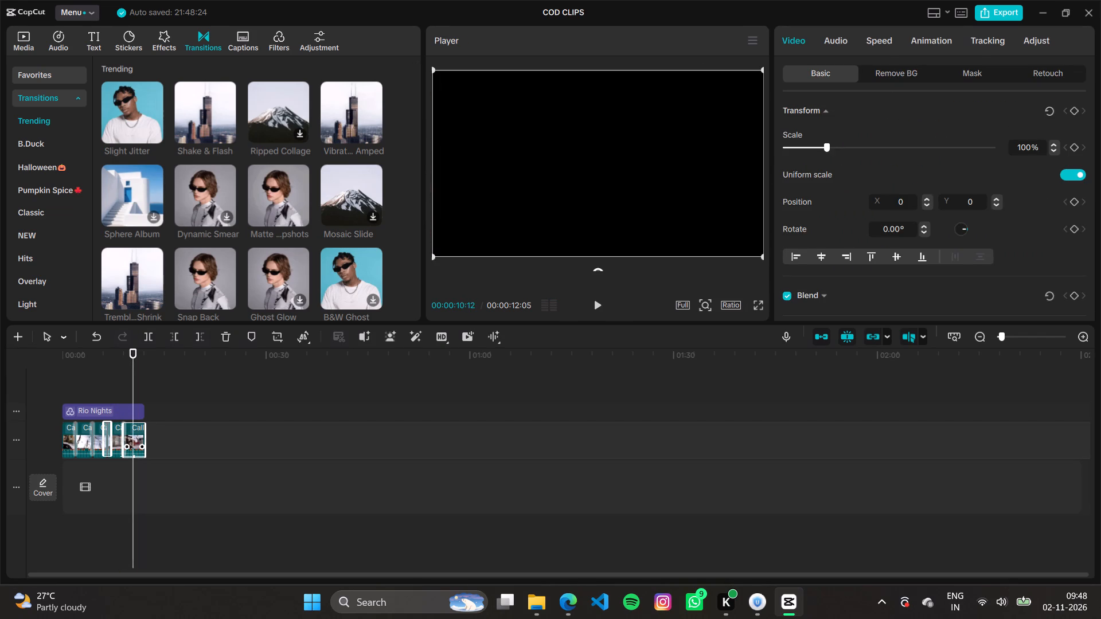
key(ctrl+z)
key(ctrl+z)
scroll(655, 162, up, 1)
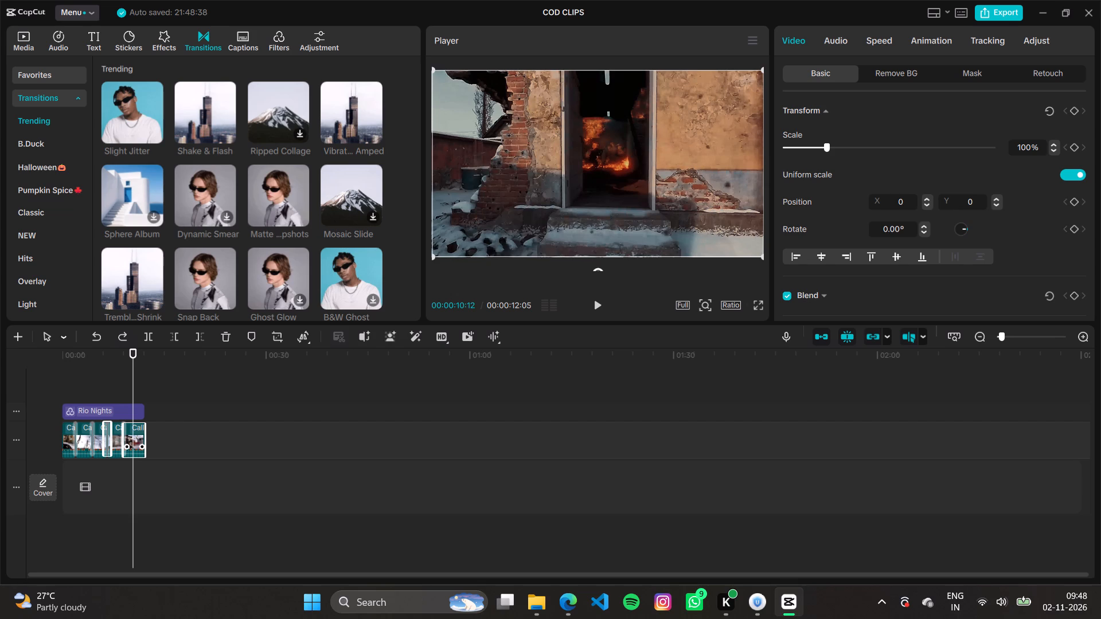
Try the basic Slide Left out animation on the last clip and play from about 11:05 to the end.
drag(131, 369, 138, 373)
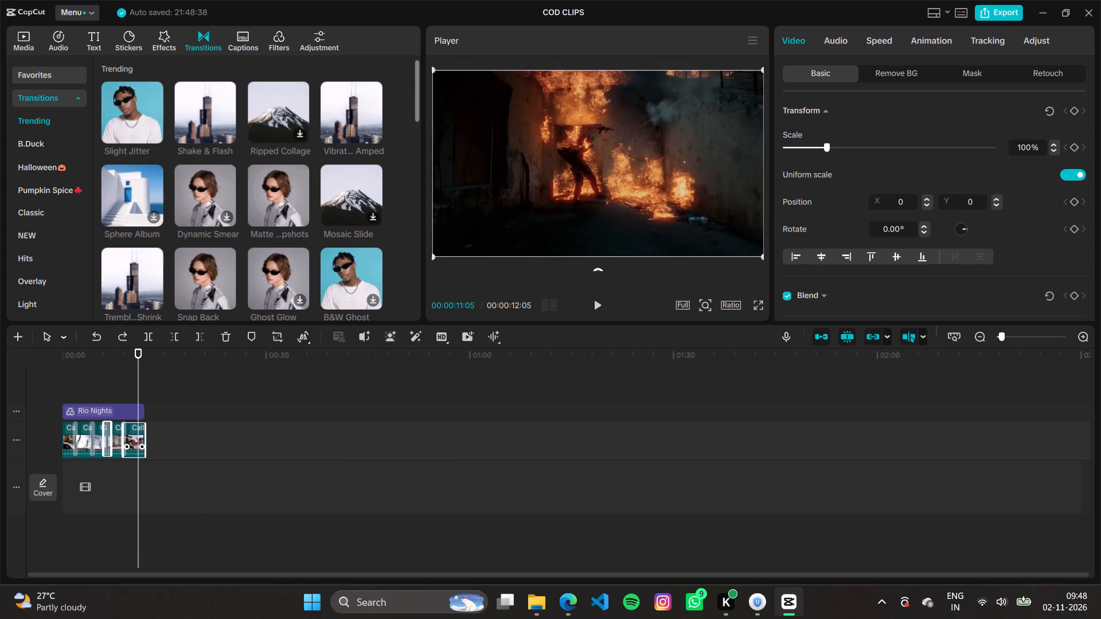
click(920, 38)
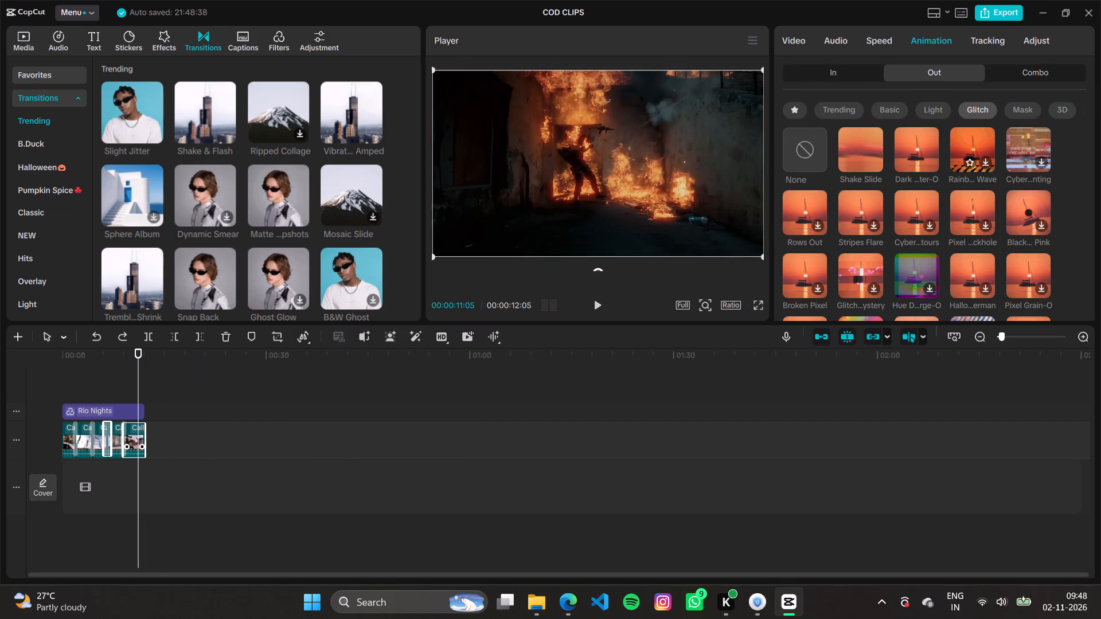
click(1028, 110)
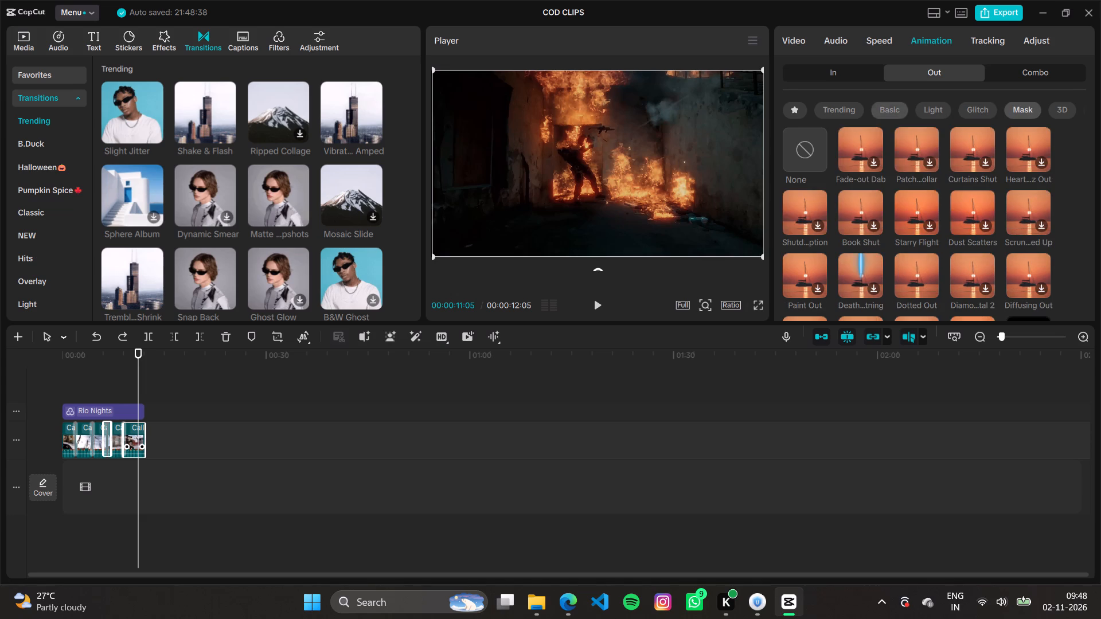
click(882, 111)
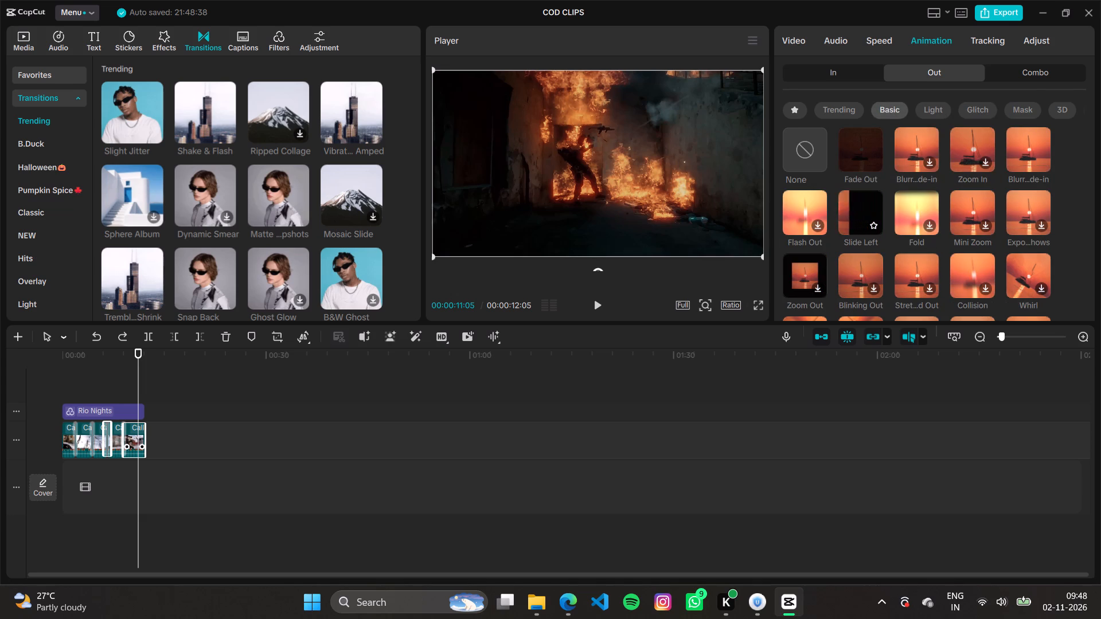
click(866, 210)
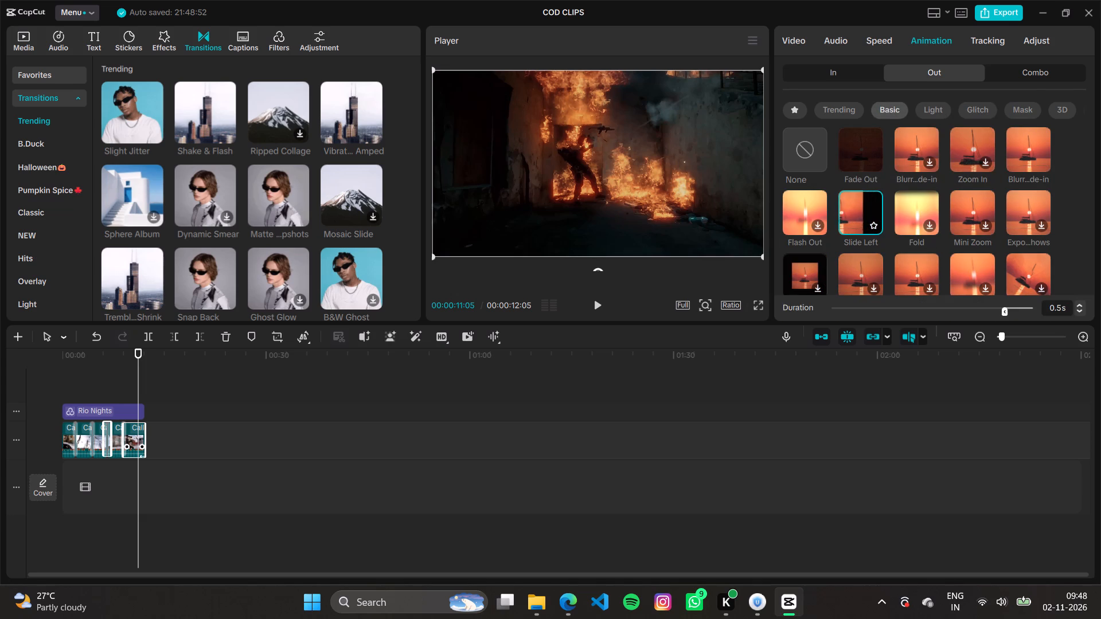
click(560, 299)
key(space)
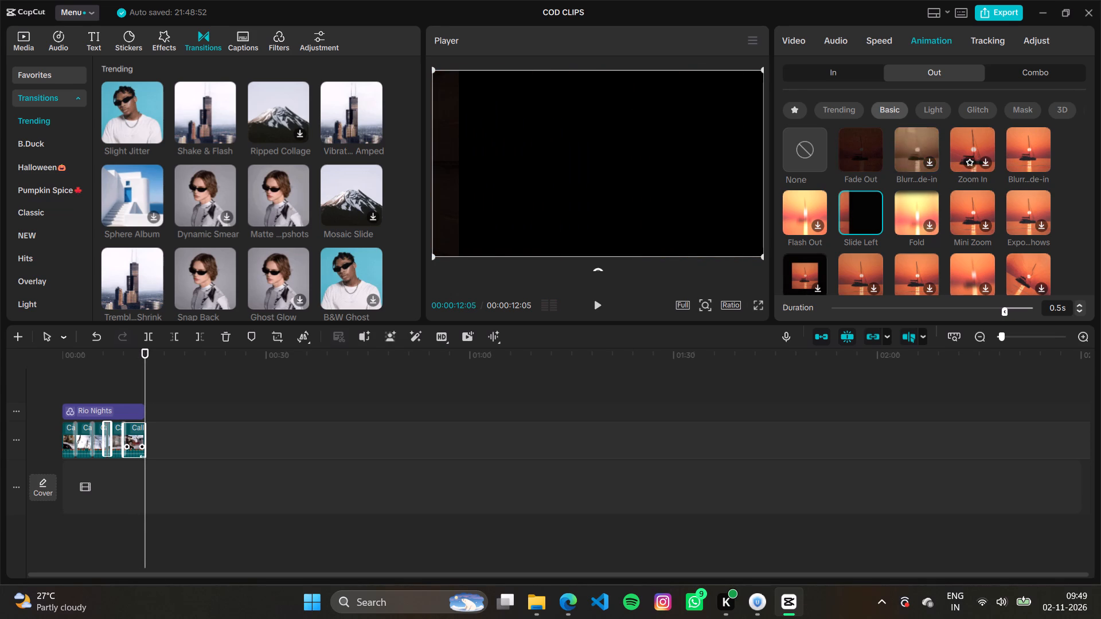
Replace the last clip's out animation with the second Blurr…de-in option from the Basic category.
click(1021, 145)
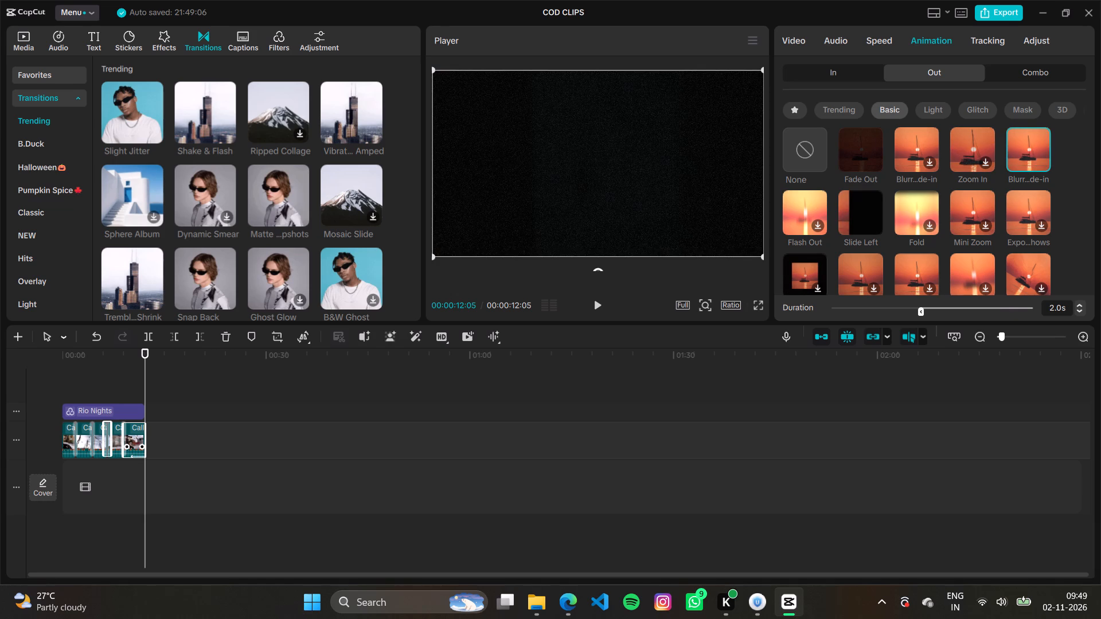
Play the ending from about 09:17 to check the last clip's out animation.
click(131, 397)
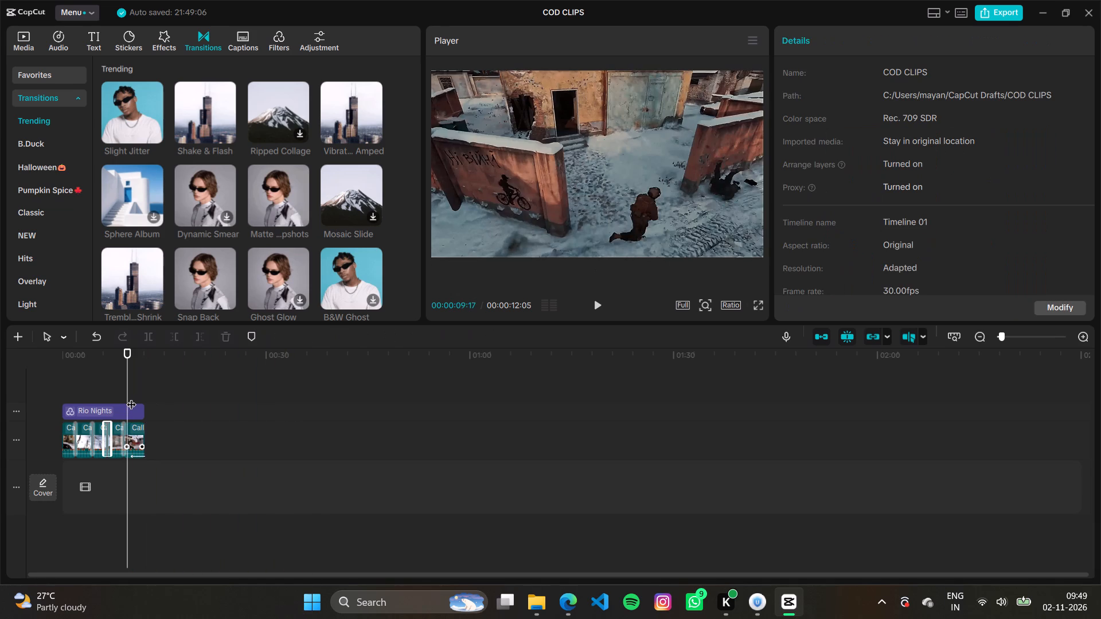
key(space)
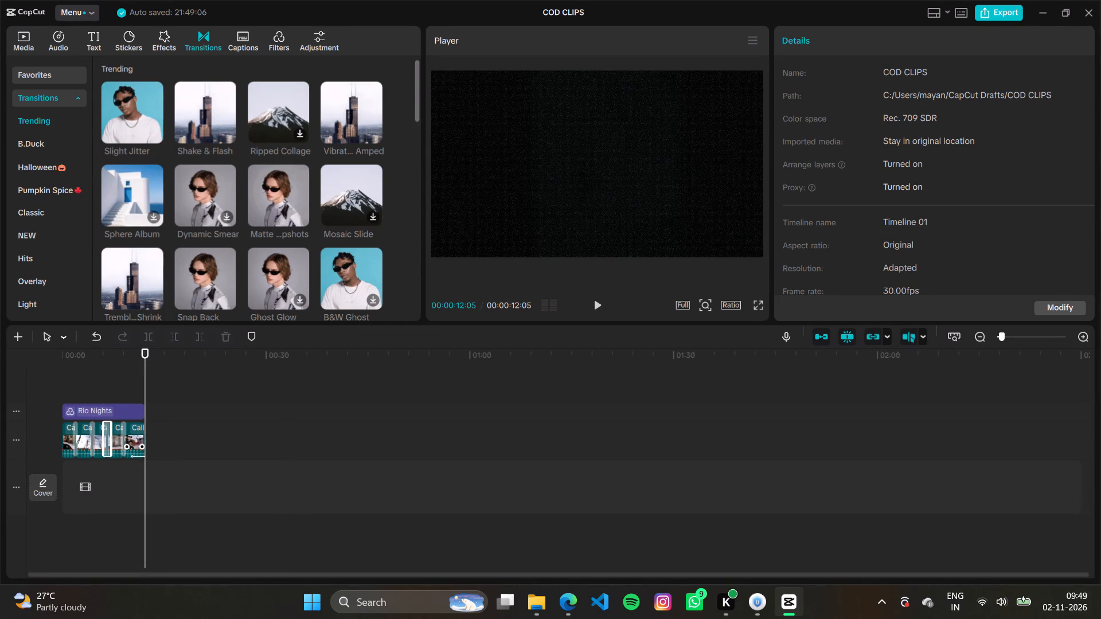
Export the video as COD CLIPS(2) in 4K, mp4 at 30fps, without sharing it.
click(991, 7)
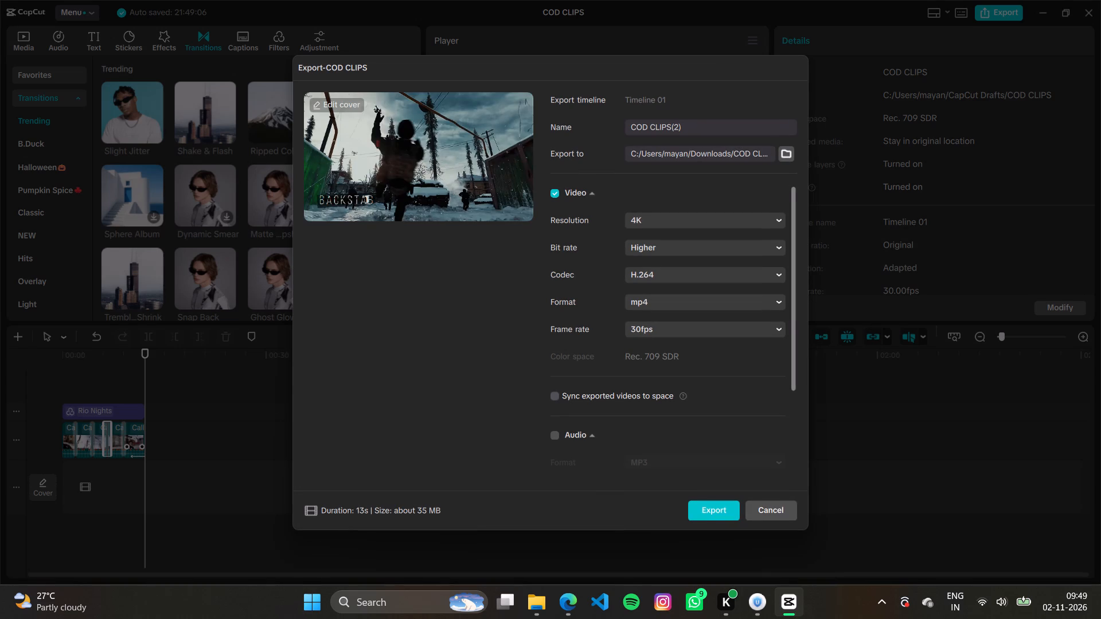
click(715, 508)
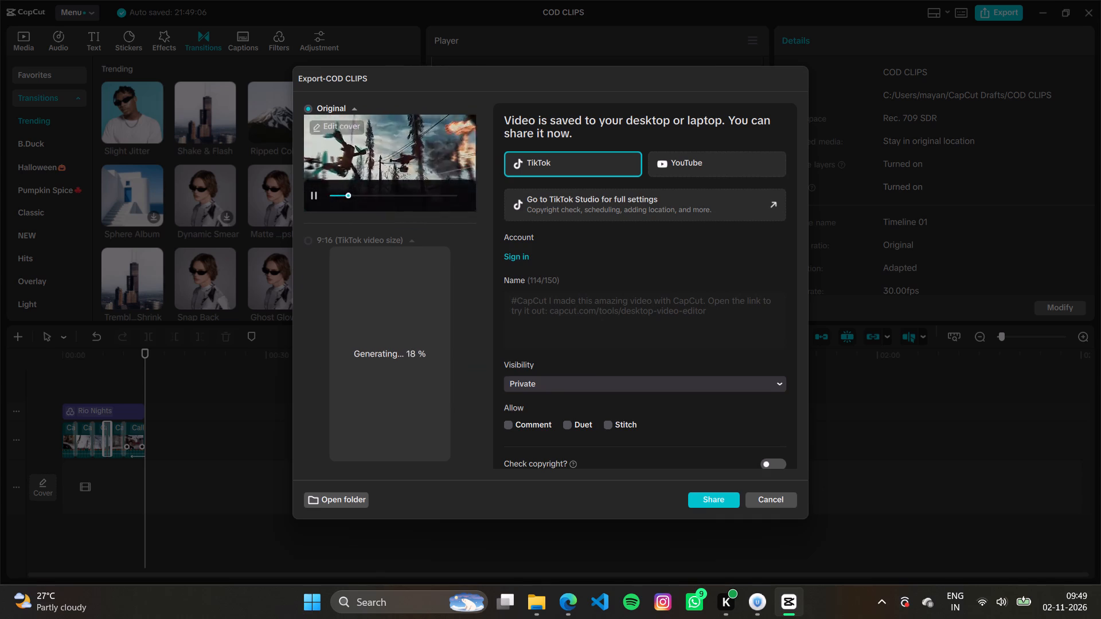
click(770, 500)
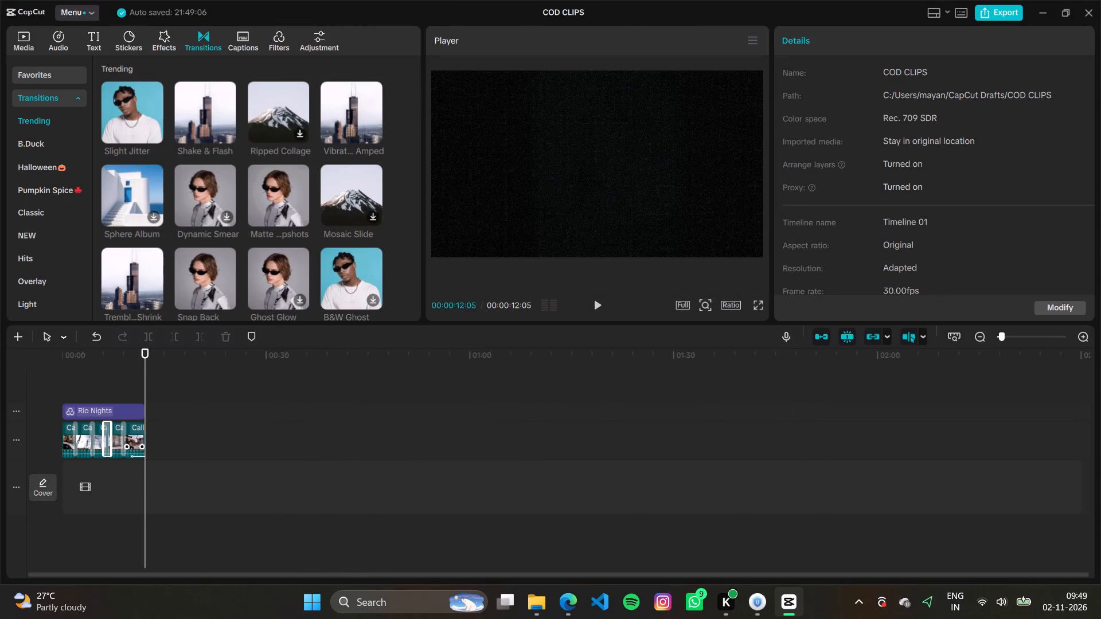
Import COD CLIPS(2) from the Downloads folder and add it to the main track at the start of the timeline.
click(15, 42)
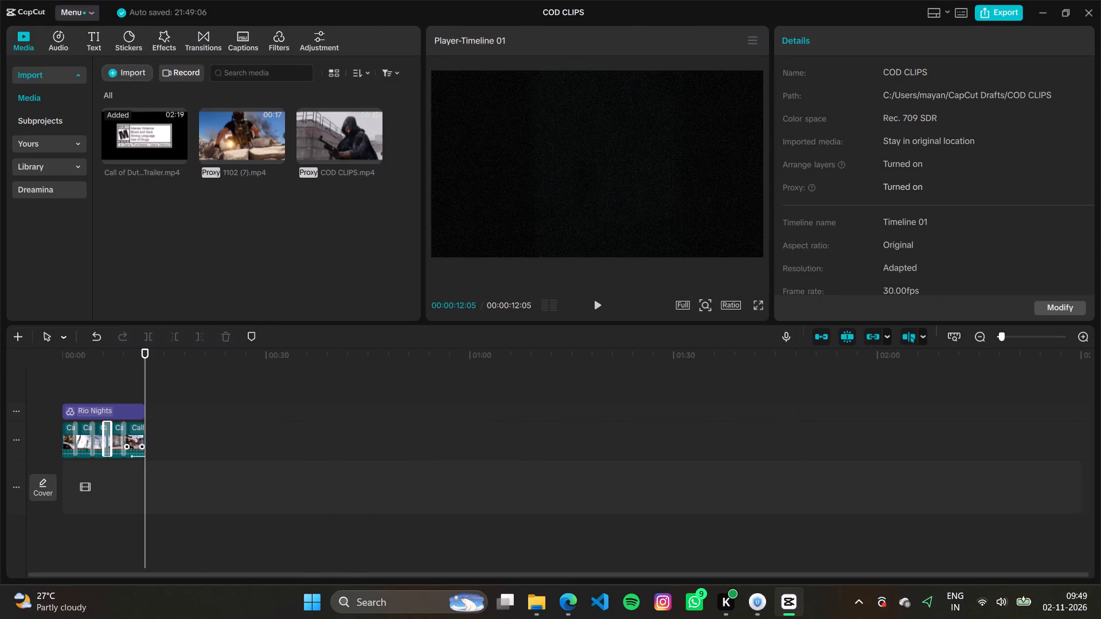
click(112, 68)
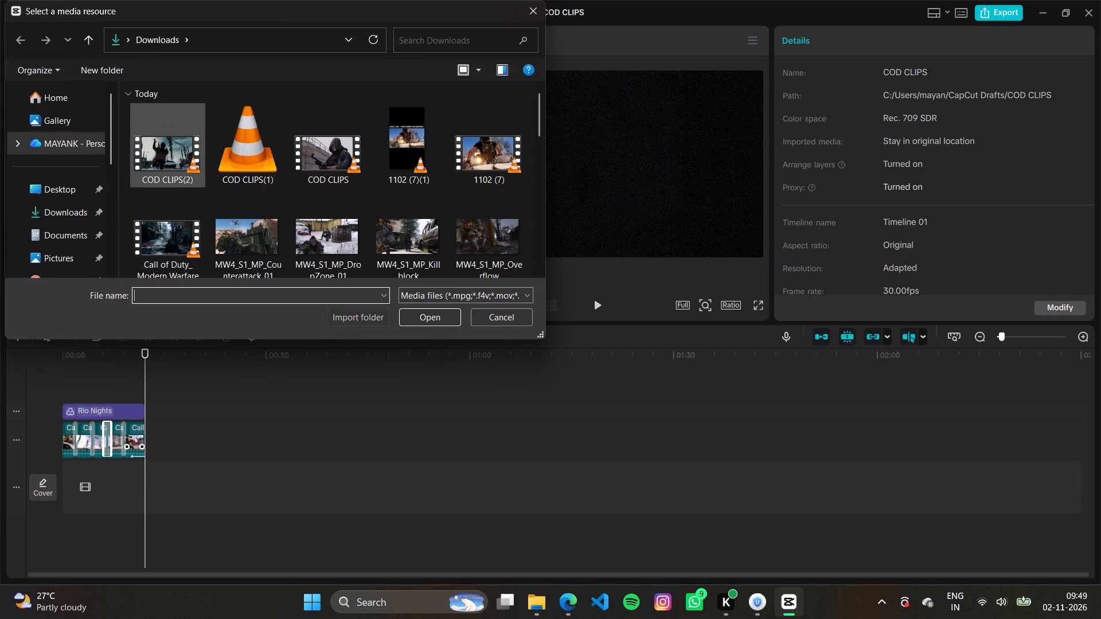
click(167, 147)
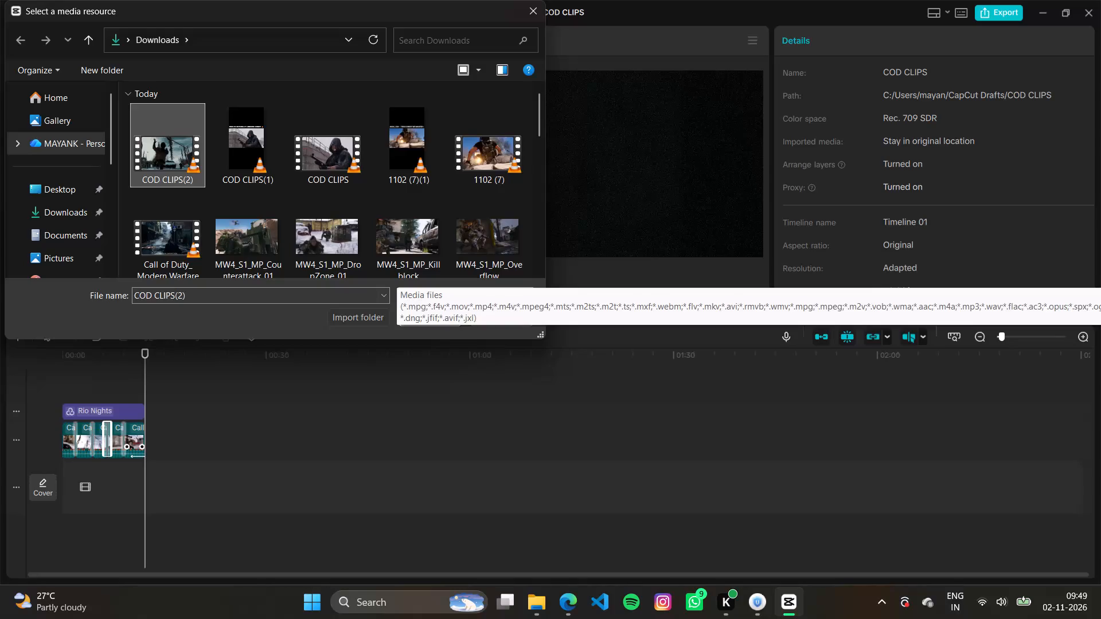
click(432, 315)
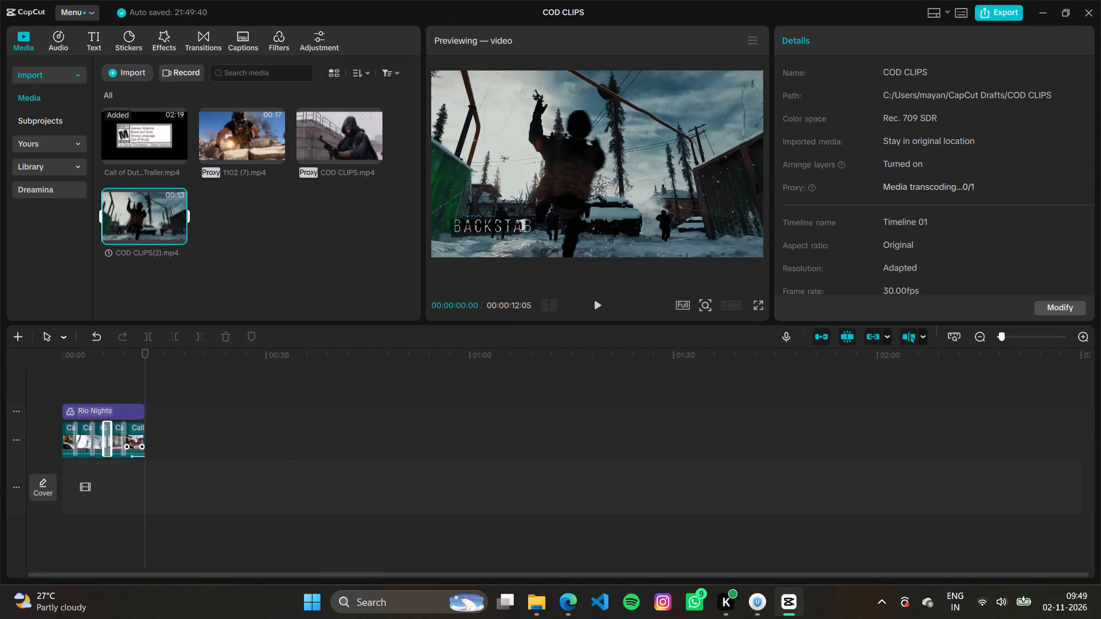
click(146, 380)
drag(146, 380, 67, 383)
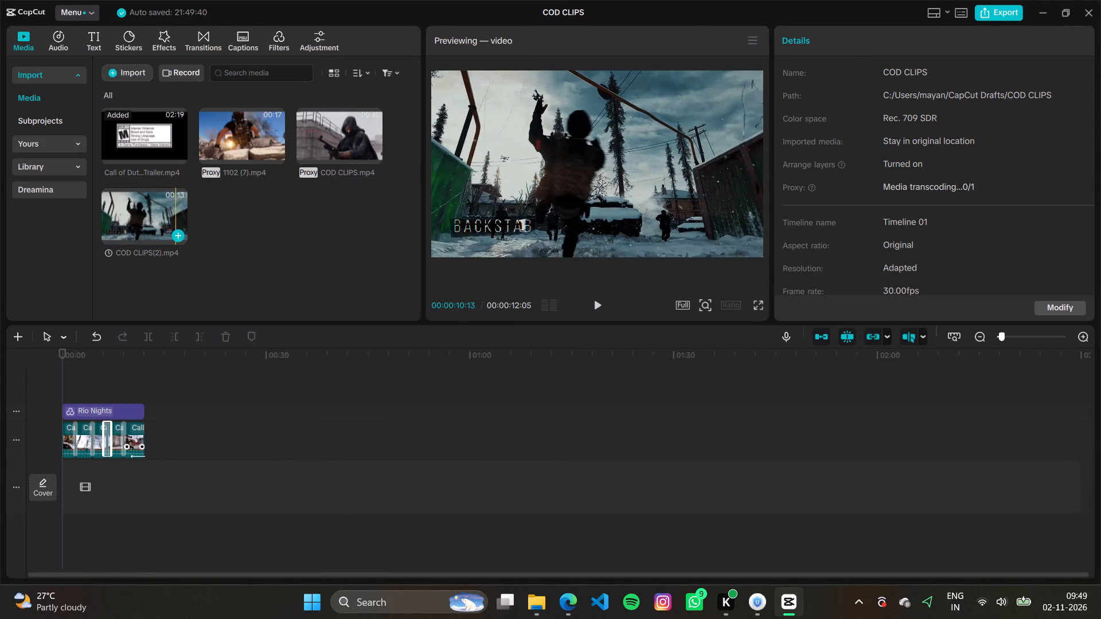
click(175, 235)
Move the Rio Nights effect and the five trailer clips together to start where COD CLIPS(2) ends.
drag(162, 441, 154, 441)
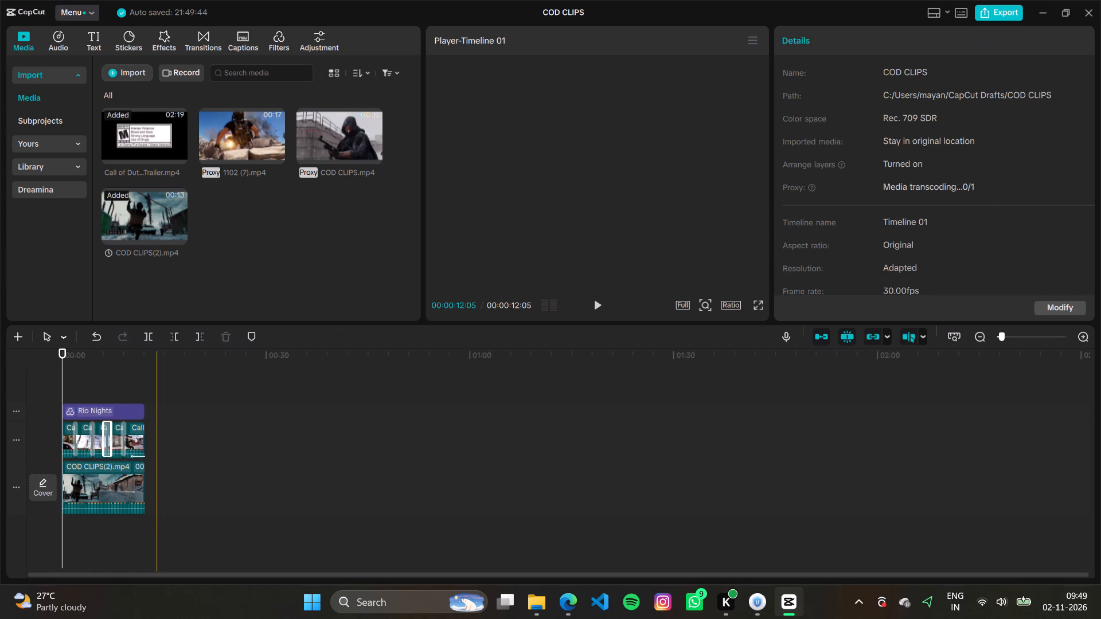
drag(154, 441, 71, 403)
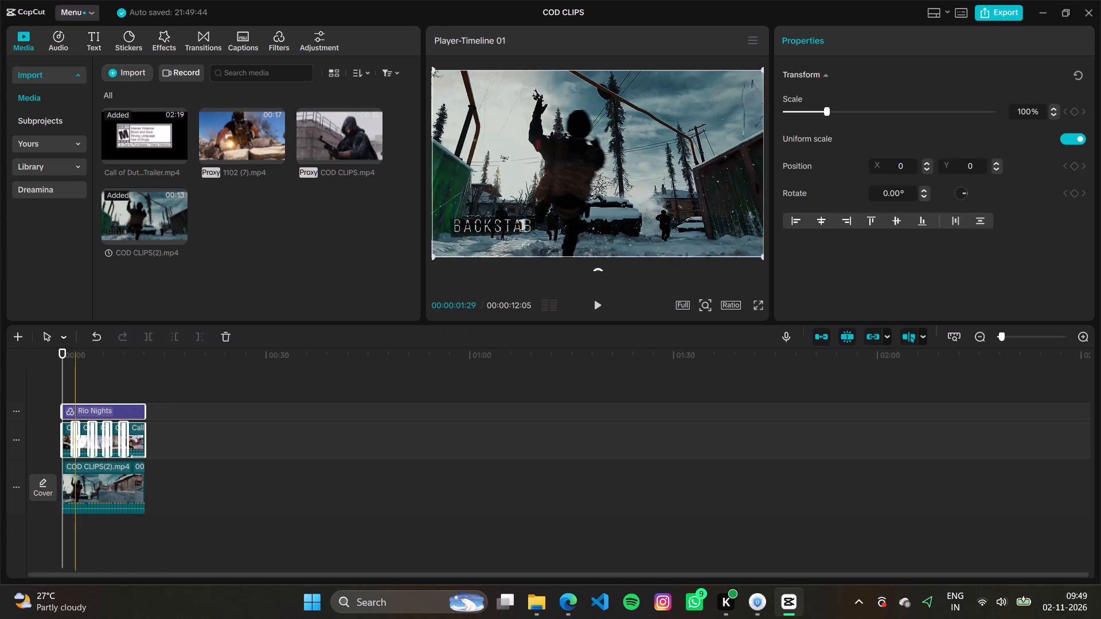
drag(82, 409, 165, 463)
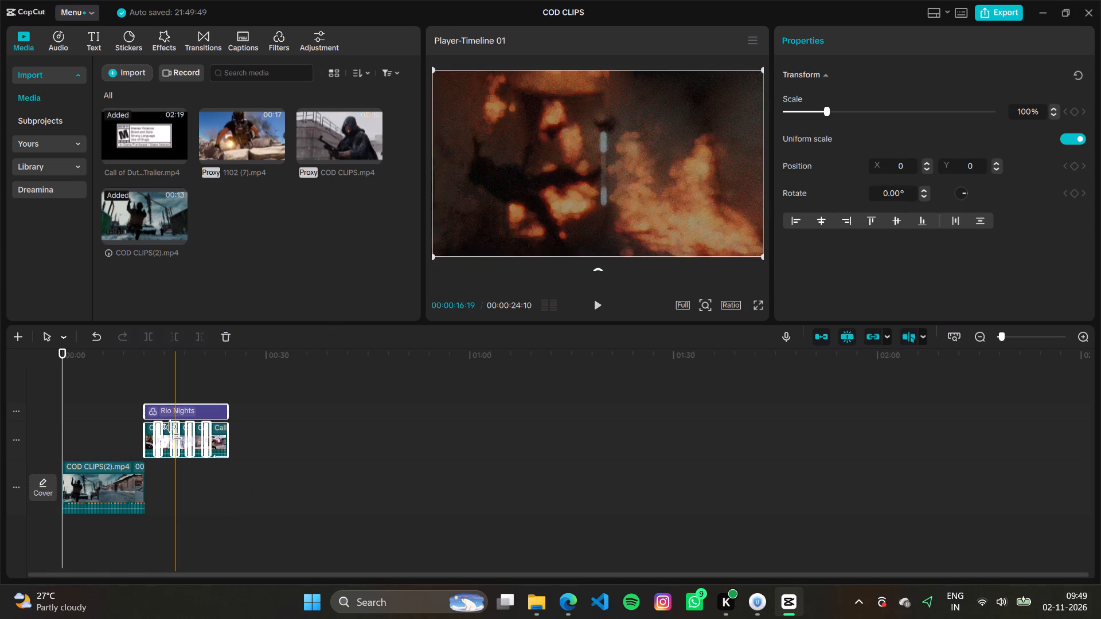
Play the first few seconds of COD CLIPS(2) from the start of the timeline.
click(99, 437)
drag(97, 432, 44, 445)
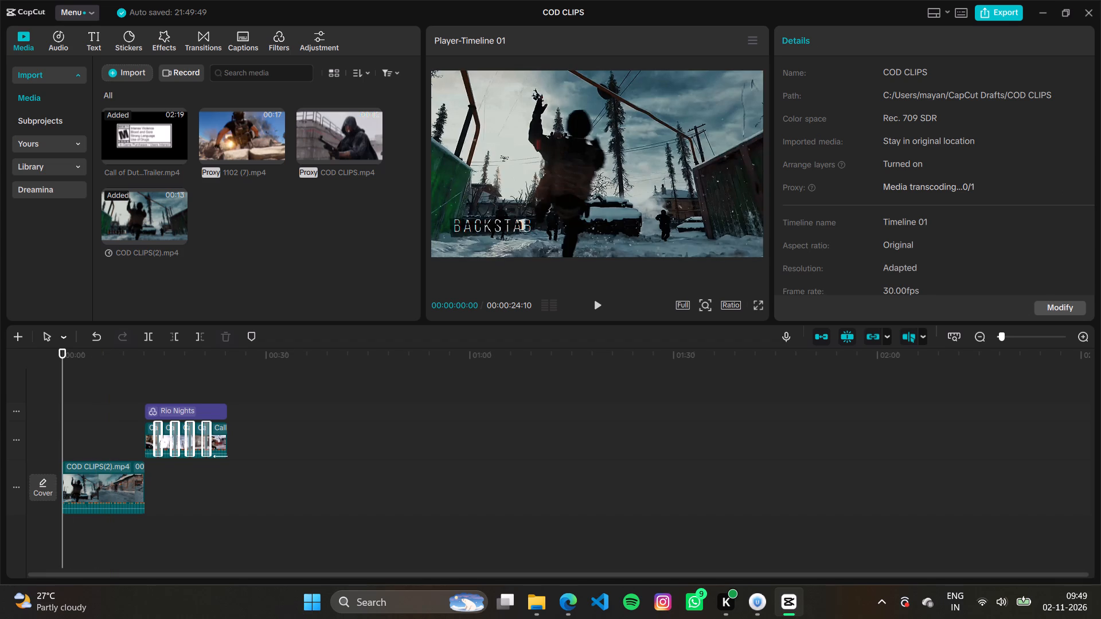
text(v)
key(space)
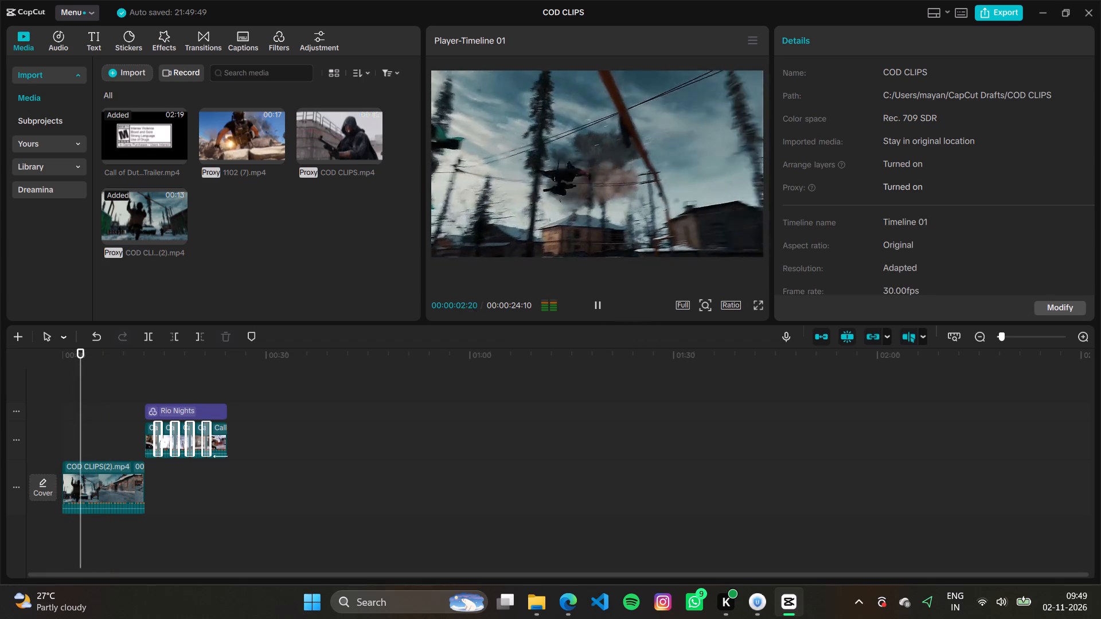
key(space)
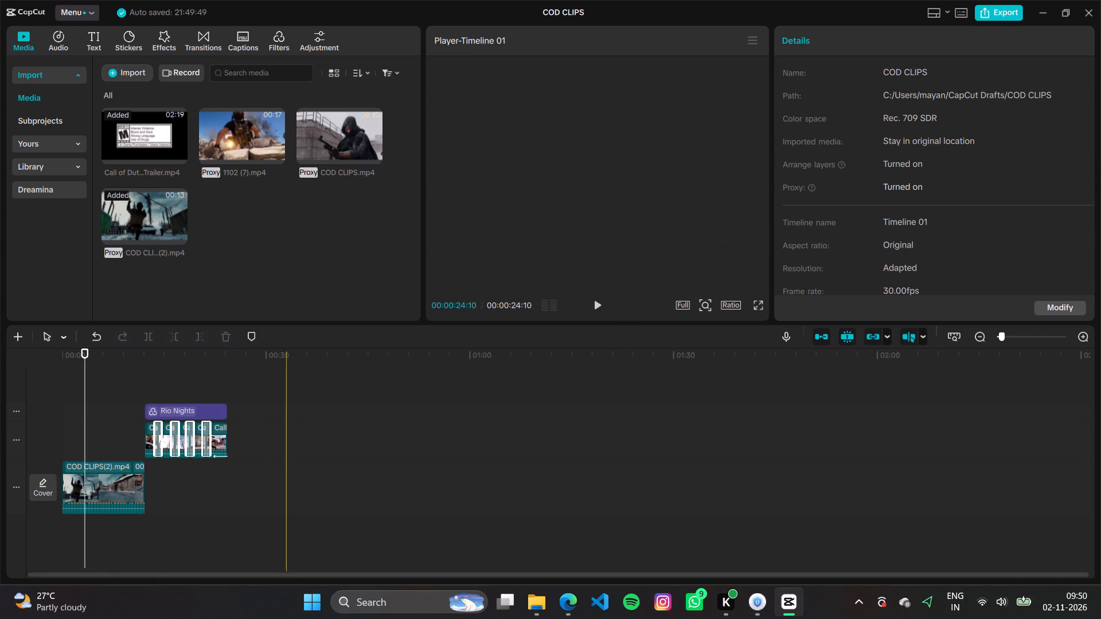
Paste the remaining trailer clips onto the timeline after the Rio Nights section.
click(270, 444)
key(ctrl+v)
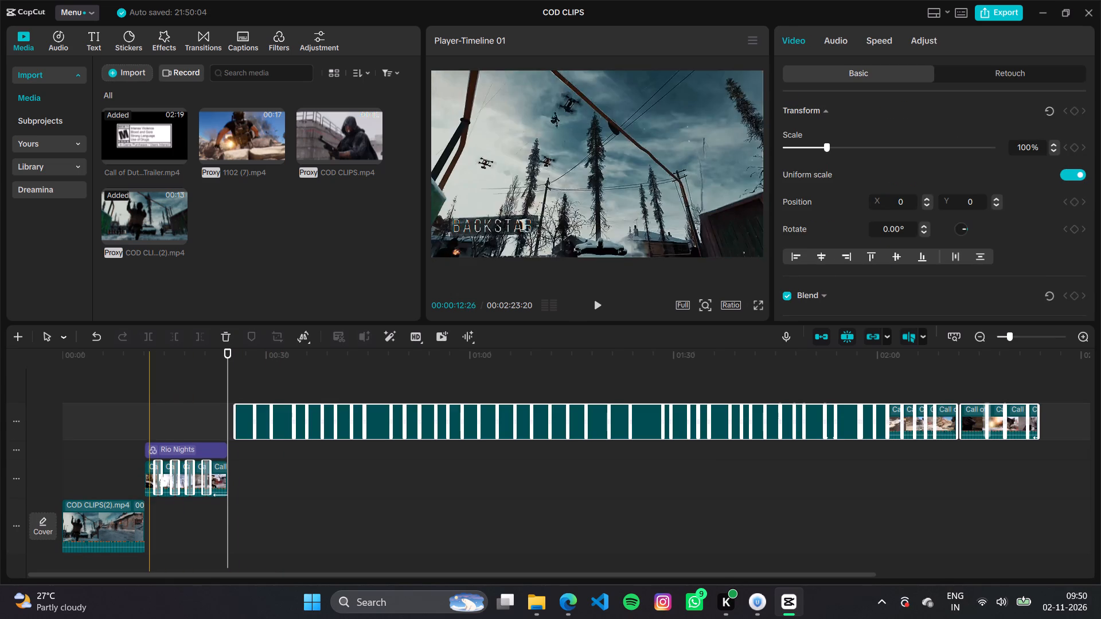
Copy the Rio Nights effect and all trailer clips, then delete them so only COD CLIPS(2) stays on the timeline.
drag(148, 412, 151, 419)
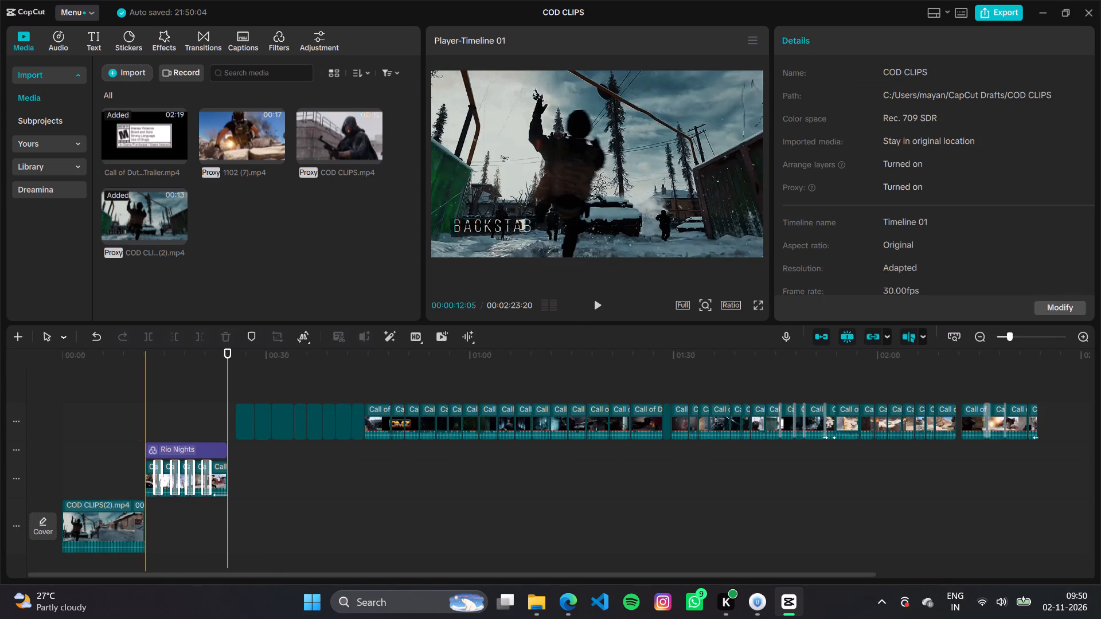
drag(151, 419, 1056, 523)
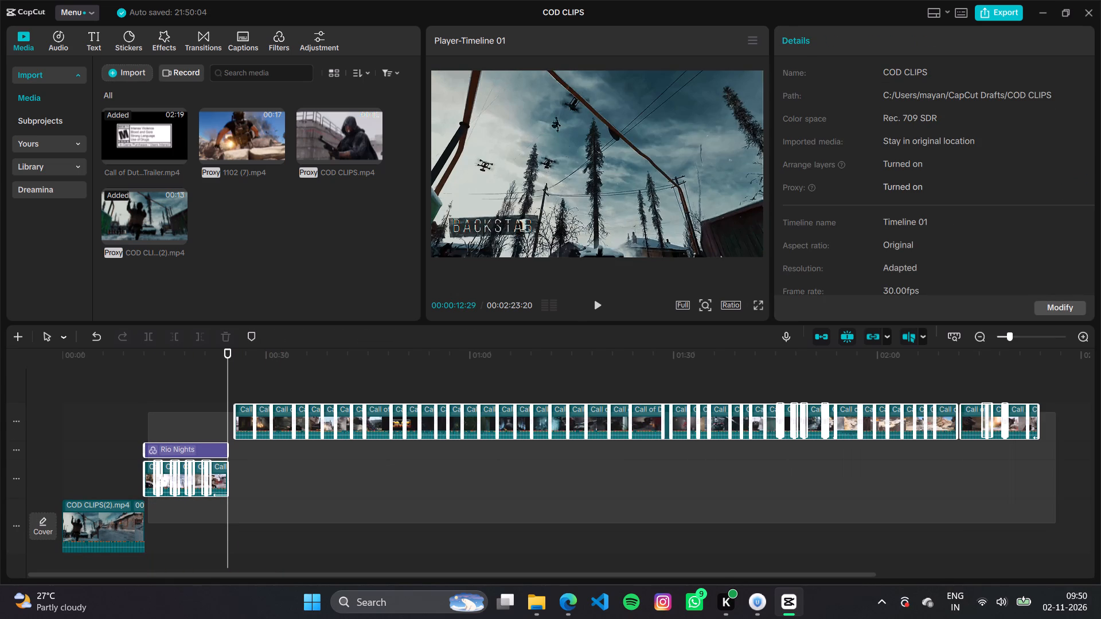
drag(1056, 523, 1049, 522)
key(ctrl+c)
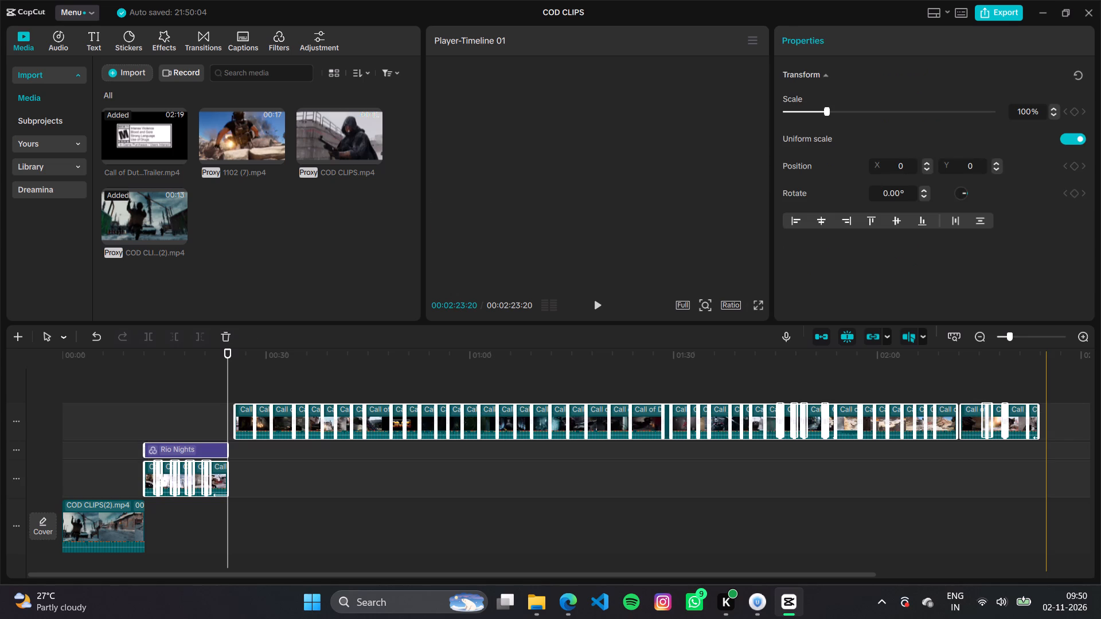
key(BackSpace)
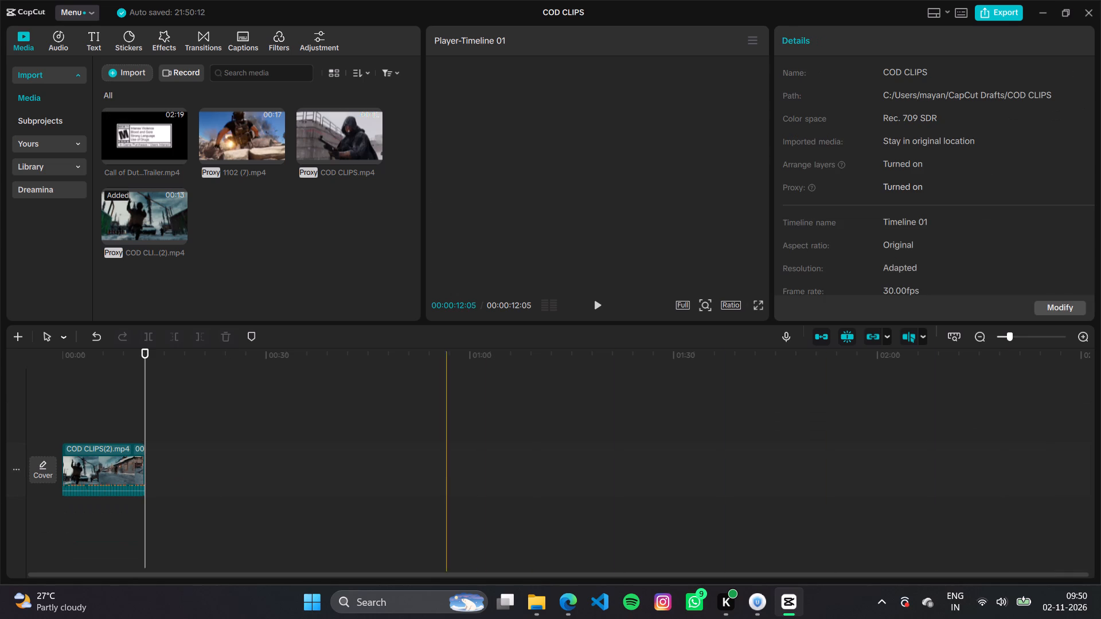
Set the project's aspect ratio to 9:16.
click(728, 309)
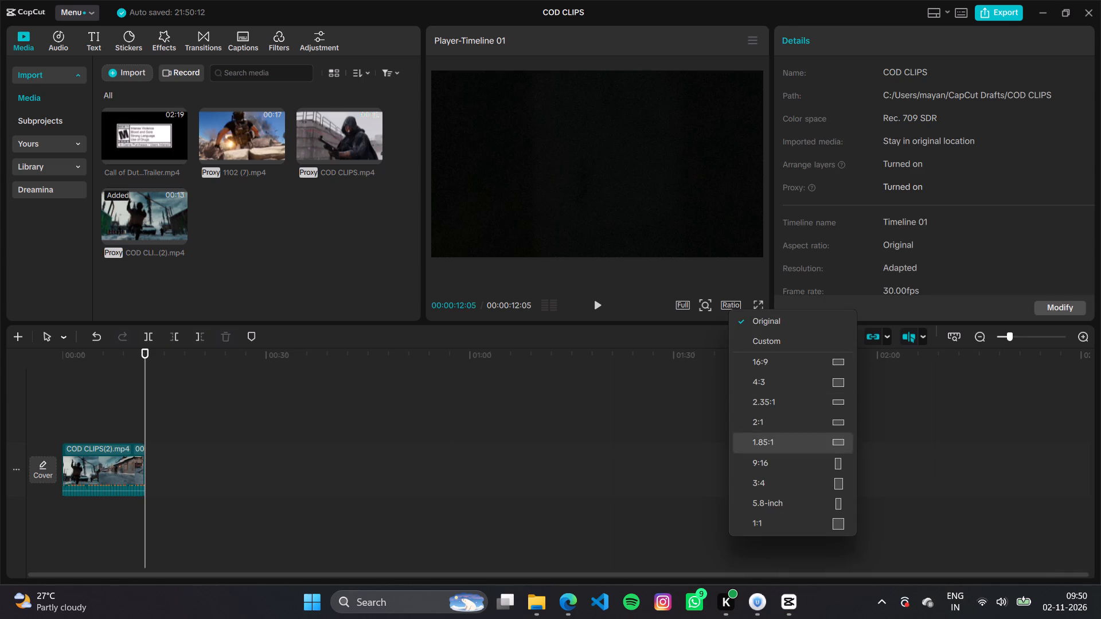
click(766, 457)
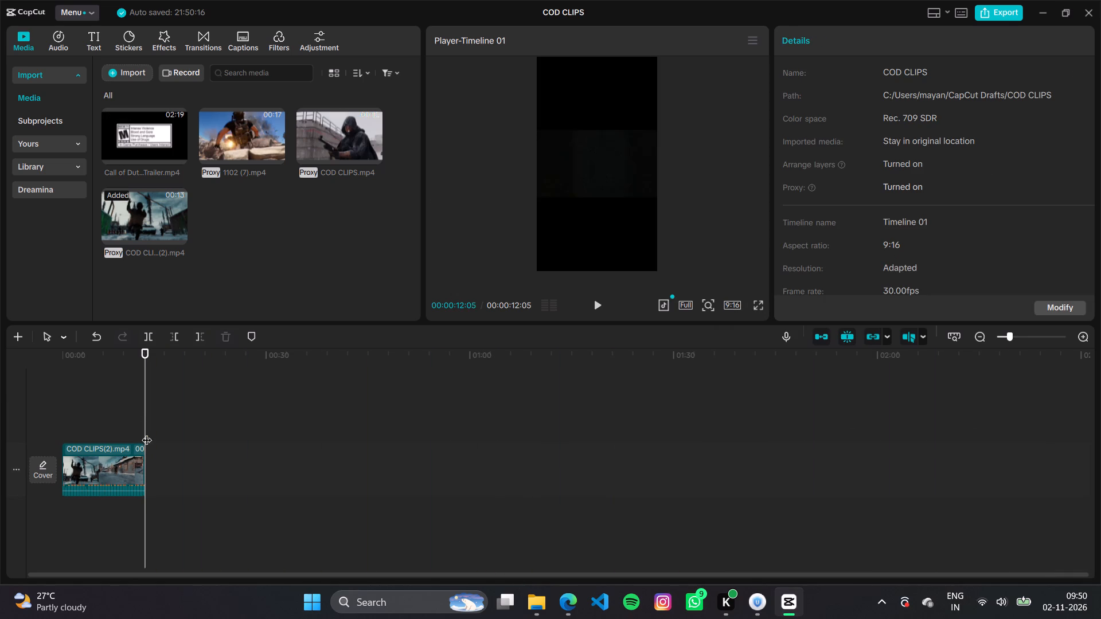
Add a default text at the start of the timeline and extend it to the end of COD CLIPS(2).
click(87, 410)
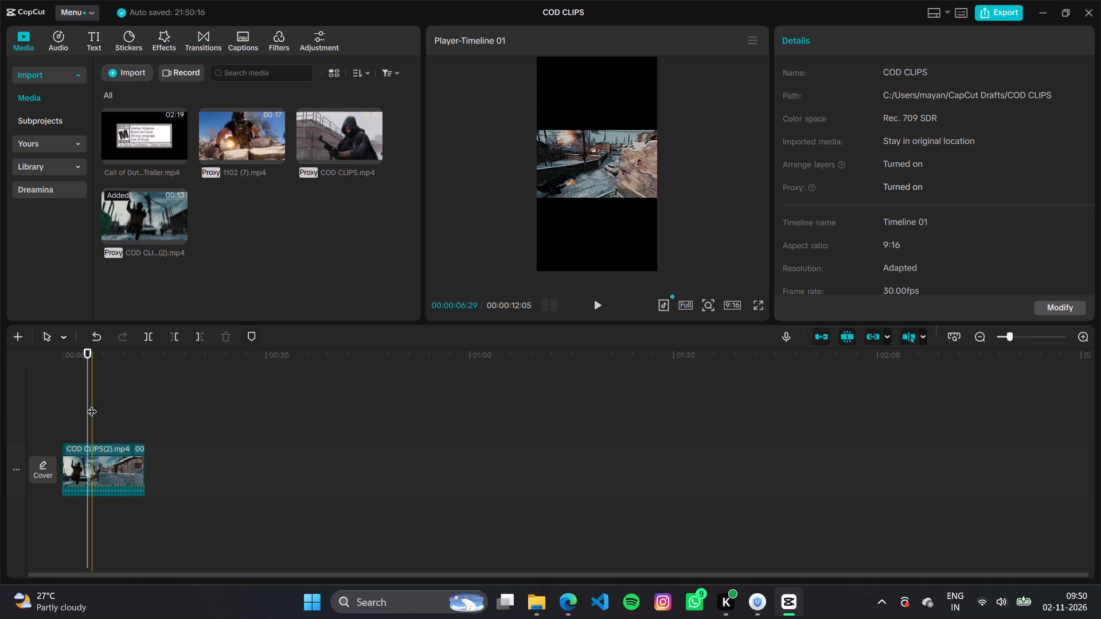
drag(89, 396, 0, 413)
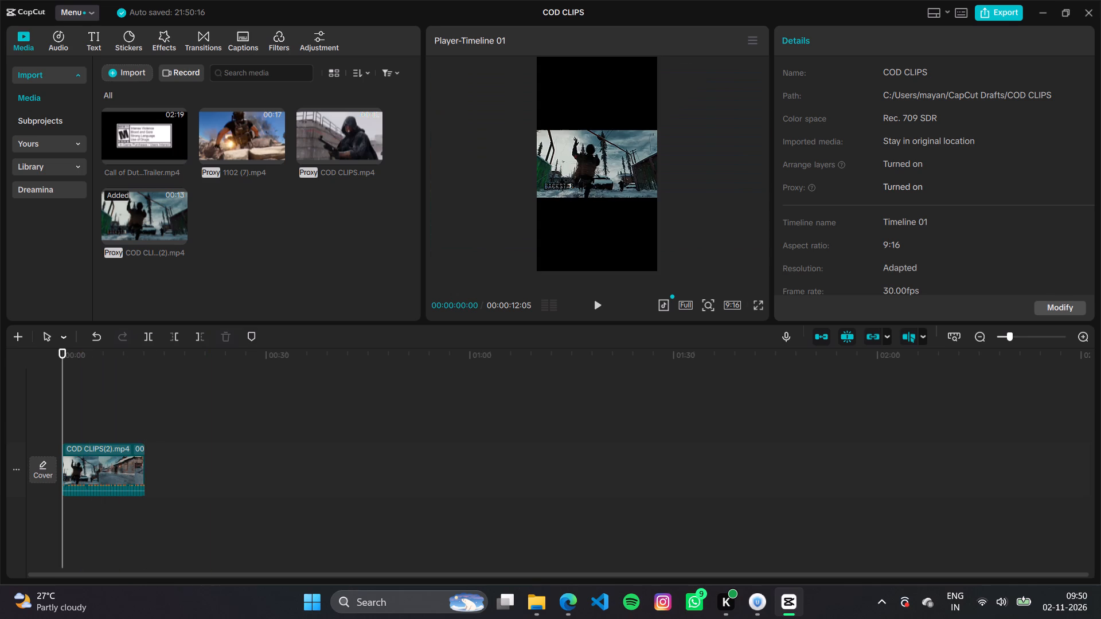
click(89, 41)
click(159, 118)
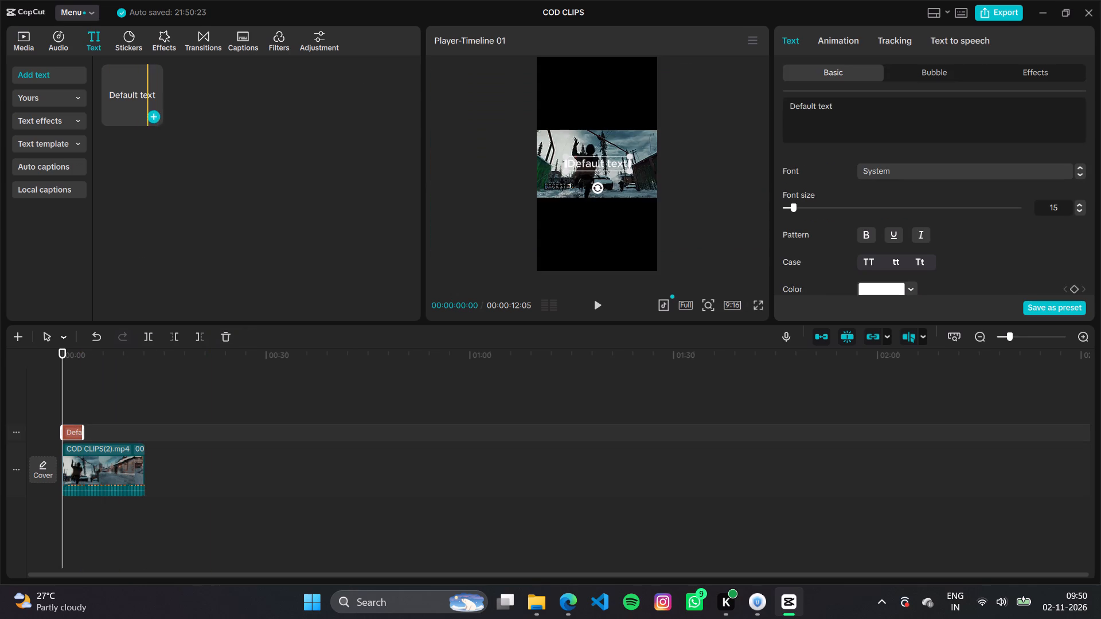
drag(84, 431, 143, 441)
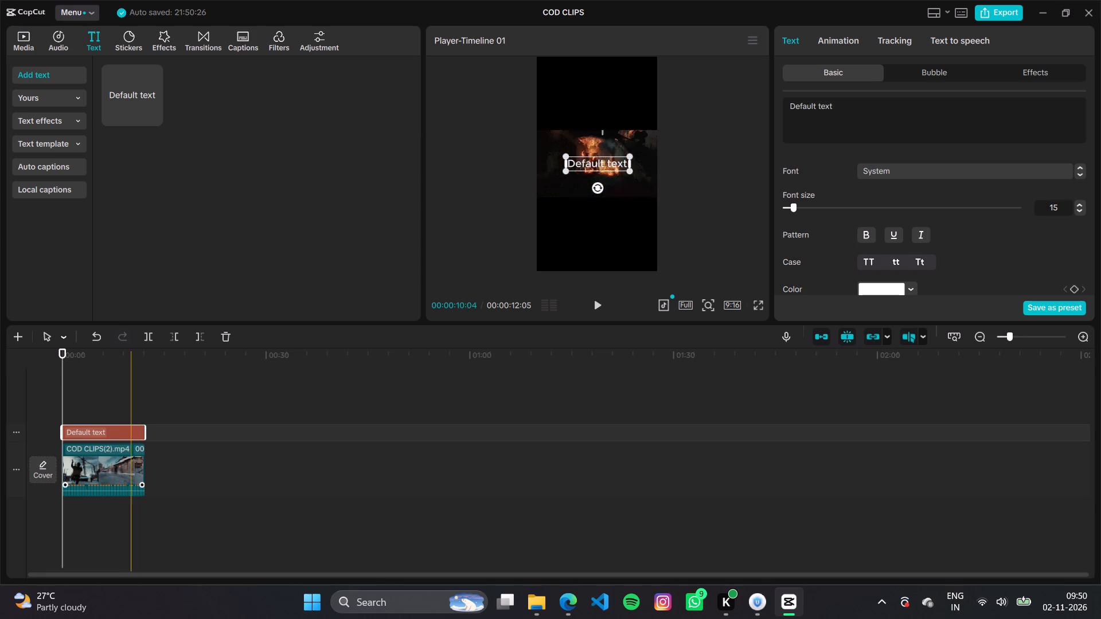
drag(838, 104, 741, 111)
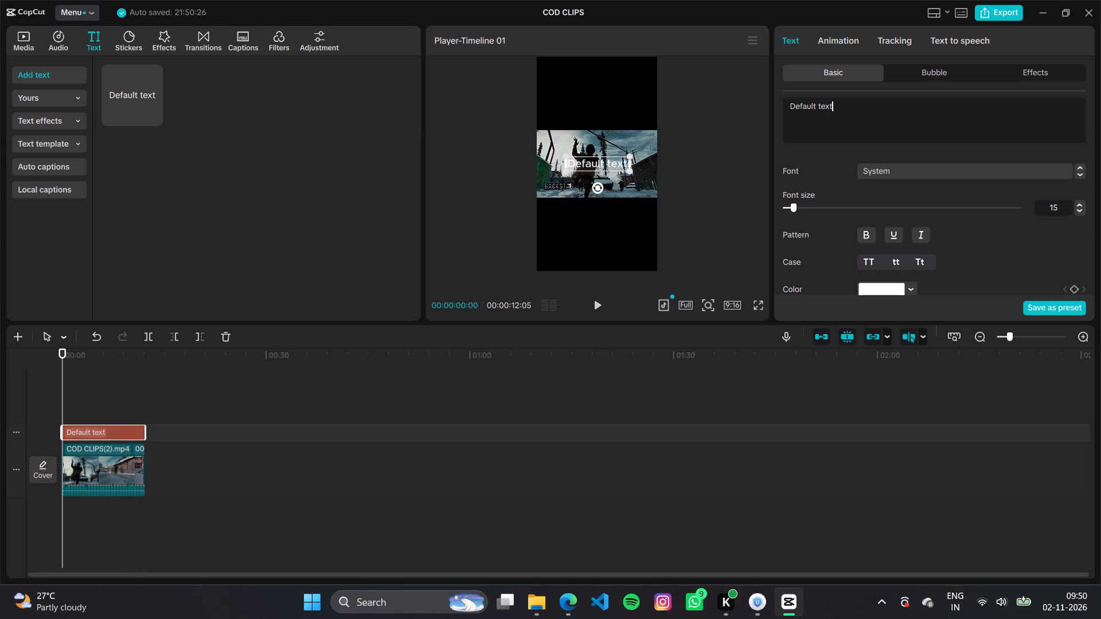
drag(845, 110, 767, 107)
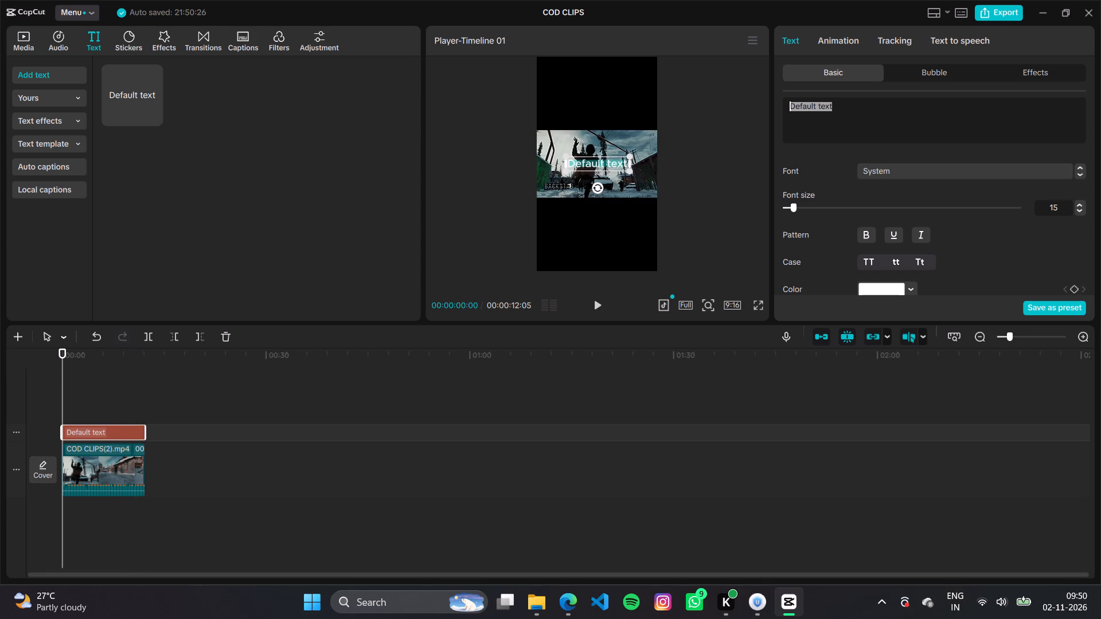
key(BackSpace)
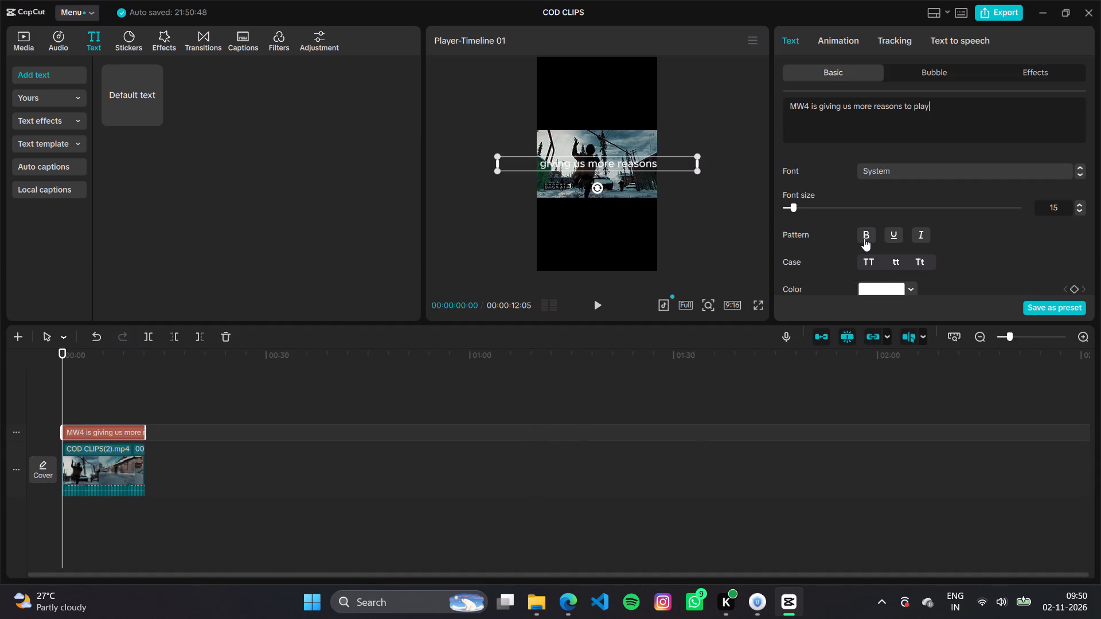
Style the MW4 caption as bold, all uppercase text in the ZY Heaven font.
click(864, 238)
click(866, 258)
click(902, 170)
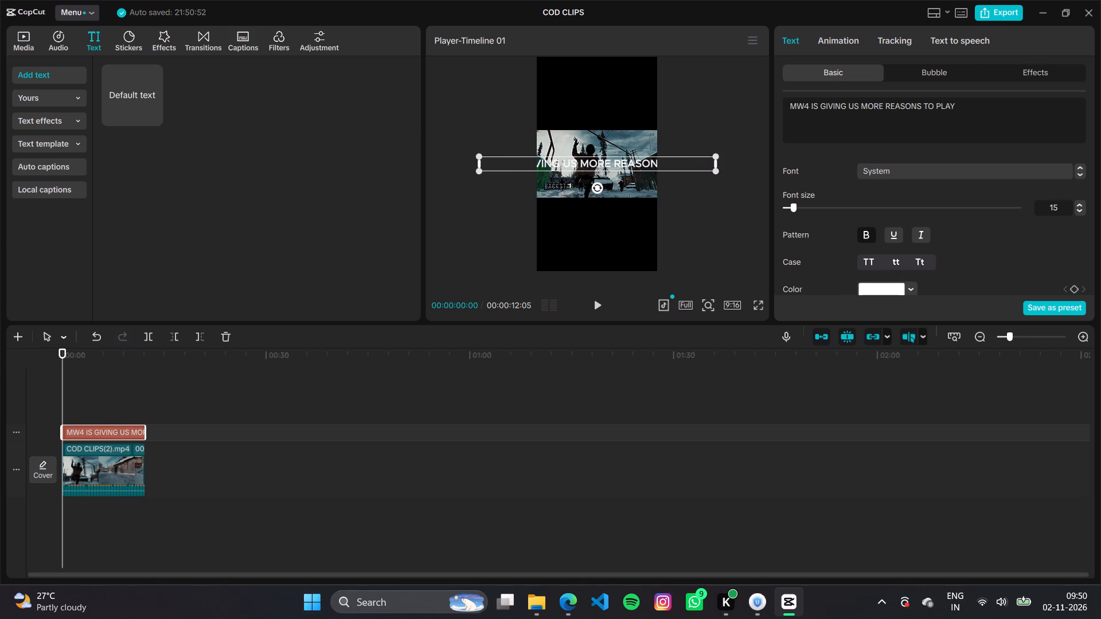
click(911, 205)
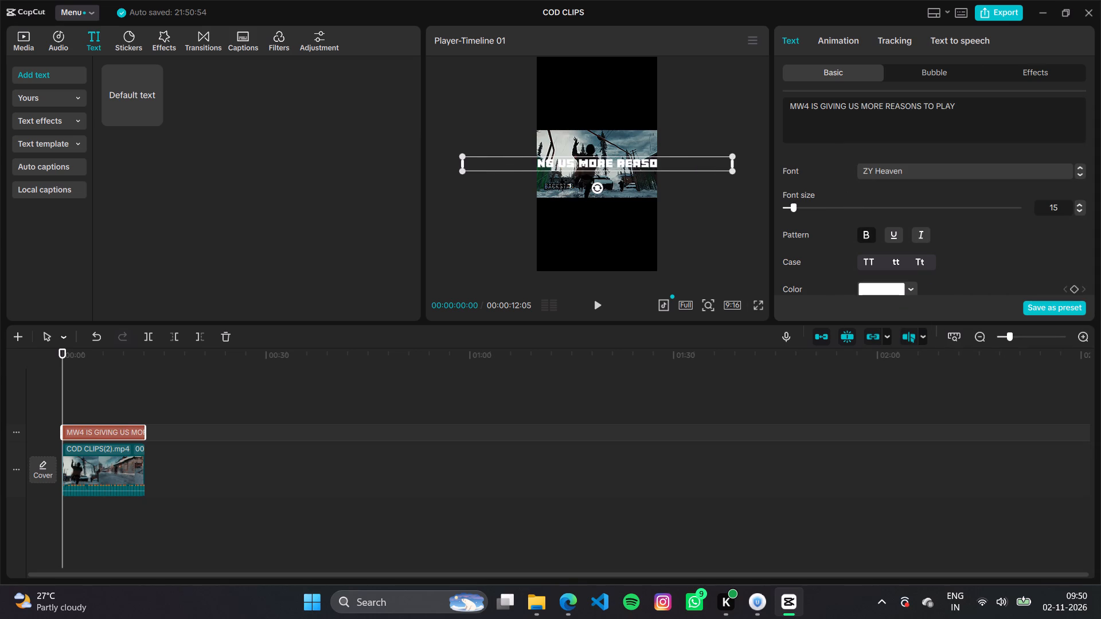
Scale the caption down to roughly the frame width and place it centred just above the video picture.
drag(459, 155, 589, 163)
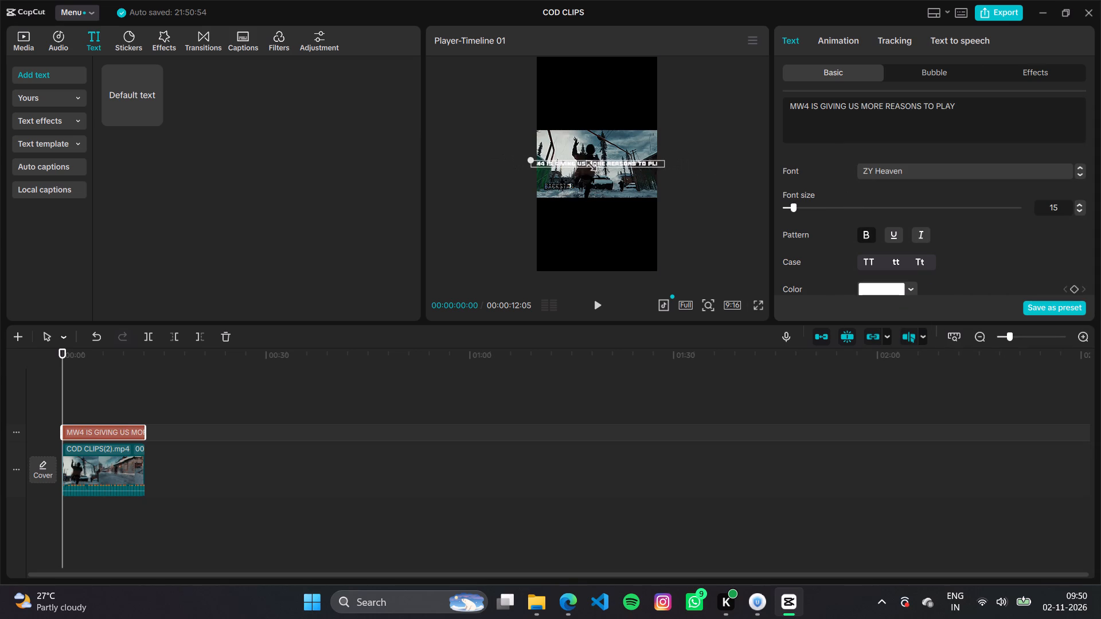
drag(589, 163, 604, 165)
drag(603, 164, 602, 123)
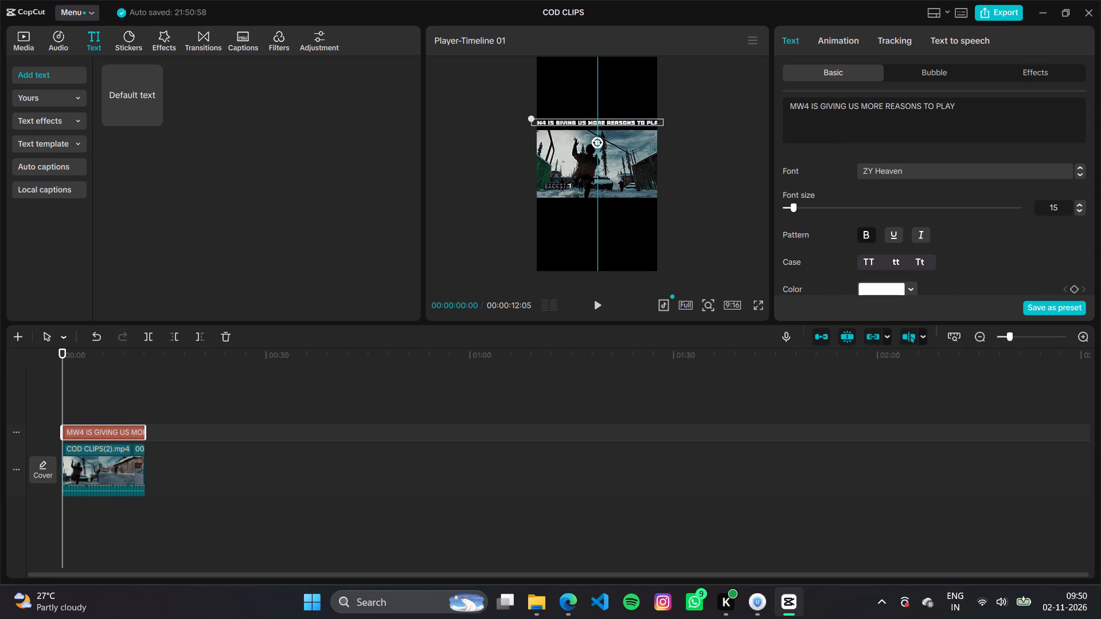
drag(602, 123, 602, 126)
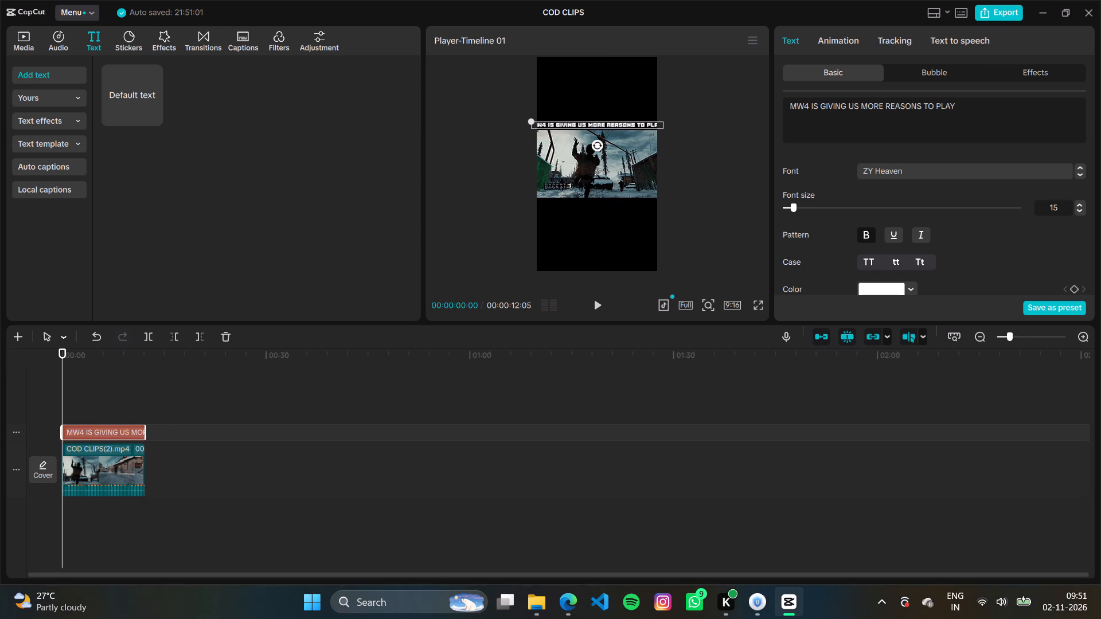
Reduce the caption's font size to 13 so the whole line fits inside the 9:16 frame.
click(685, 120)
click(628, 122)
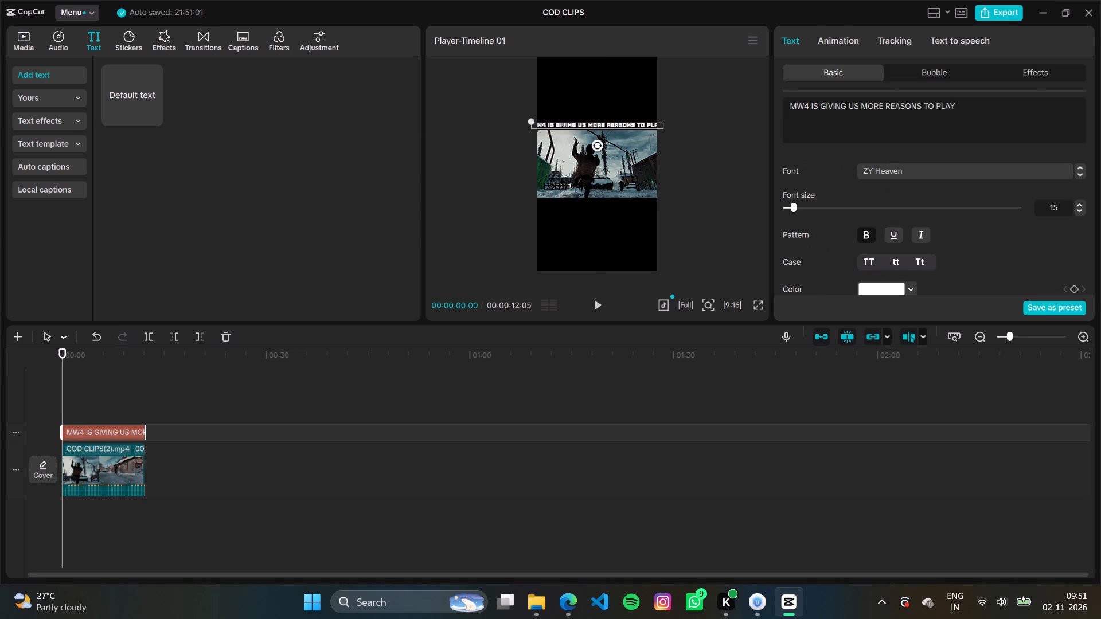
click(627, 122)
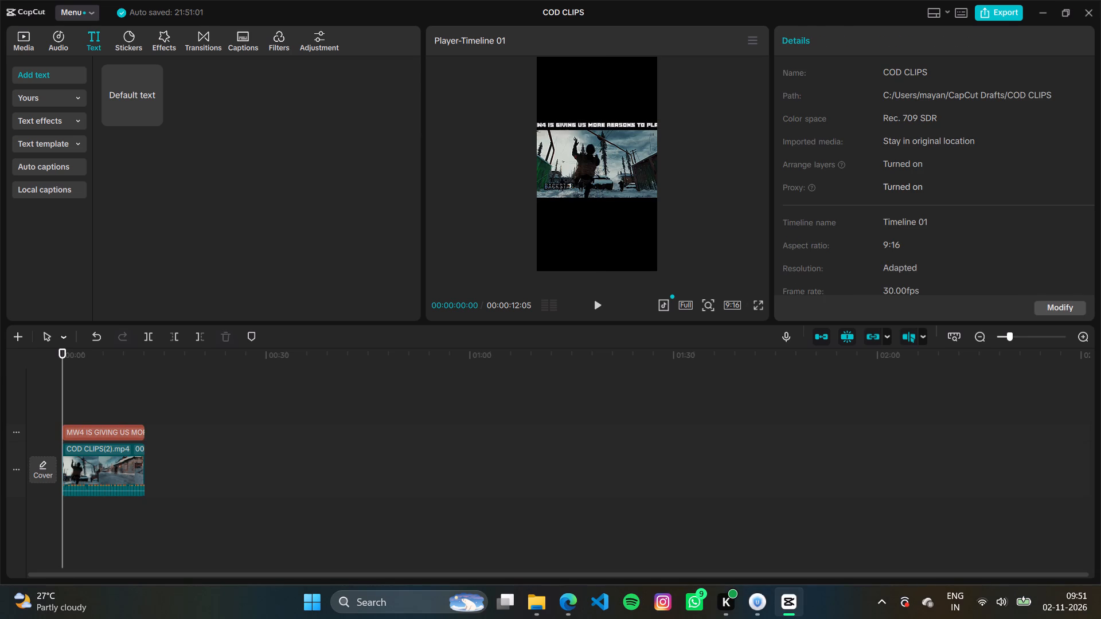
click(627, 122)
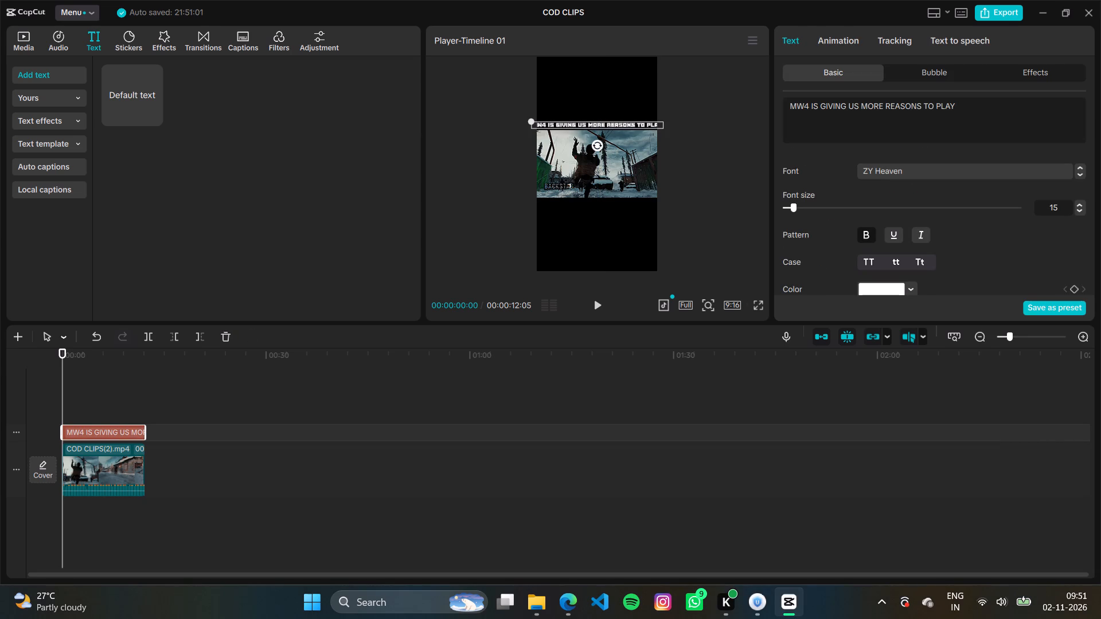
click(788, 210)
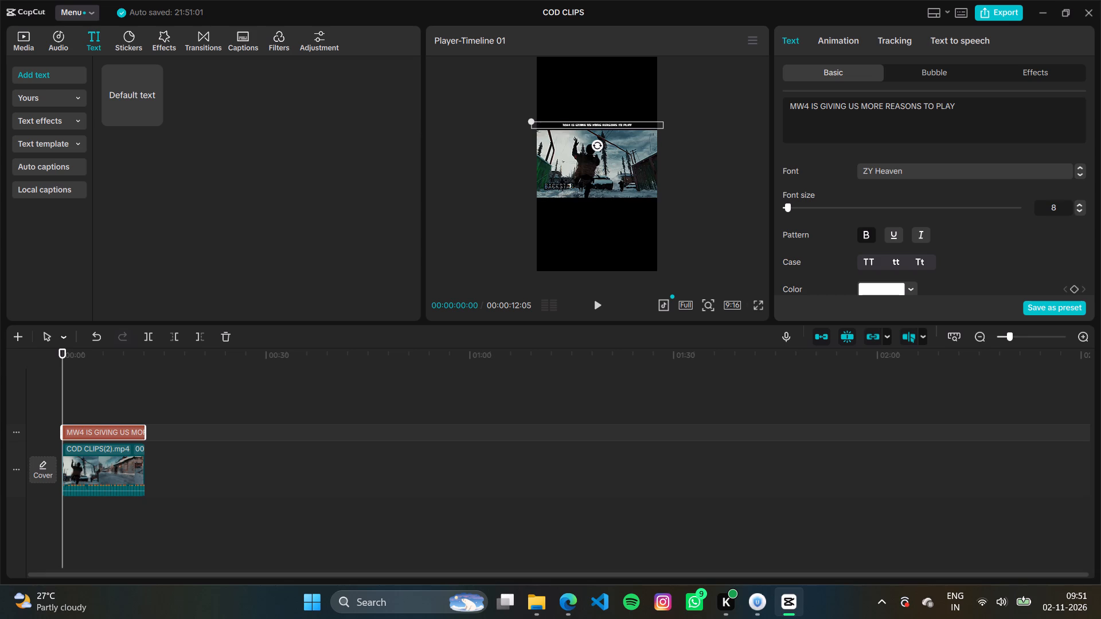
click(788, 210)
click(788, 208)
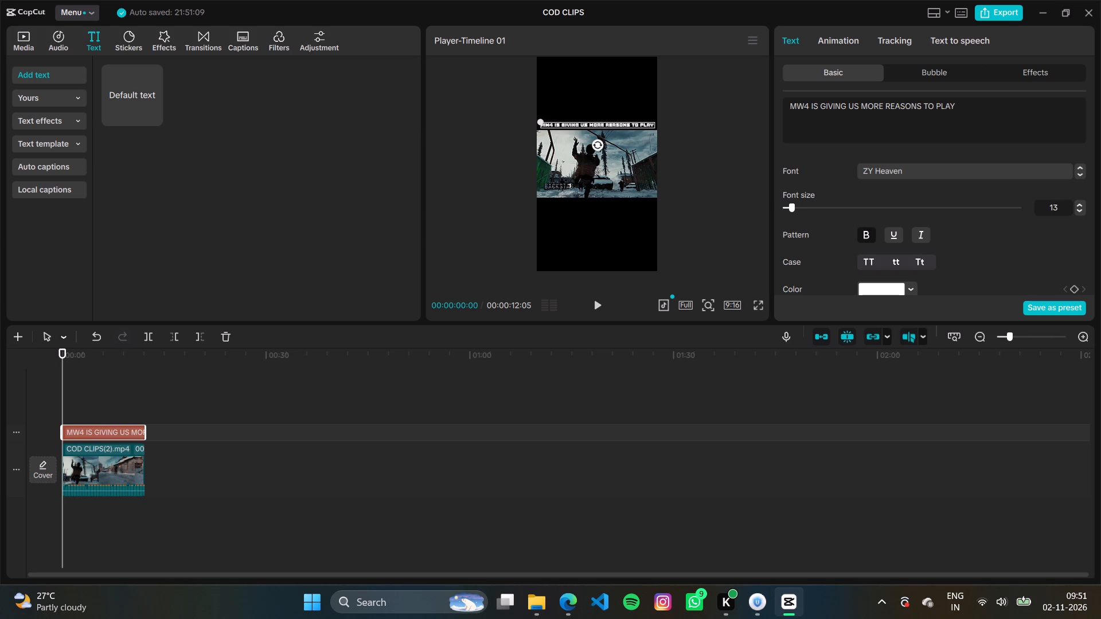
click(782, 209)
click(719, 225)
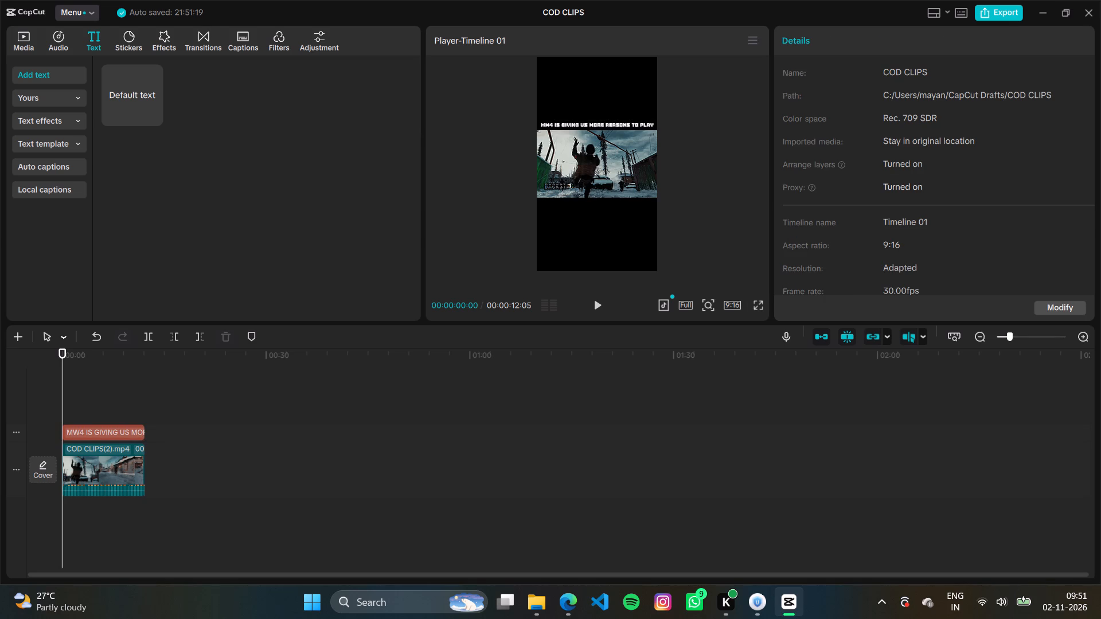
Export the captioned 9:16 video as a 4K, 30fps mp4 without sharing it.
click(987, 14)
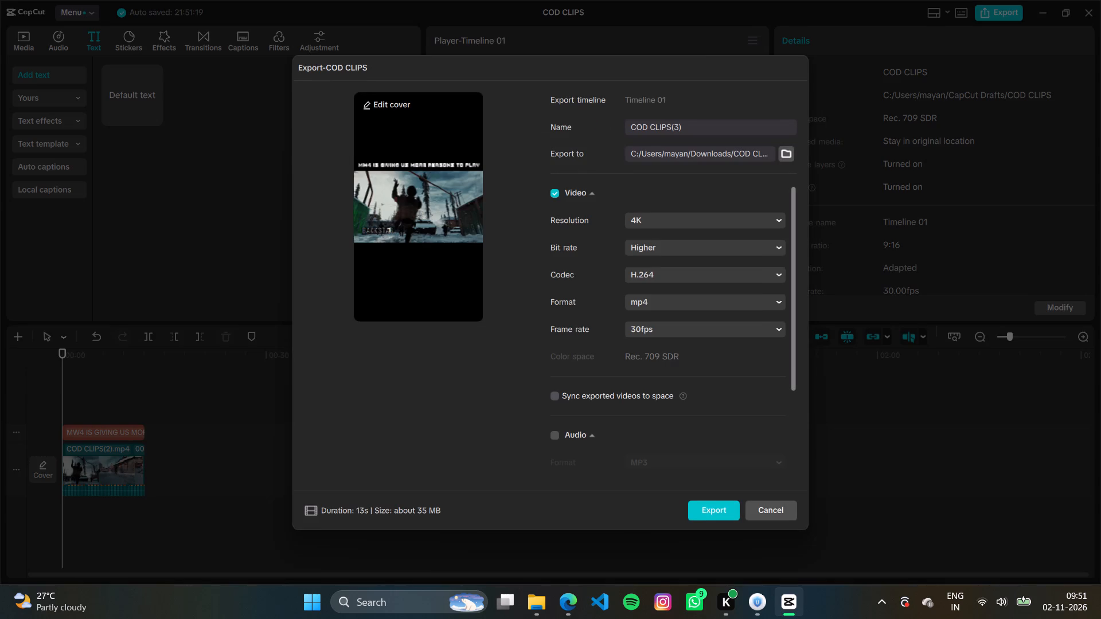
click(720, 512)
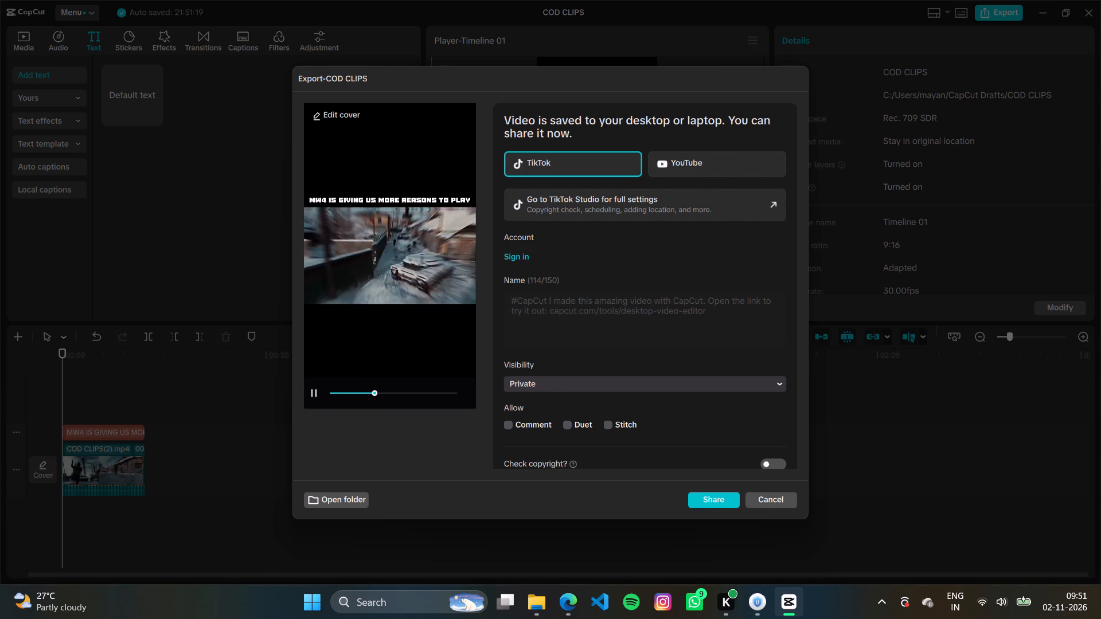
click(764, 495)
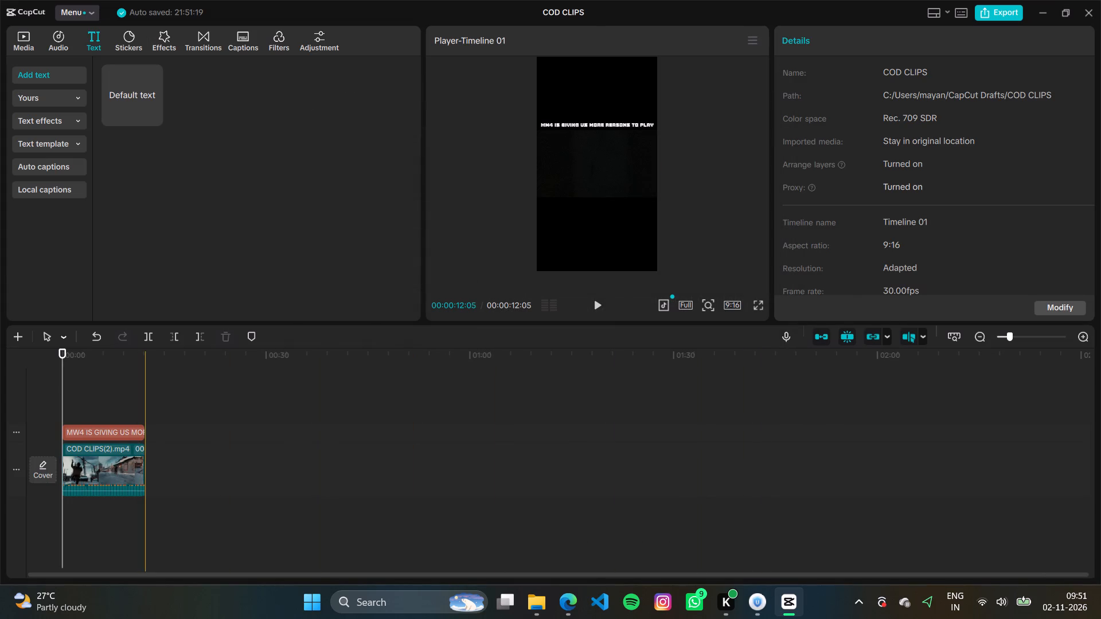
Paste the copied trailer clips back onto the timeline and delete COD CLIPS(2) with its caption.
click(142, 398)
key(ctrl+v)
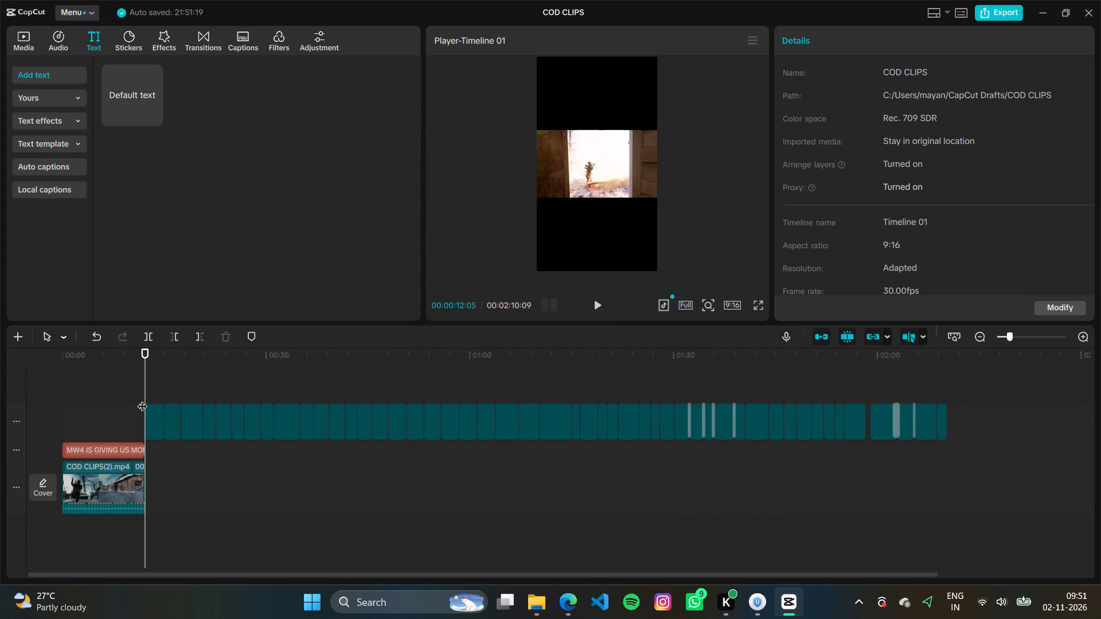
click(132, 484)
key(BackSpace)
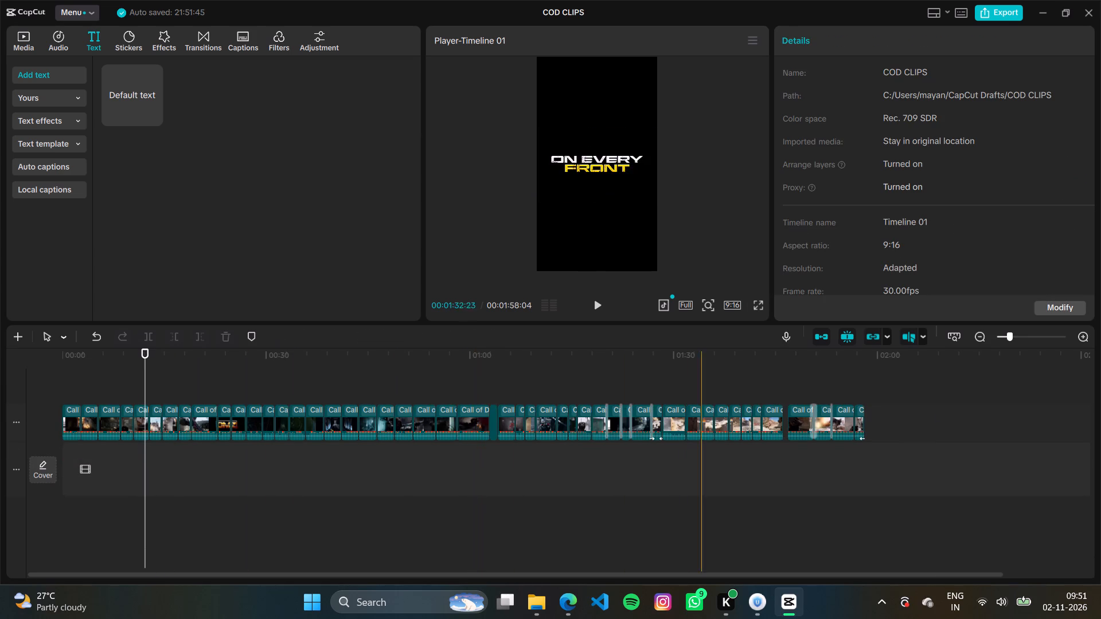
Move all the pasted trailer clips together down onto the empty main track.
drag(879, 433, 30, 464)
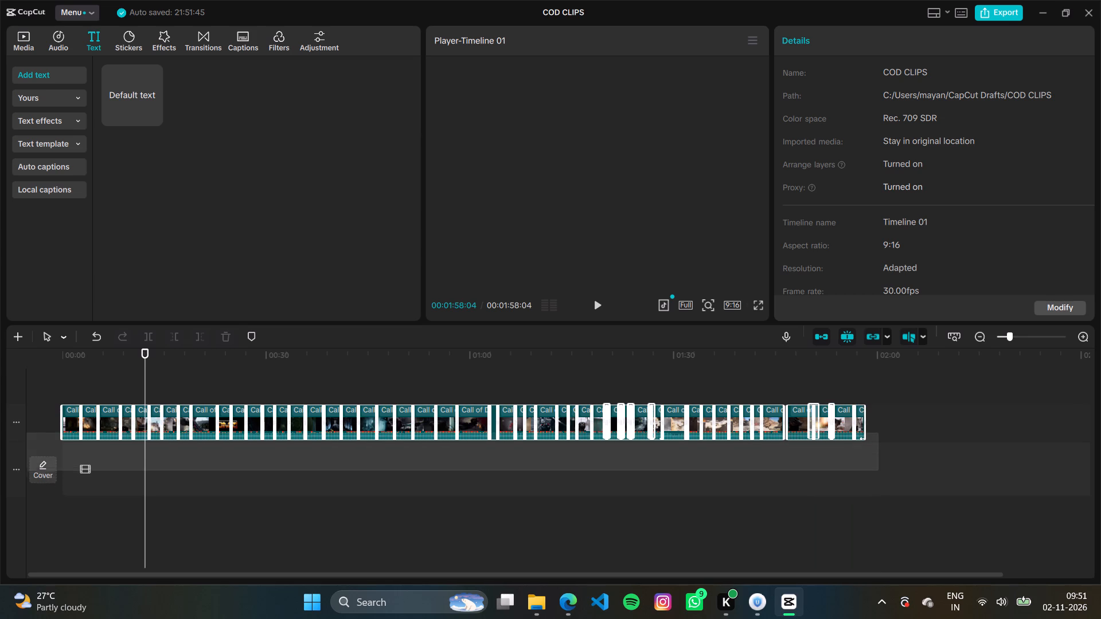
drag(30, 464, 52, 453)
drag(146, 422, 147, 483)
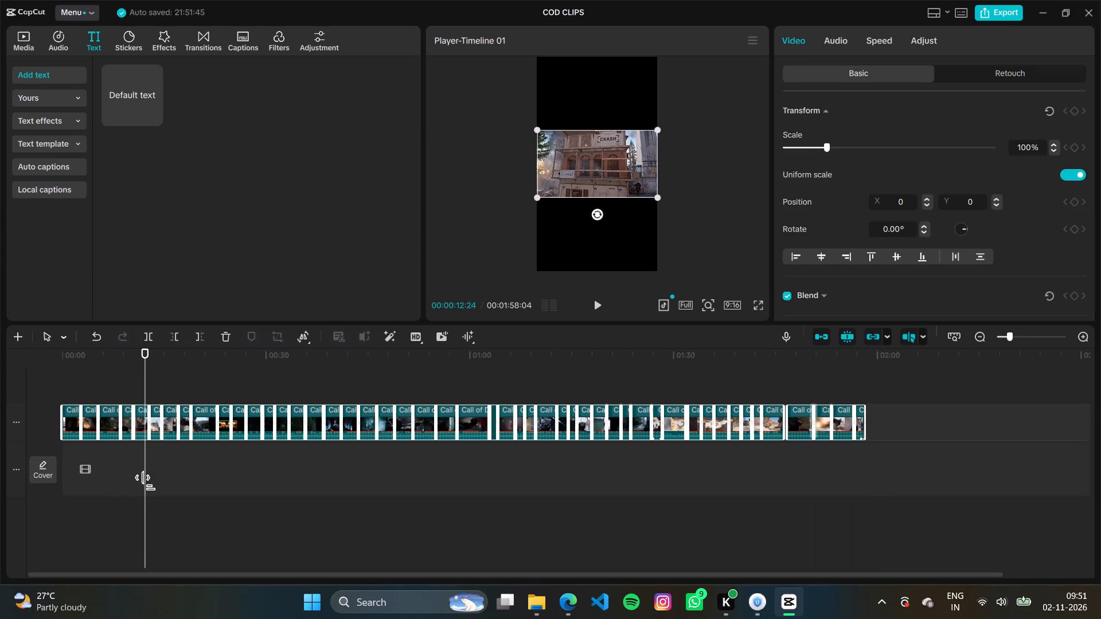
drag(147, 483, 146, 473)
drag(159, 425, 155, 484)
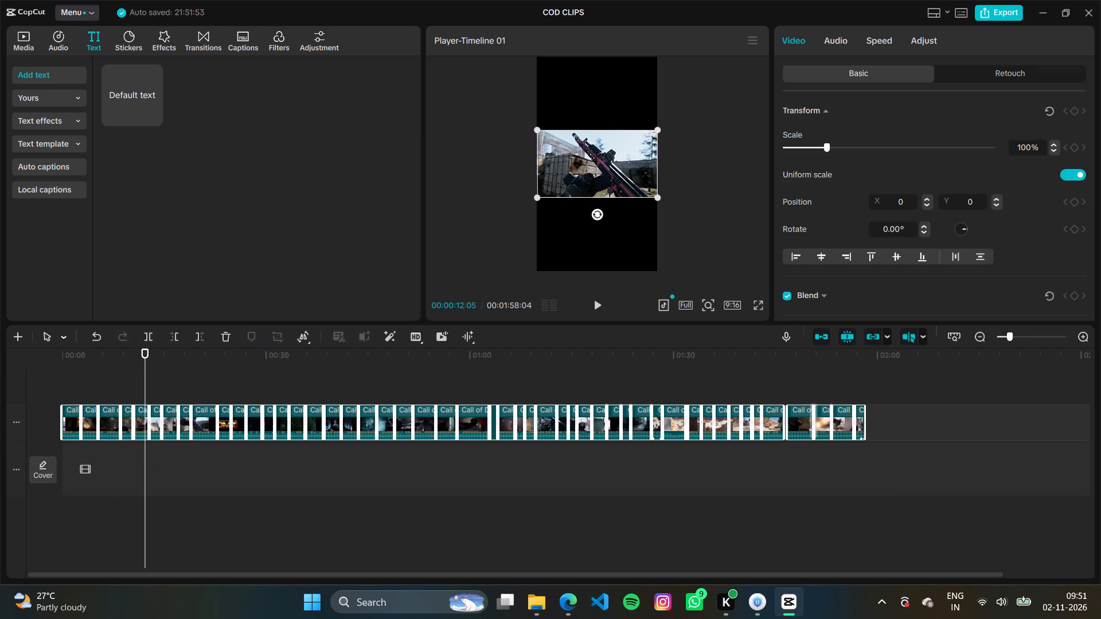
double_click(198, 424)
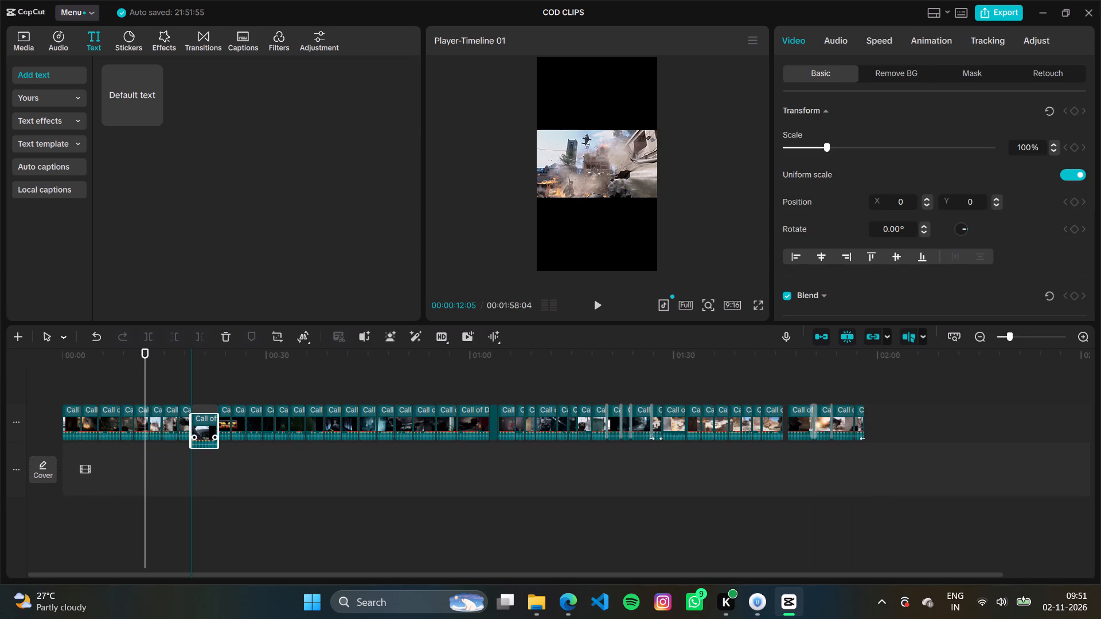
click(888, 408)
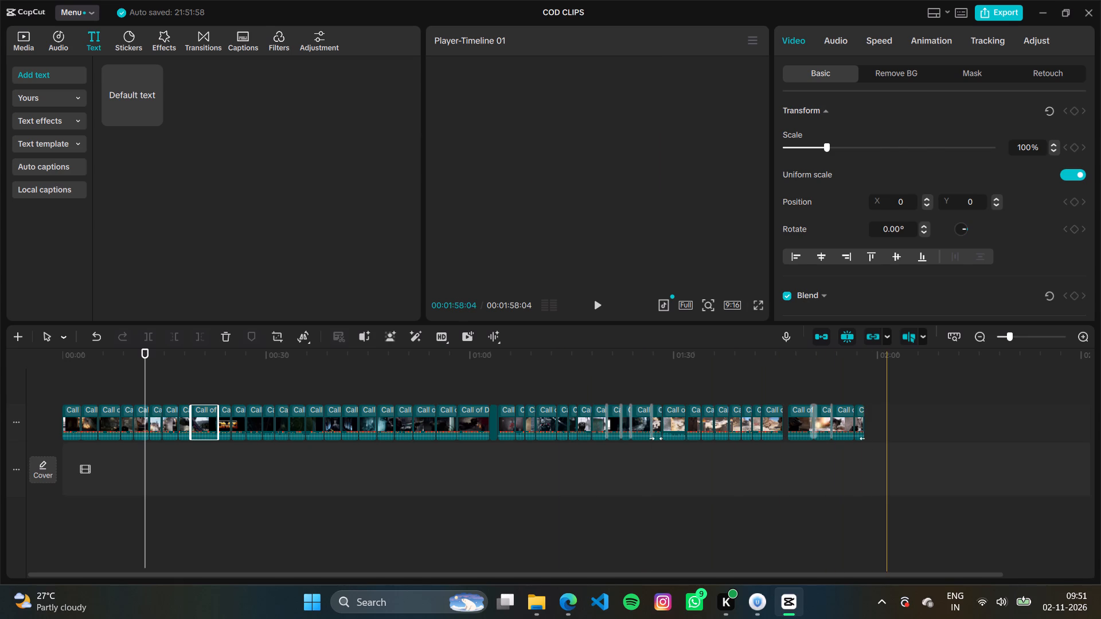
key(ctrl+a)
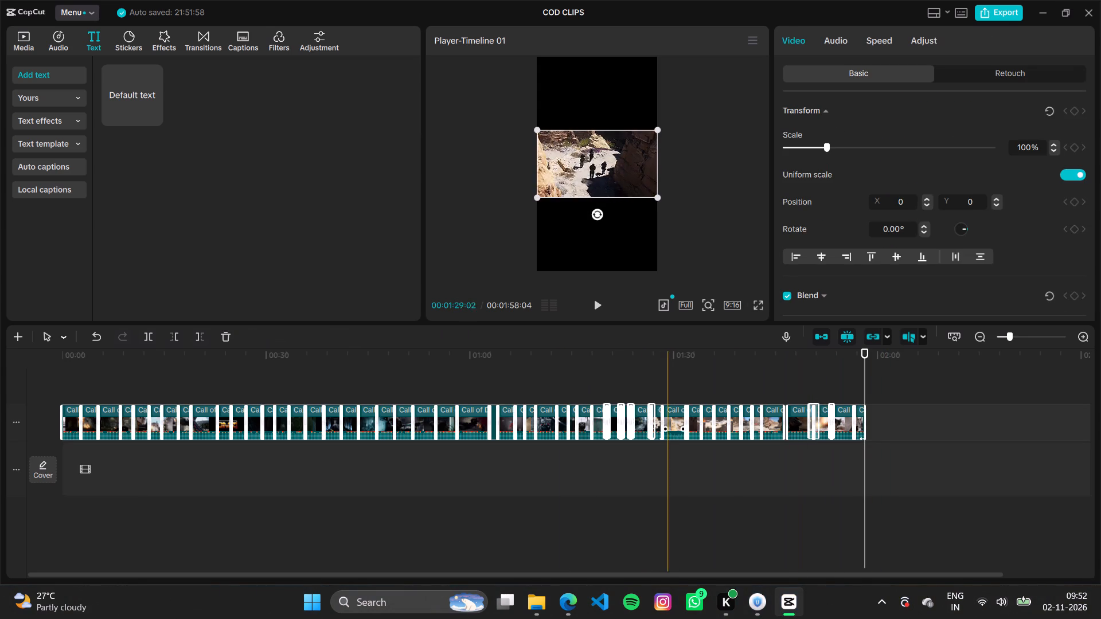
drag(670, 420, 674, 475)
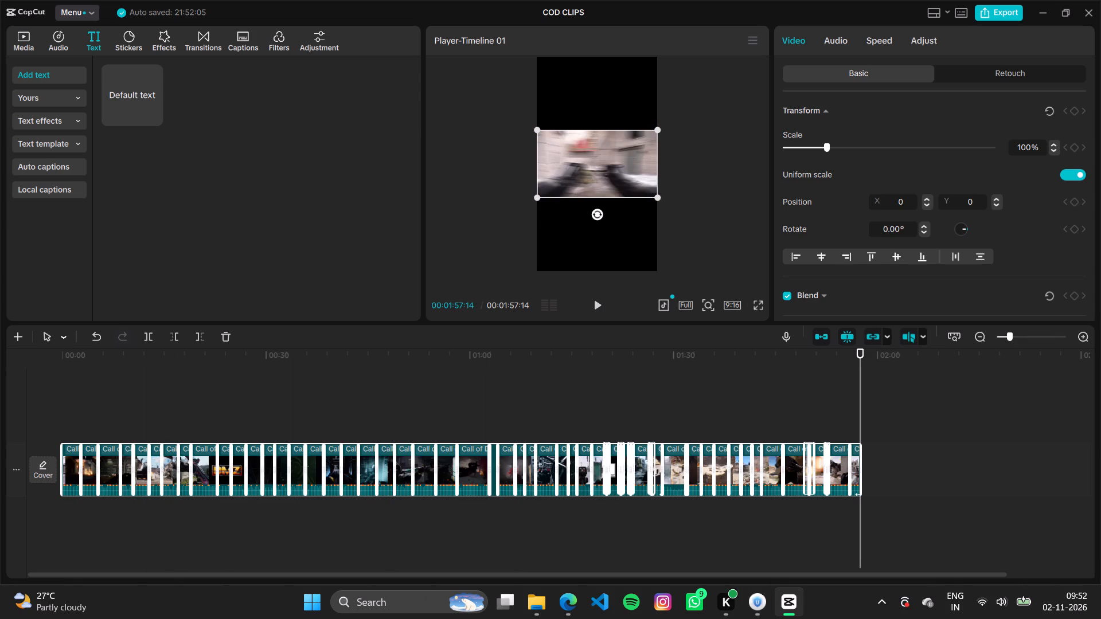
Set the project's aspect ratio back to the original ratio.
click(737, 310)
click(733, 304)
click(771, 325)
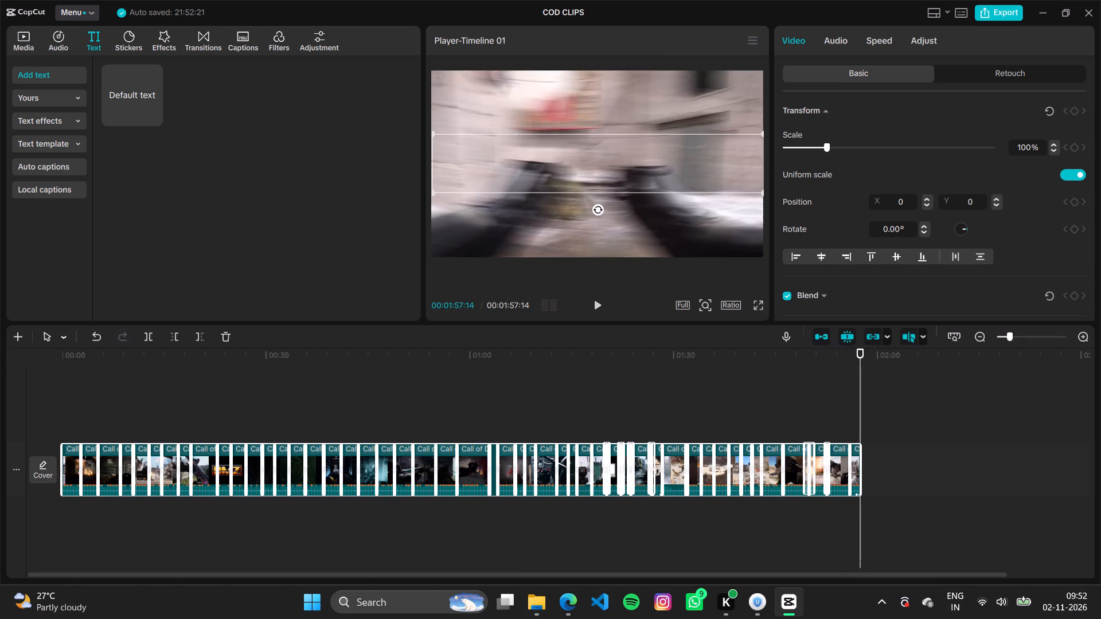
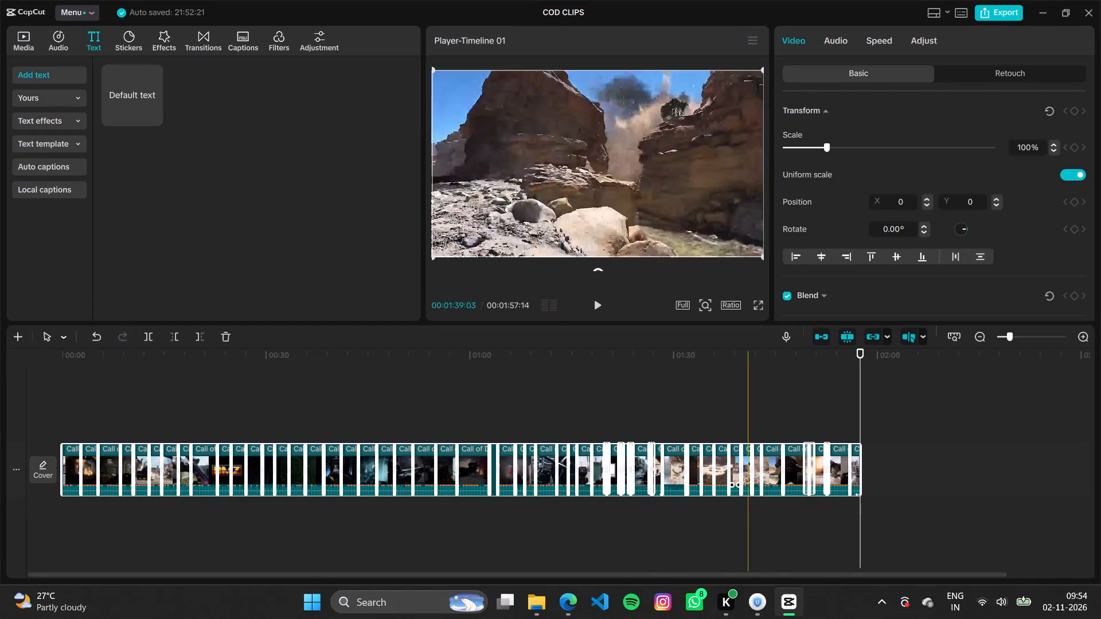
Close the COD CLIPS project with the trailer clips back on its main track.
click(1080, 5)
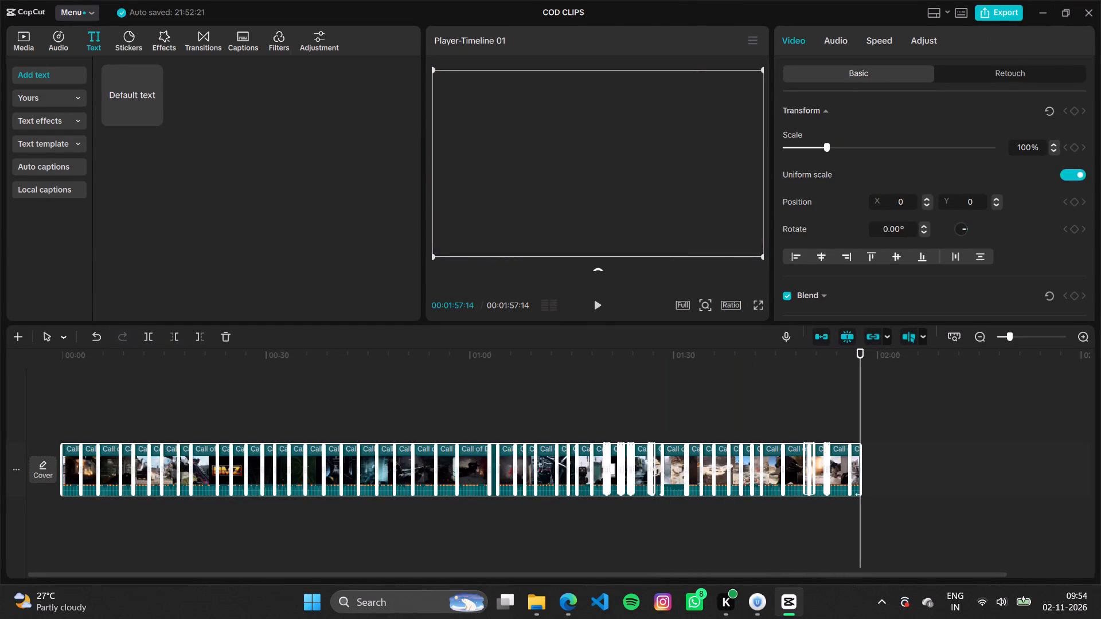
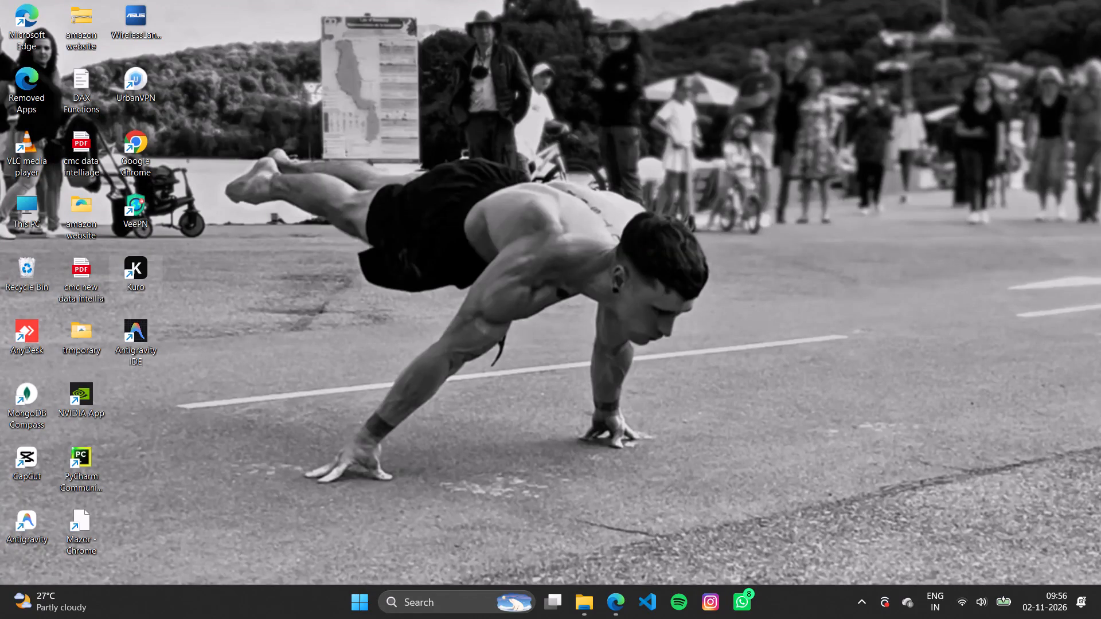
Launch the Kuro application from the desktop.
double_click(135, 272)
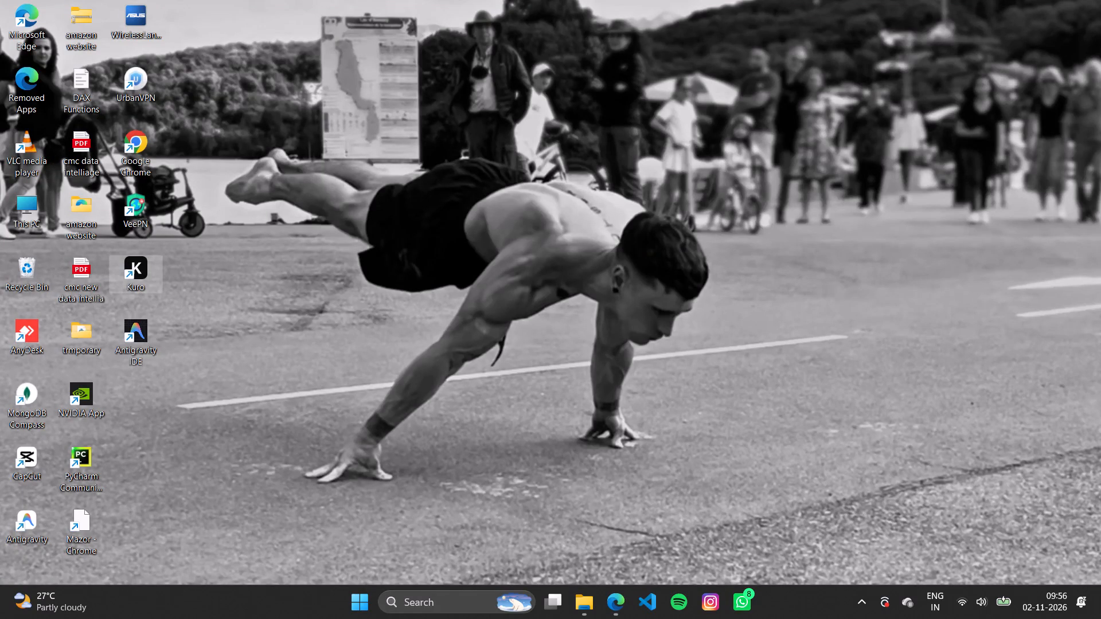